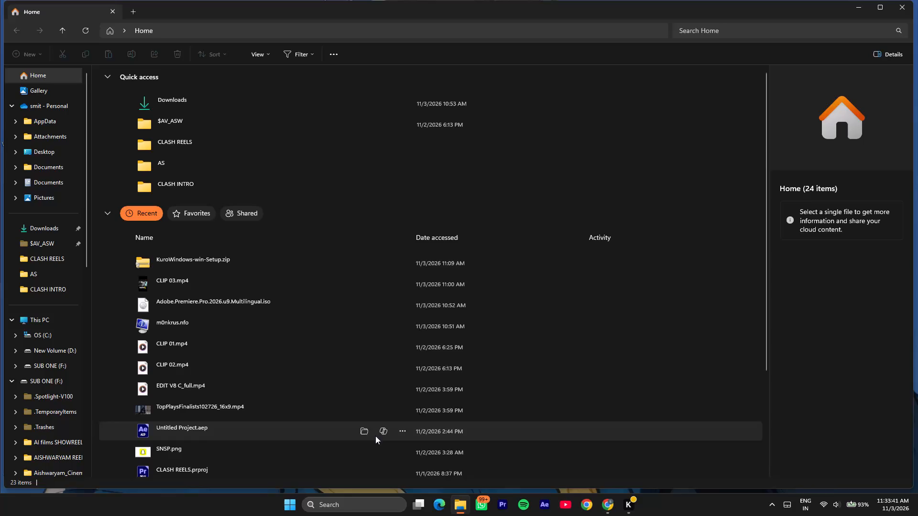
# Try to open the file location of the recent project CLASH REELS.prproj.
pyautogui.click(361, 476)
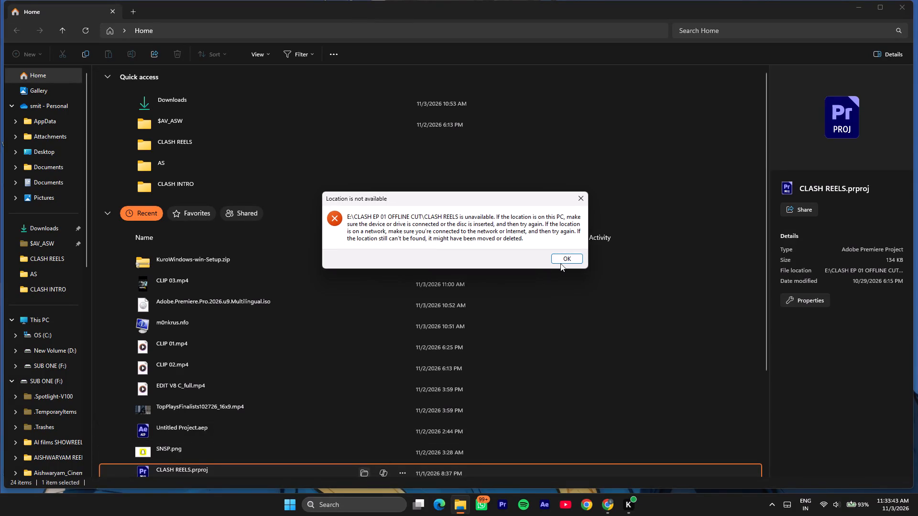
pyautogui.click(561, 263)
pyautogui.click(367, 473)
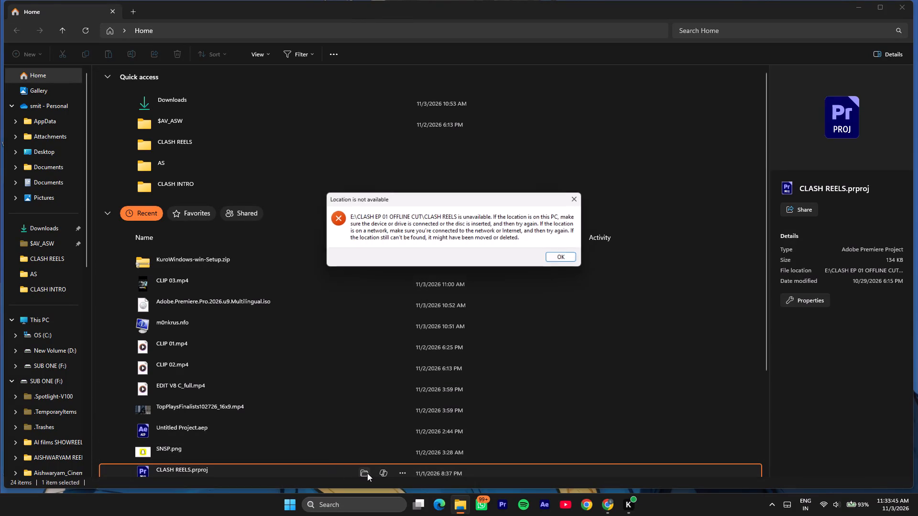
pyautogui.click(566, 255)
# Launch Adobe Premiere with the recent project CLASH REELS.prproj and minimize the File Explorer window.
pyautogui.rightClick(504, 508)
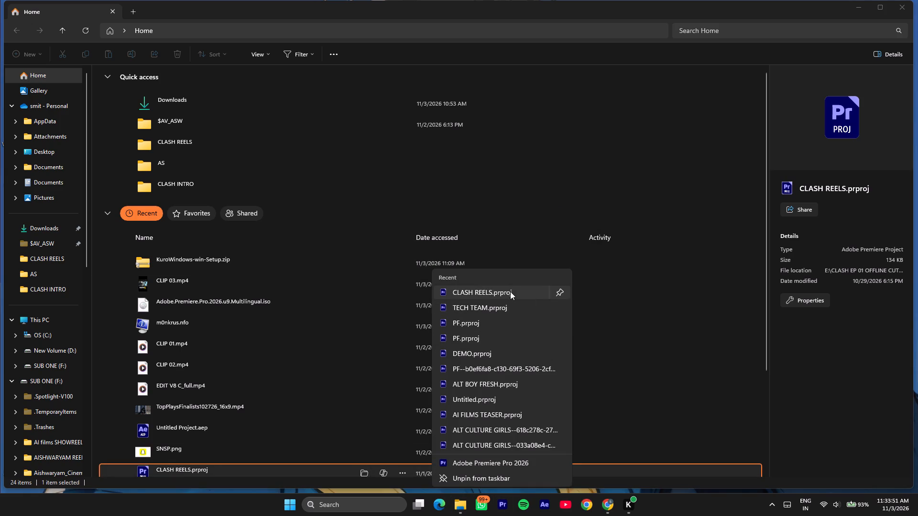
pyautogui.click(510, 291)
pyautogui.doubleClick(192, 465)
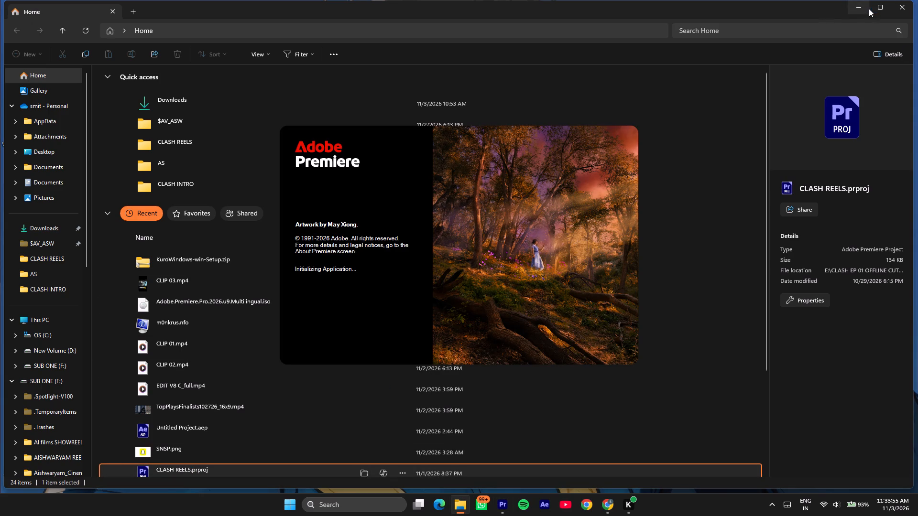
pyautogui.click(863, 5)
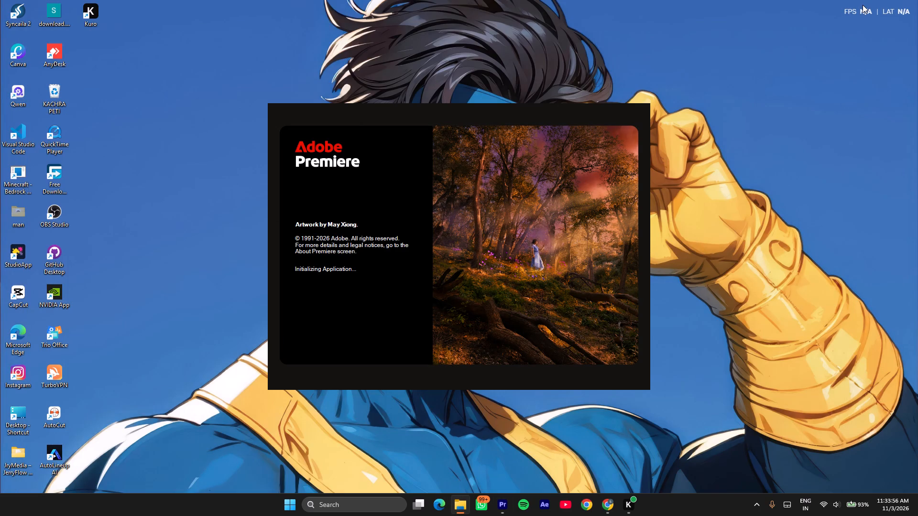
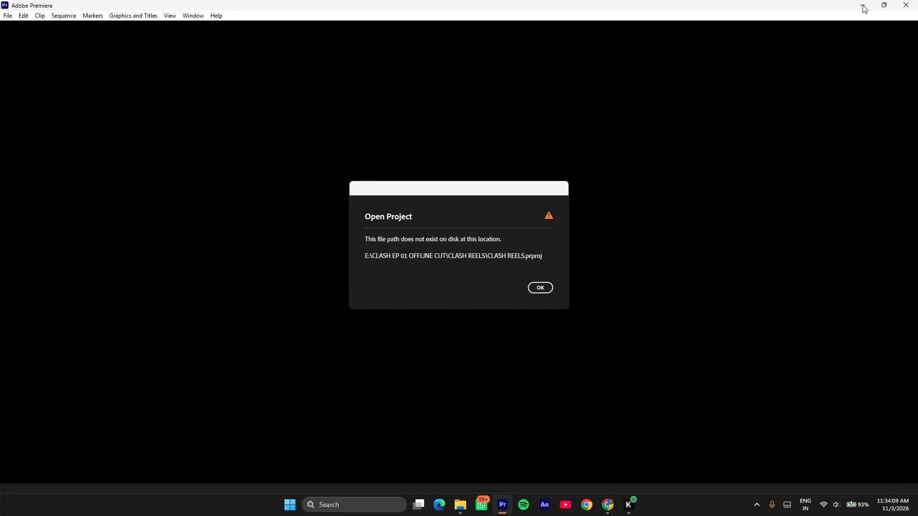
# Open CLASH REELS.prproj from the CLASH REELS folder inside CLASH EP 01 OFFLINE CUT on drive SUB ONE (F:).
pyautogui.press('Return')
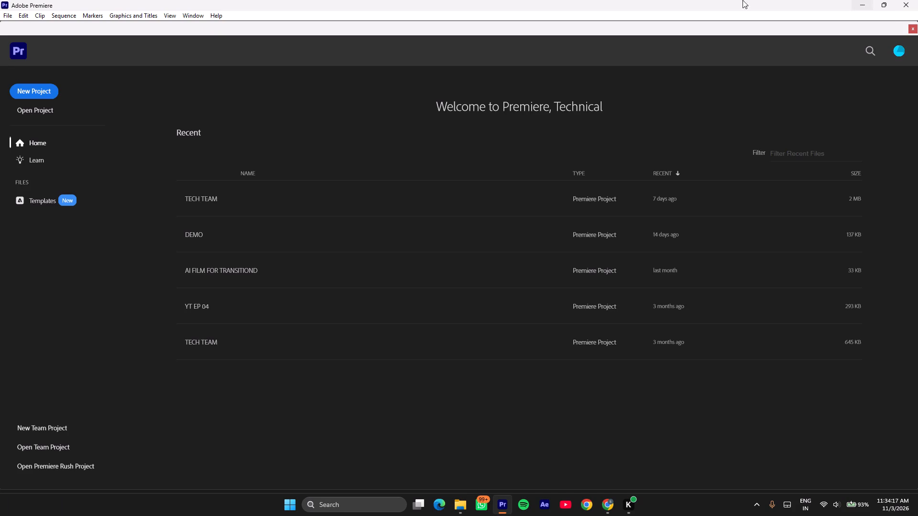
pyautogui.click(18, 111)
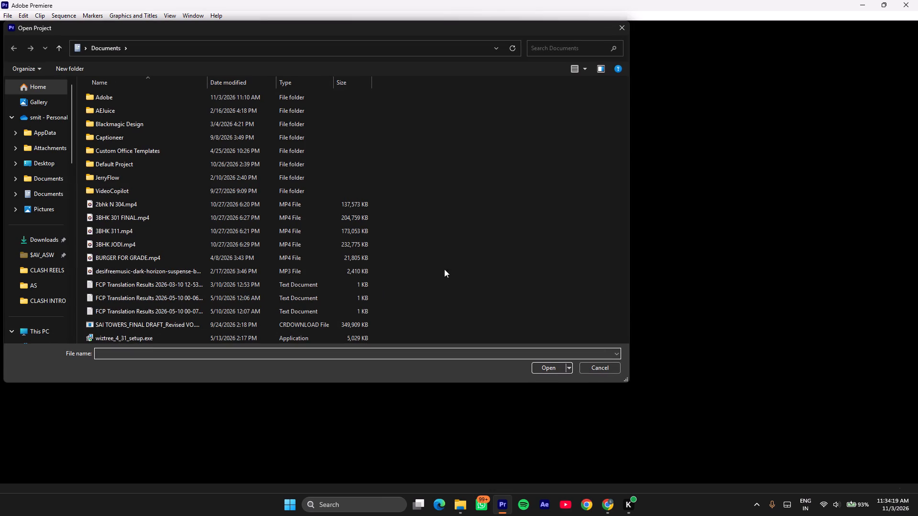
pyautogui.scroll(-2, 62, 285)
pyautogui.click(48, 255)
pyautogui.click(46, 276)
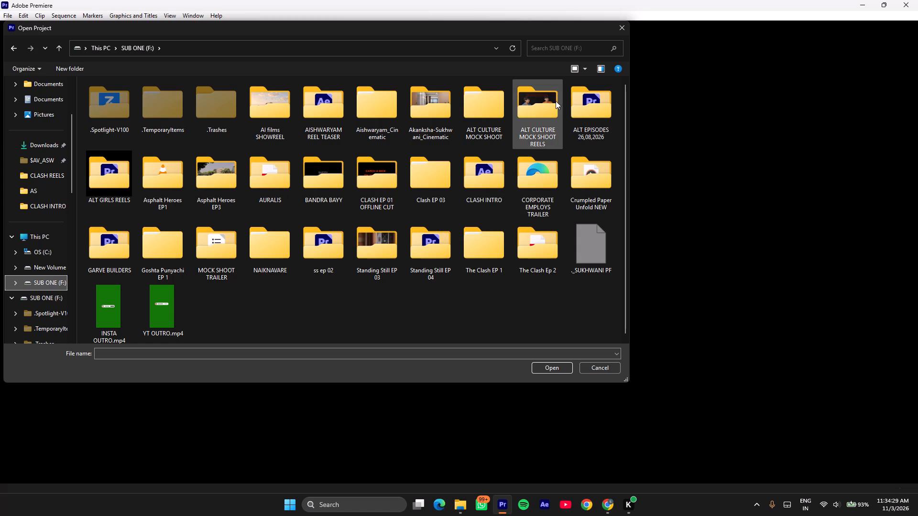
pyautogui.doubleClick(370, 196)
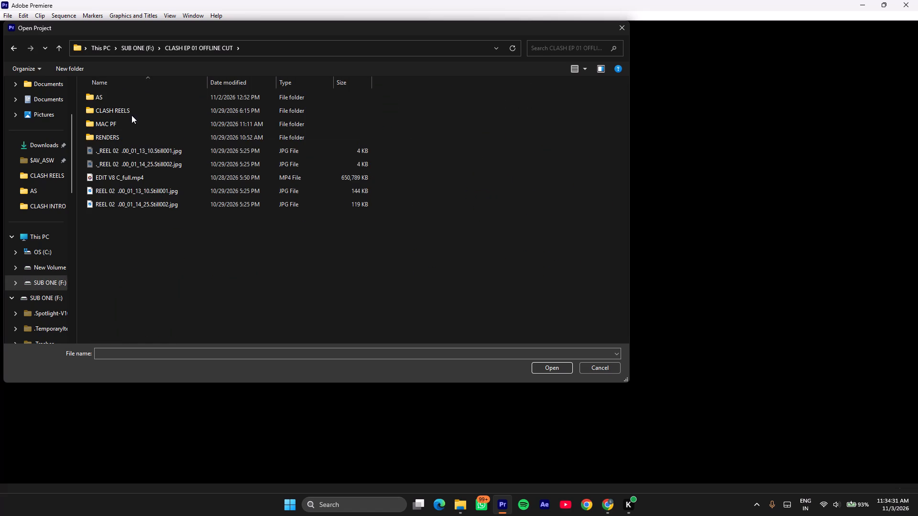
pyautogui.doubleClick(142, 122)
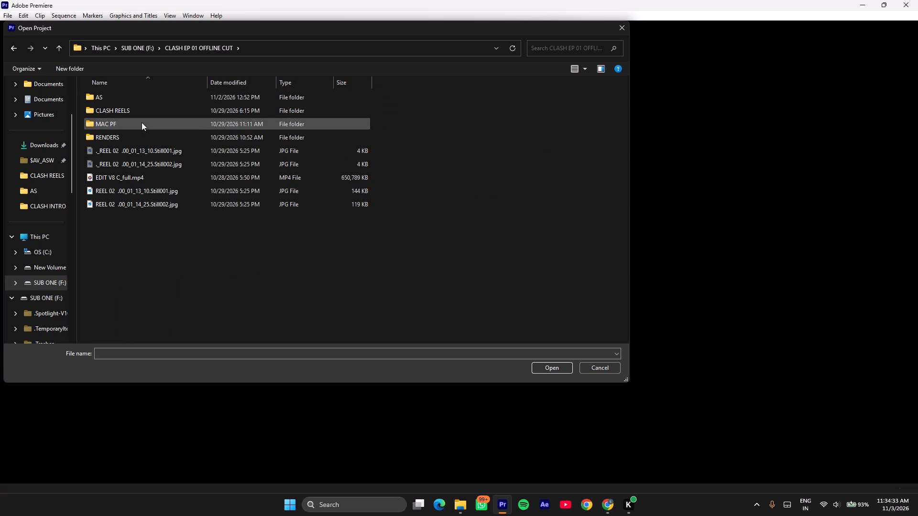
pyautogui.click(144, 161)
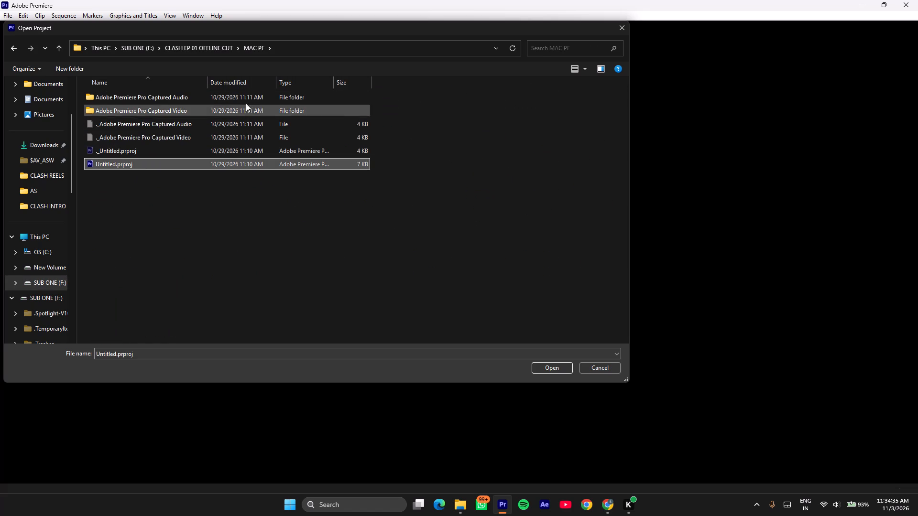
pyautogui.click(215, 42)
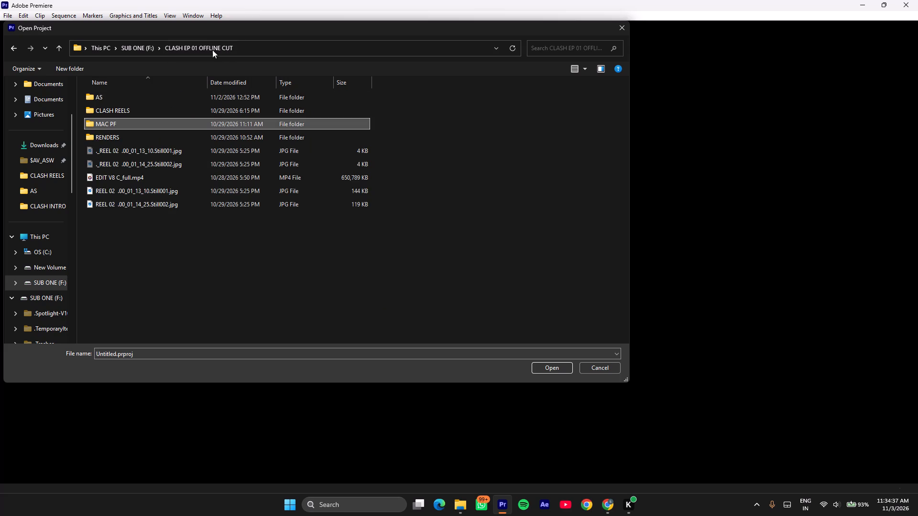
pyautogui.doubleClick(156, 135)
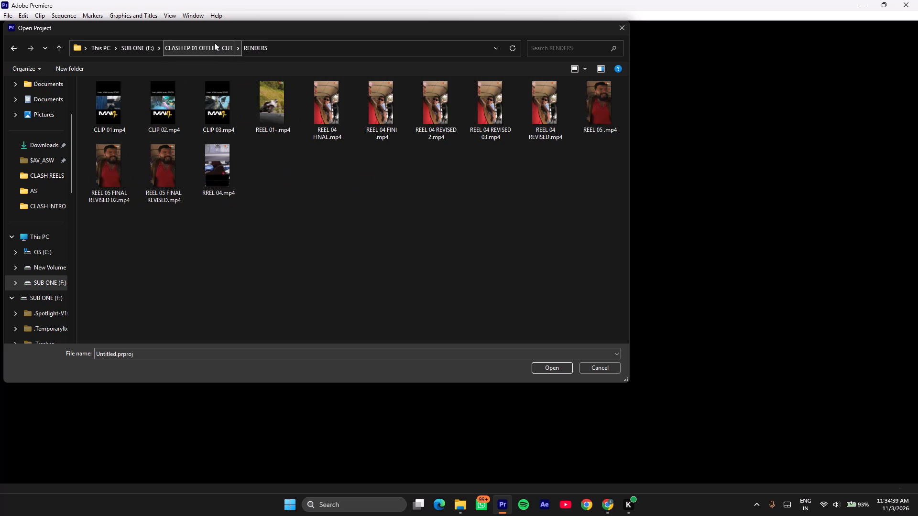
pyautogui.click(214, 42)
pyautogui.doubleClick(149, 107)
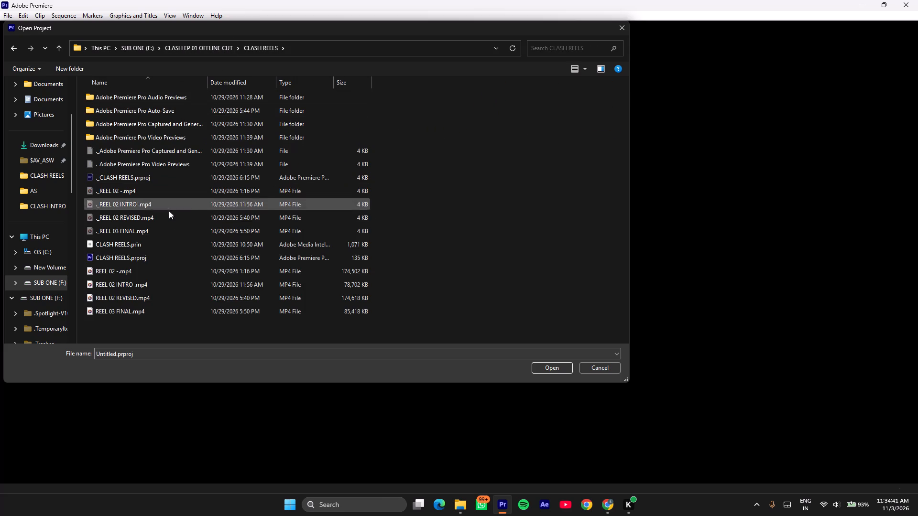
pyautogui.doubleClick(150, 257)
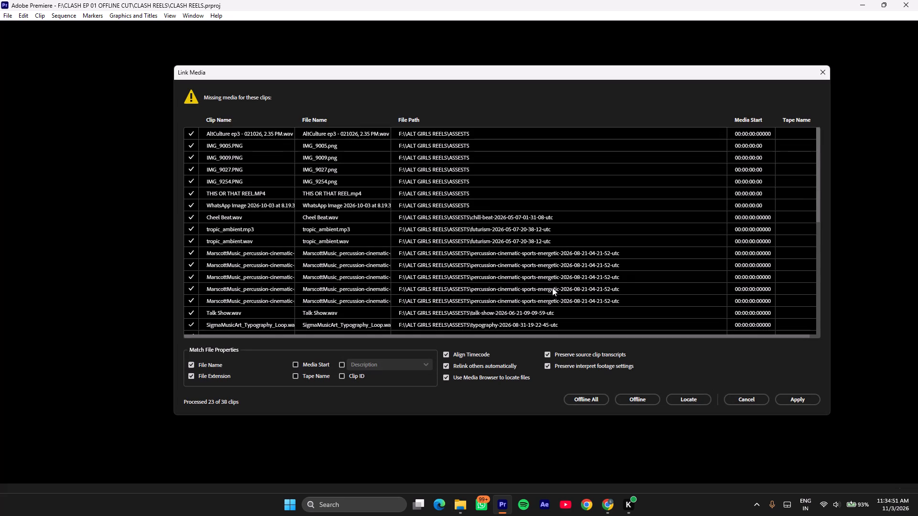
# Review the list of clips with missing media and close Link Media without relinking anything.
pyautogui.scroll(-20, 421, 129)
pyautogui.scroll(-11, 421, 129)
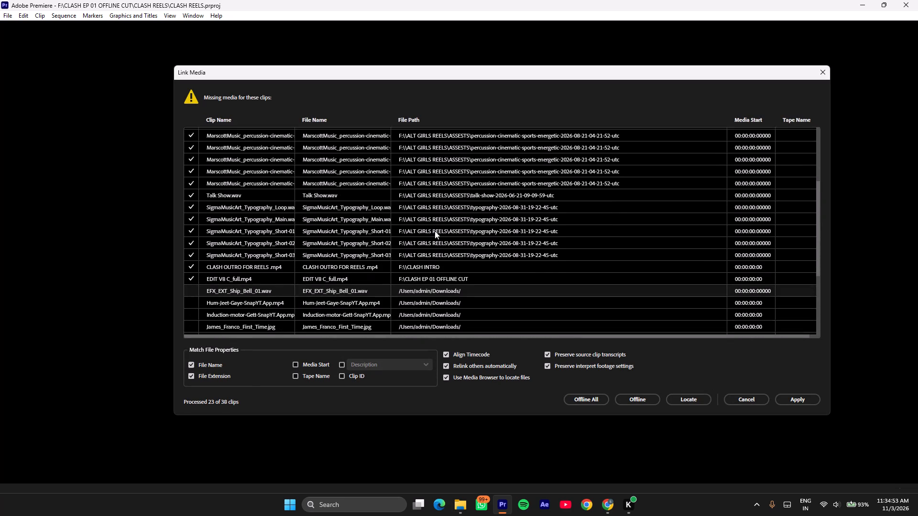
pyautogui.scroll(-20, 435, 231)
pyautogui.scroll(-20, 435, 231)
pyautogui.scroll(-12, 435, 231)
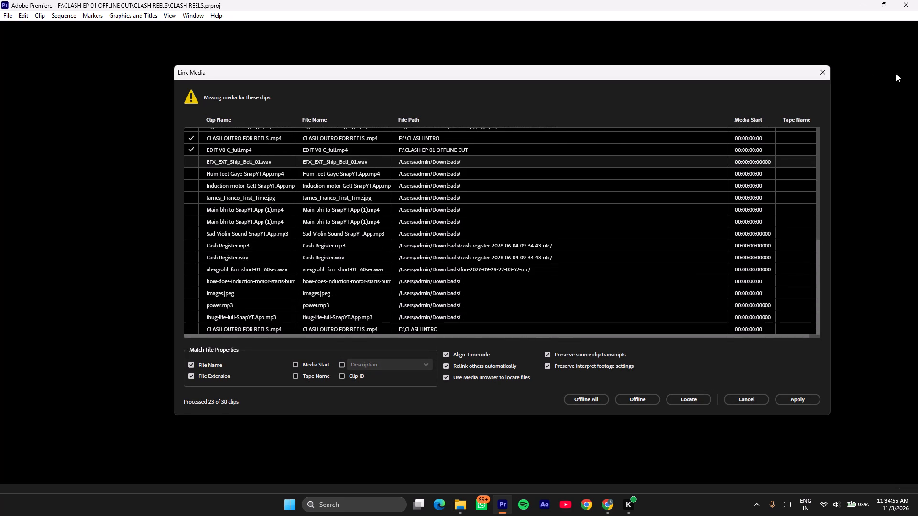
pyautogui.click(825, 72)
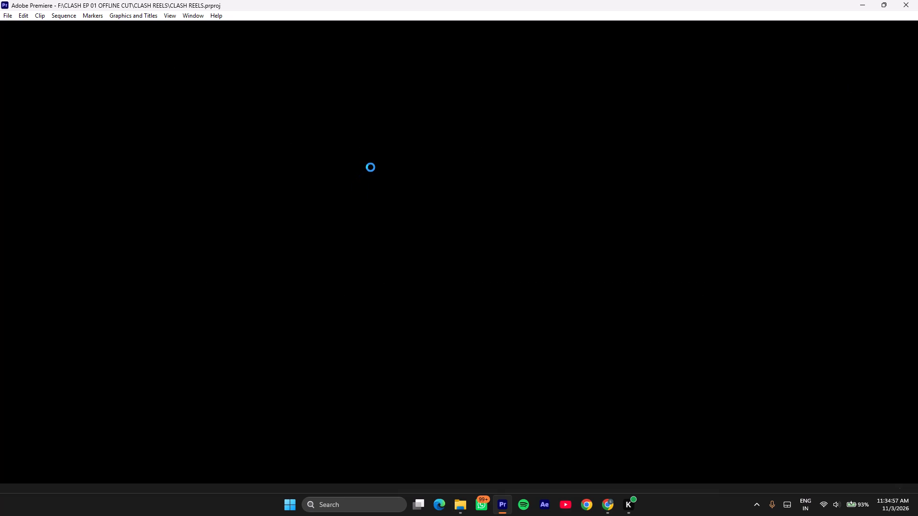
pyautogui.rightClick(392, 154)
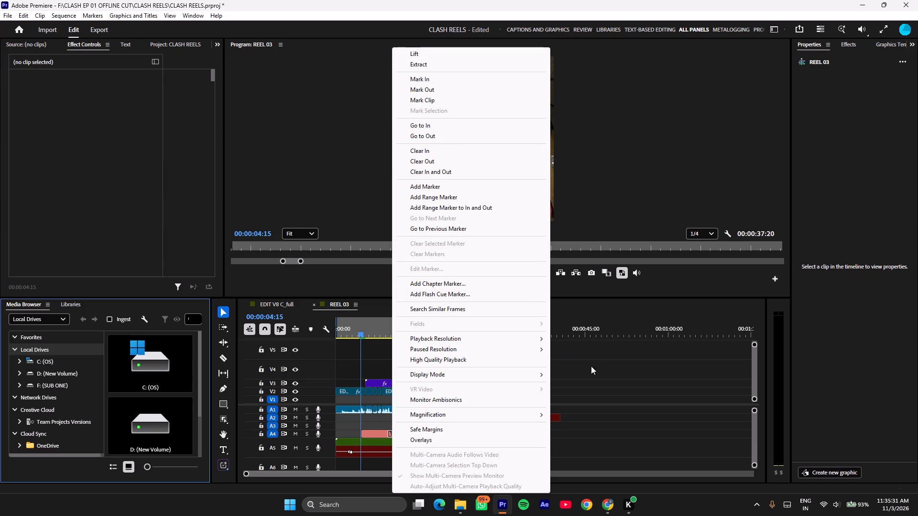
pyautogui.click(607, 390)
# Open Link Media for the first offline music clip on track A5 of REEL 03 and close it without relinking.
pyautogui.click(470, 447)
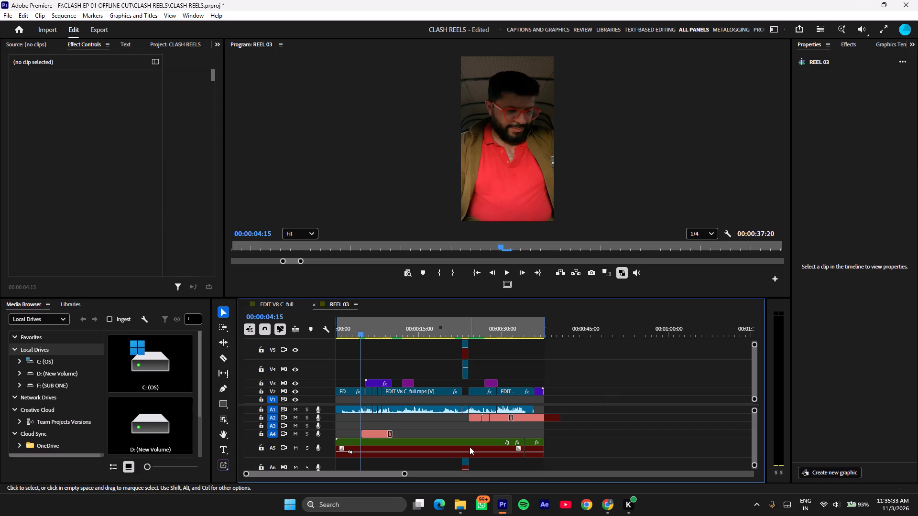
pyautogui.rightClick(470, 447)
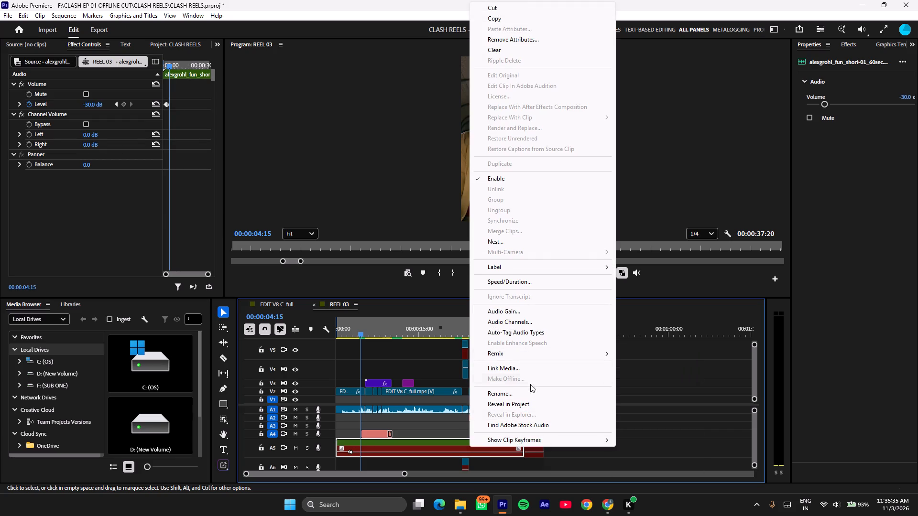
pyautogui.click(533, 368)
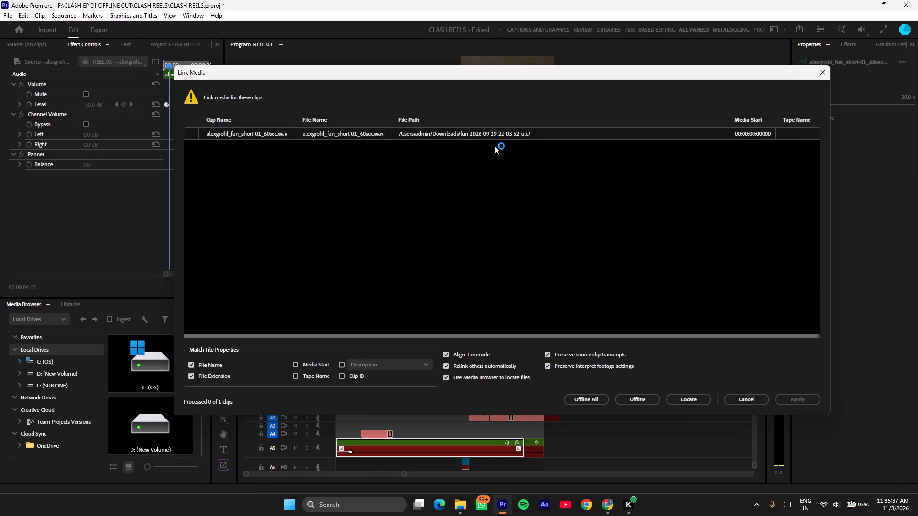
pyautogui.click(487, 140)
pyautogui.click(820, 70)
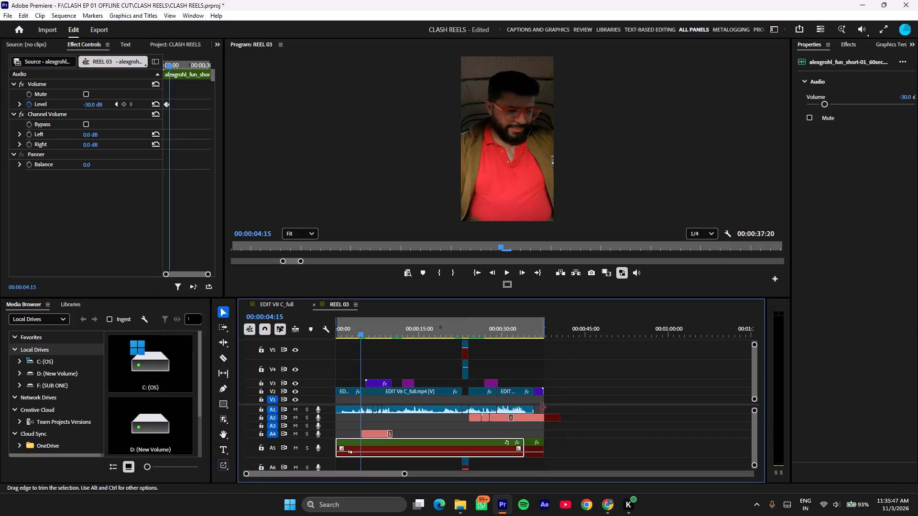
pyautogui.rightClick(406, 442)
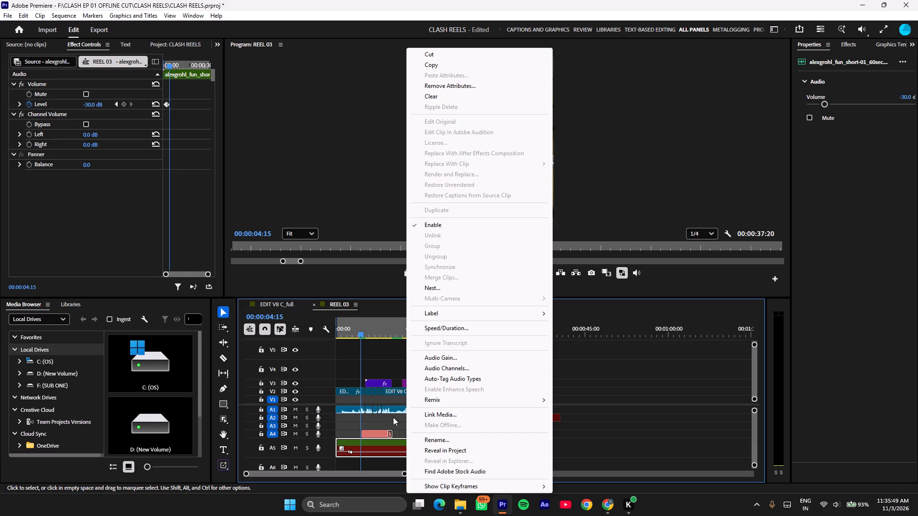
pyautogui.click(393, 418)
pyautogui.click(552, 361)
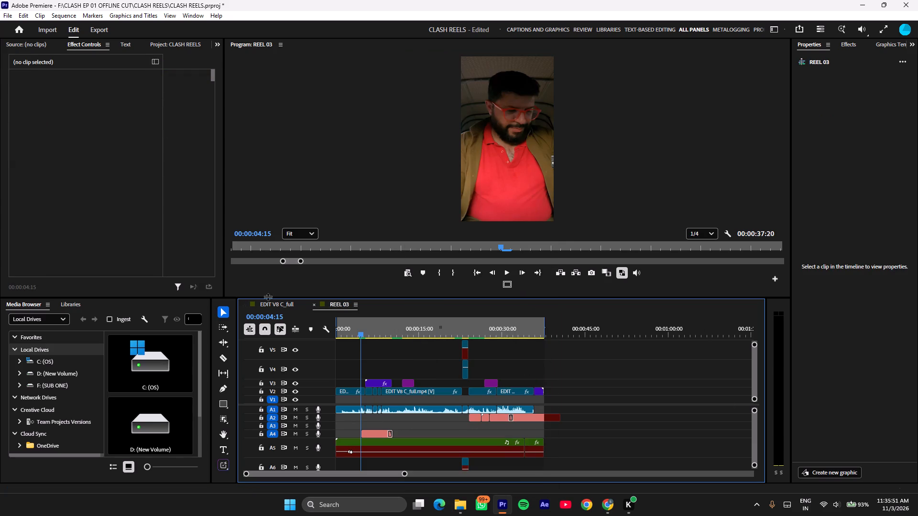
# In the EDIT V8 C_full sequence, delete the cut pieces after the first long clip and extend that clip to its full length.
pyautogui.moveTo(381, 332); pyautogui.dragTo(297, 345)
pyautogui.click(265, 298)
pyautogui.click(269, 307)
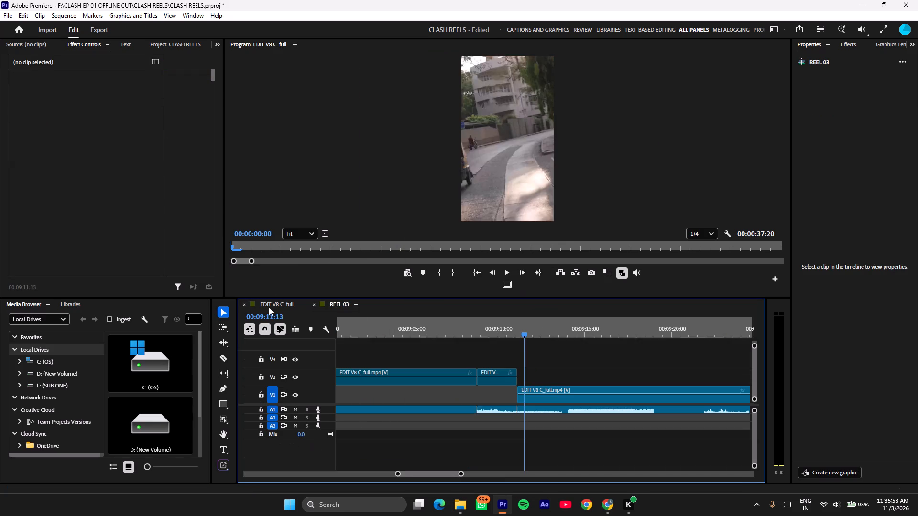
pyautogui.moveTo(460, 473); pyautogui.dragTo(917, 472)
pyautogui.moveTo(530, 360); pyautogui.dragTo(472, 413)
pyautogui.press('BackSpace')
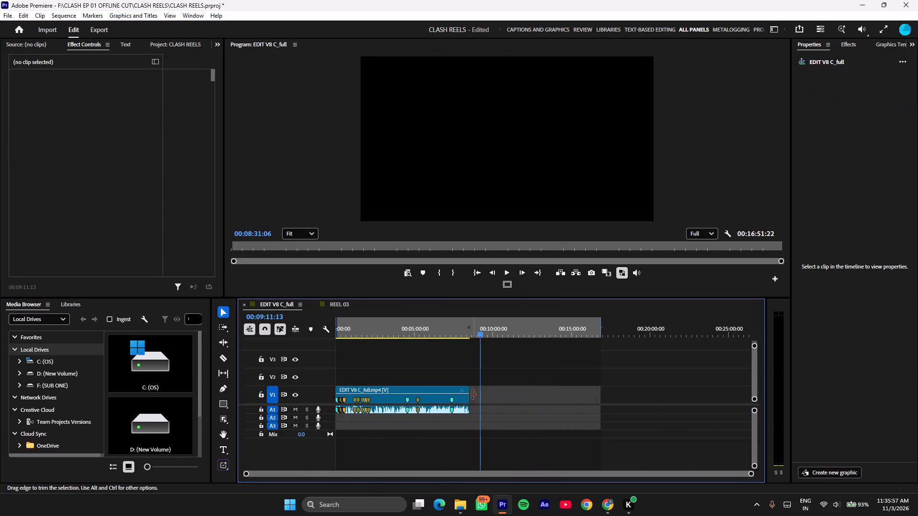
pyautogui.moveTo(469, 390); pyautogui.dragTo(917, 398)
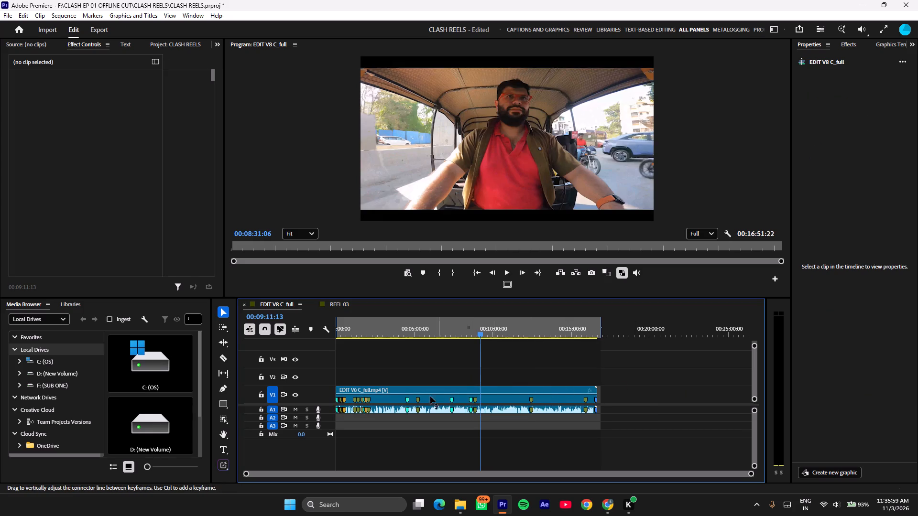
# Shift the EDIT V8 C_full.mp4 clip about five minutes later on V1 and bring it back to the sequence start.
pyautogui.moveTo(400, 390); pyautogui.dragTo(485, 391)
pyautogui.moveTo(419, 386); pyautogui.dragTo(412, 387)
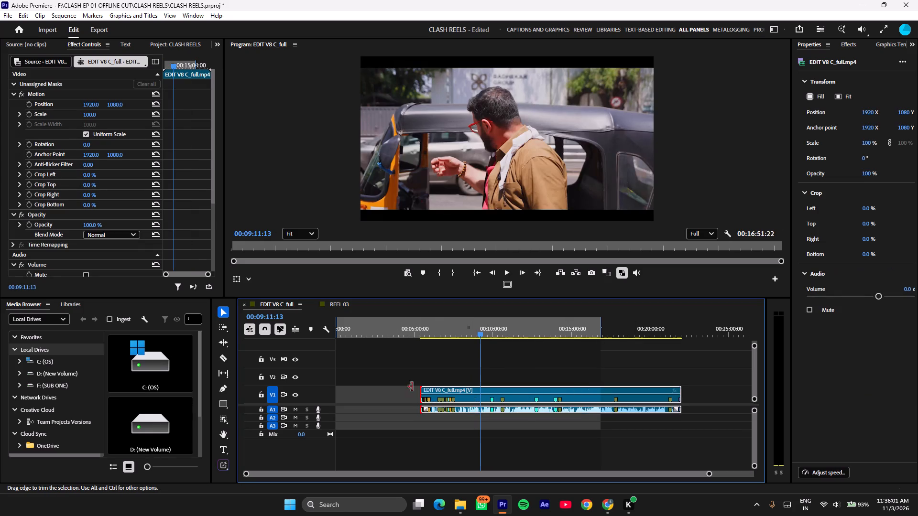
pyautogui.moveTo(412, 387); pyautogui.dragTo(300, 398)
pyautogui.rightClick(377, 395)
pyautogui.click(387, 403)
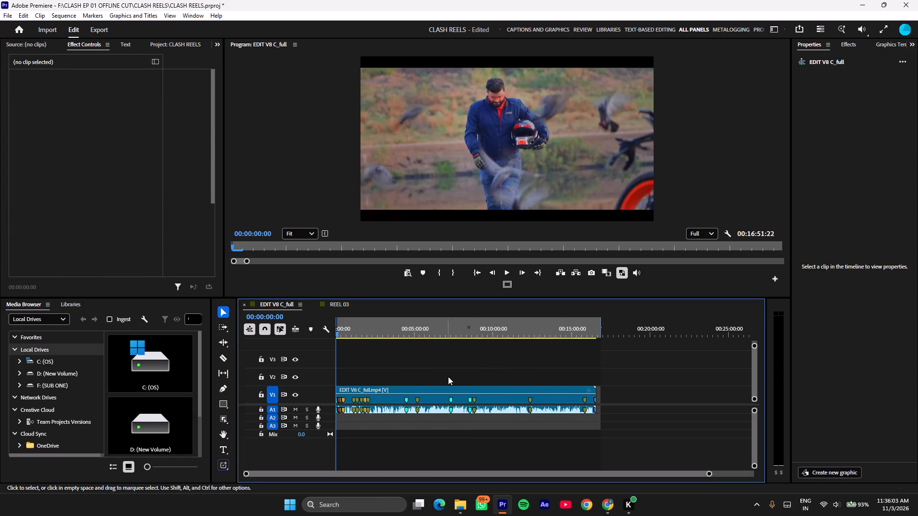
# Play the EDIT V8 C_full sequence from the beginning to review its opening footage.
pyautogui.click(450, 376)
pyautogui.moveTo(362, 325); pyautogui.dragTo(233, 344)
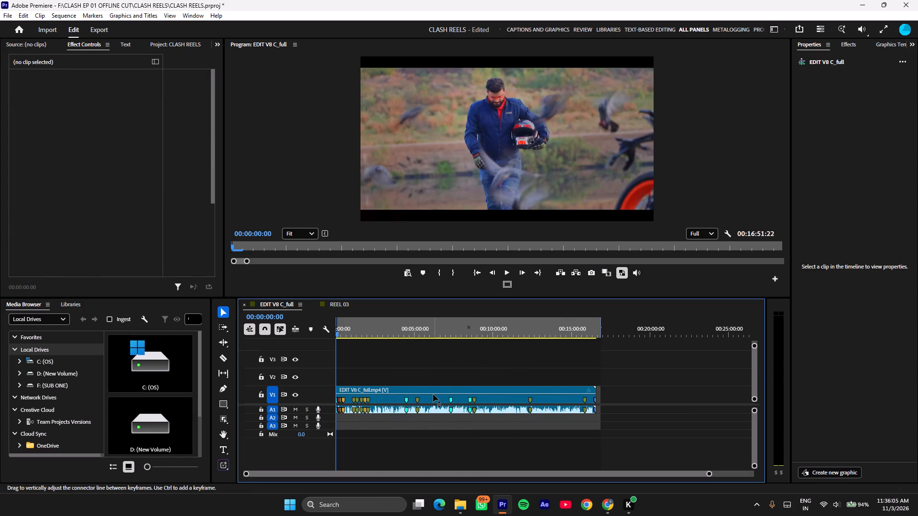
pyautogui.click(392, 390)
pyautogui.press('=')
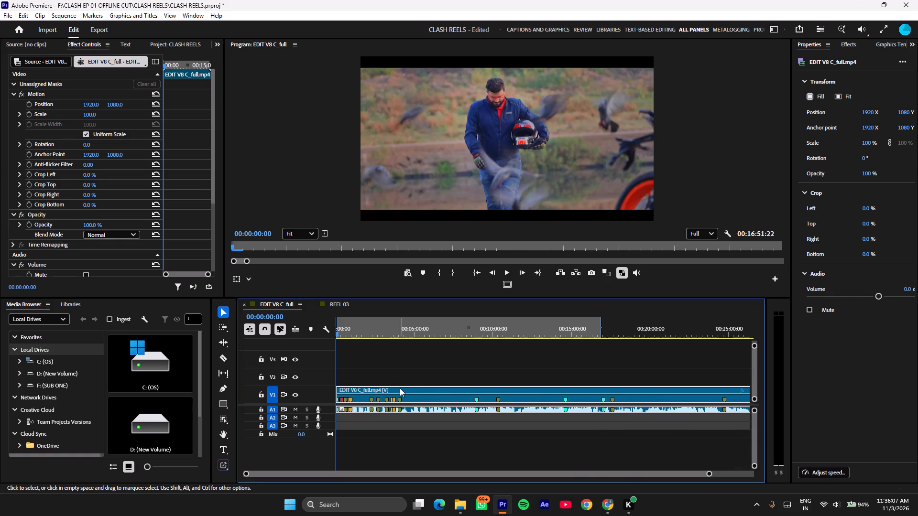
pyautogui.write('--')
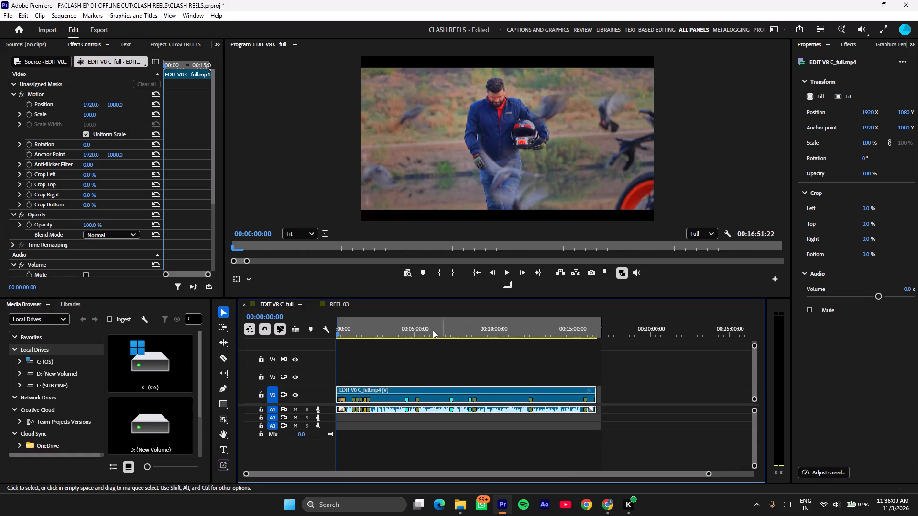
pyautogui.press('space')
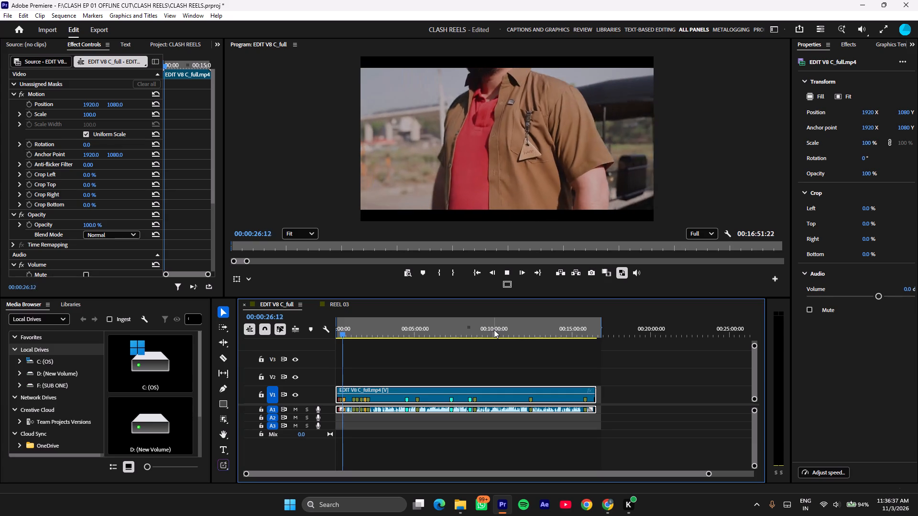
pyautogui.press('space')
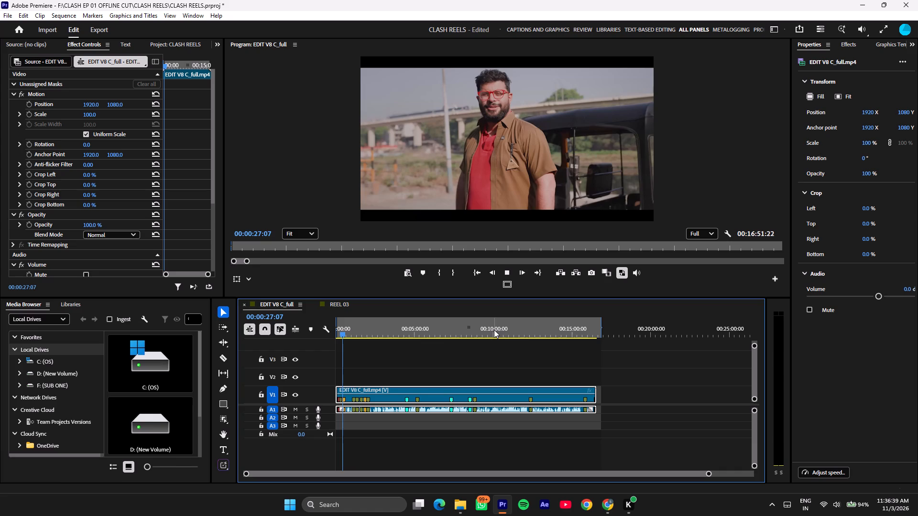
# Replay the opening of the sequence from about 14 seconds in and again from the very start.
pyautogui.press('=')
pyautogui.press('=')
pyautogui.press('=')
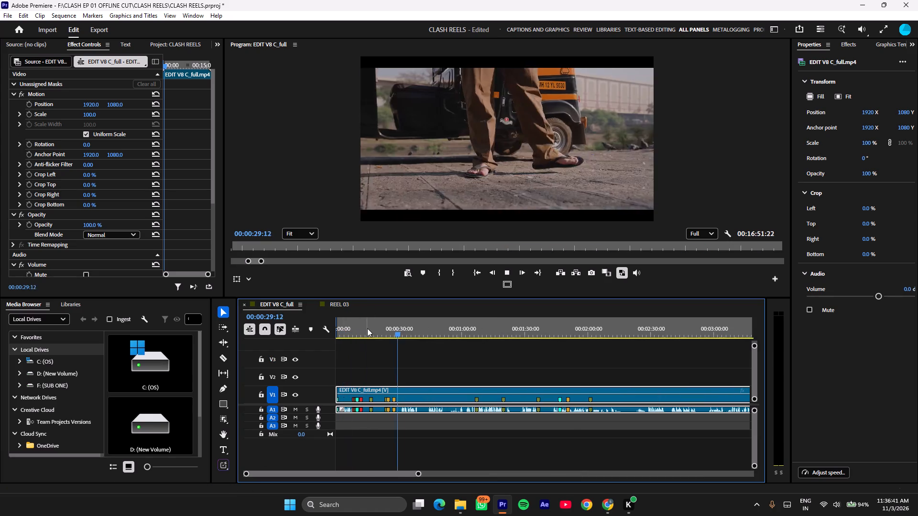
pyautogui.click(368, 329)
pyautogui.click(364, 333)
pyautogui.press('space')
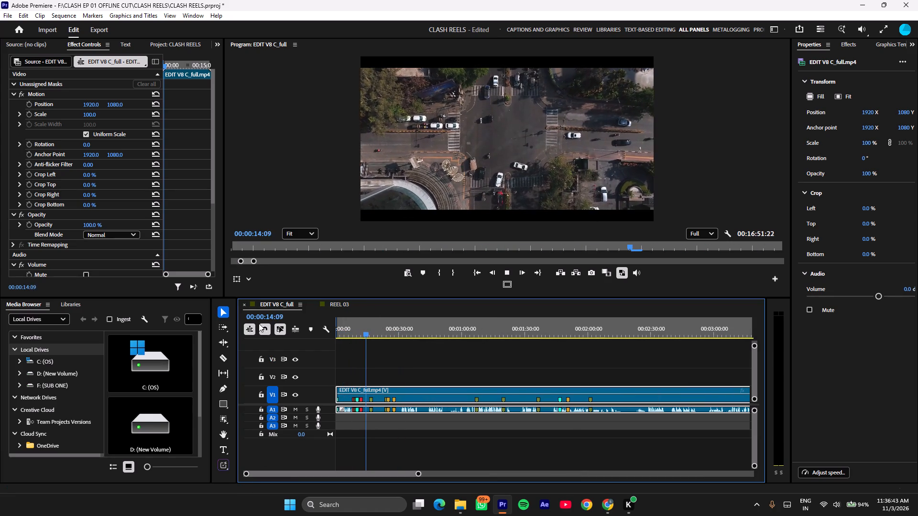
pyautogui.press('space')
pyautogui.moveTo(396, 321); pyautogui.dragTo(259, 378)
pyautogui.press('space')
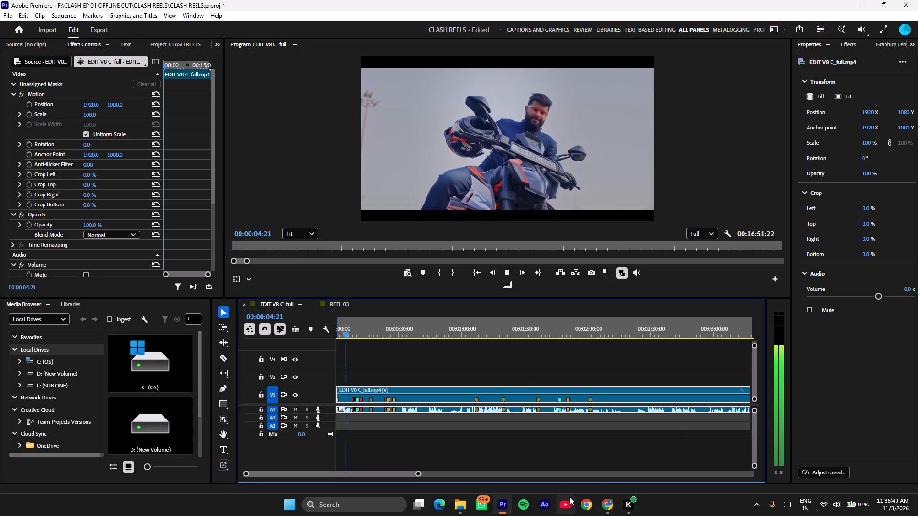
# Switch to Google Chrome and close its window.
pyautogui.click(605, 510)
pyautogui.click(917, 0)
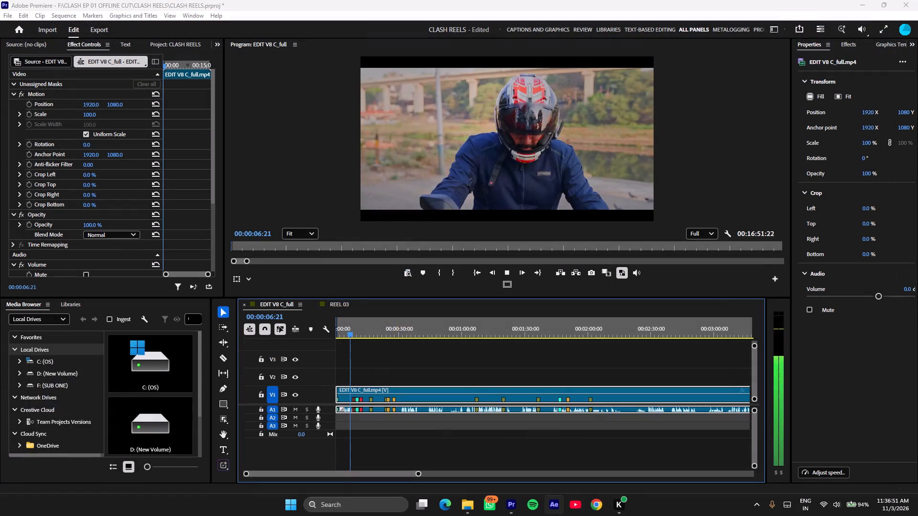
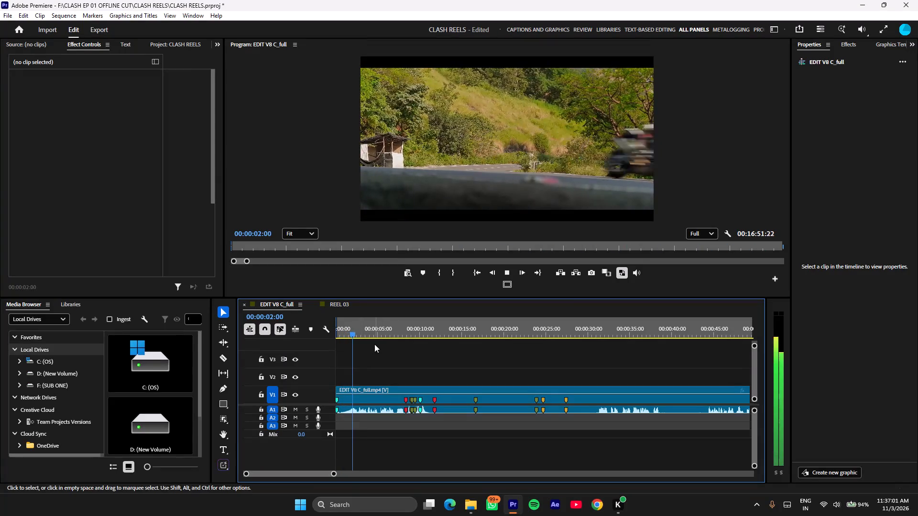
# Change the EDIT V8 C_full sequence's frame size to vertical, 2160 horizontal by 3840 vertical, and apply the settings.
pyautogui.click(352, 338)
pyautogui.moveTo(347, 333); pyautogui.dragTo(348, 332)
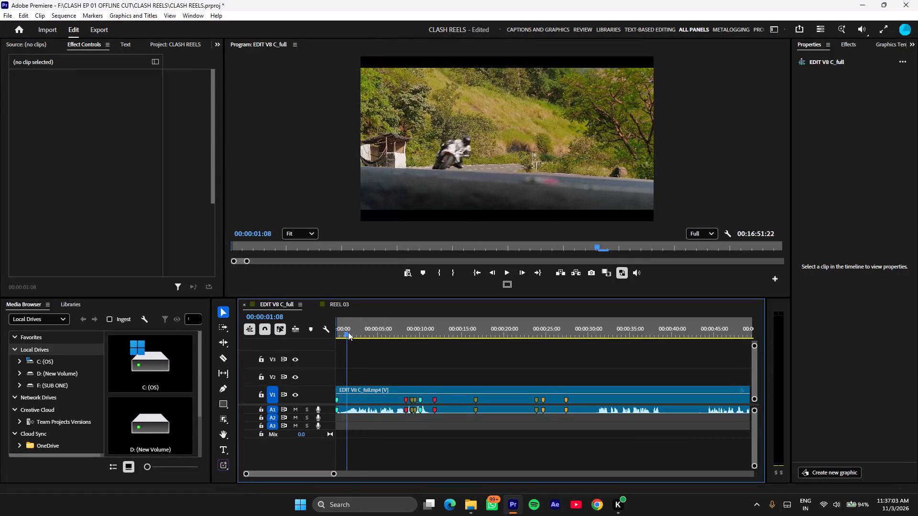
pyautogui.moveTo(348, 332); pyautogui.dragTo(345, 338)
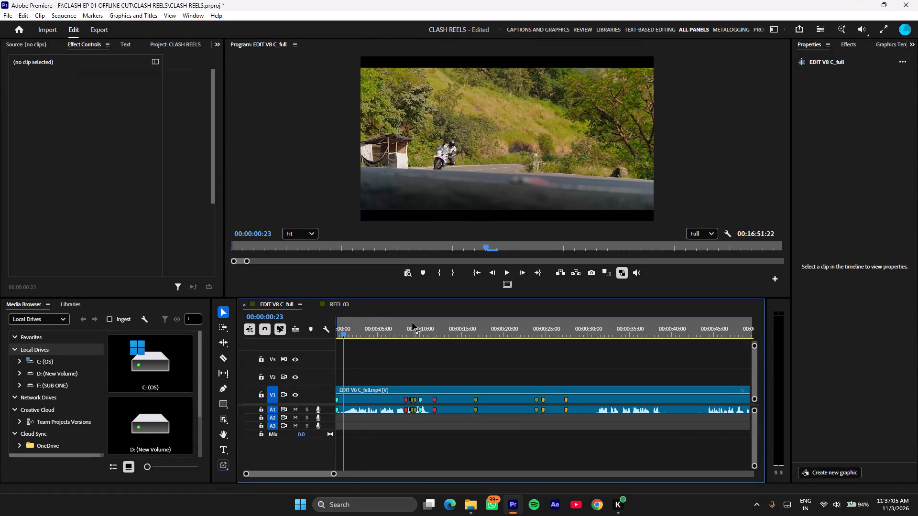
pyautogui.click(74, 16)
pyautogui.click(75, 24)
pyautogui.doubleClick(383, 150)
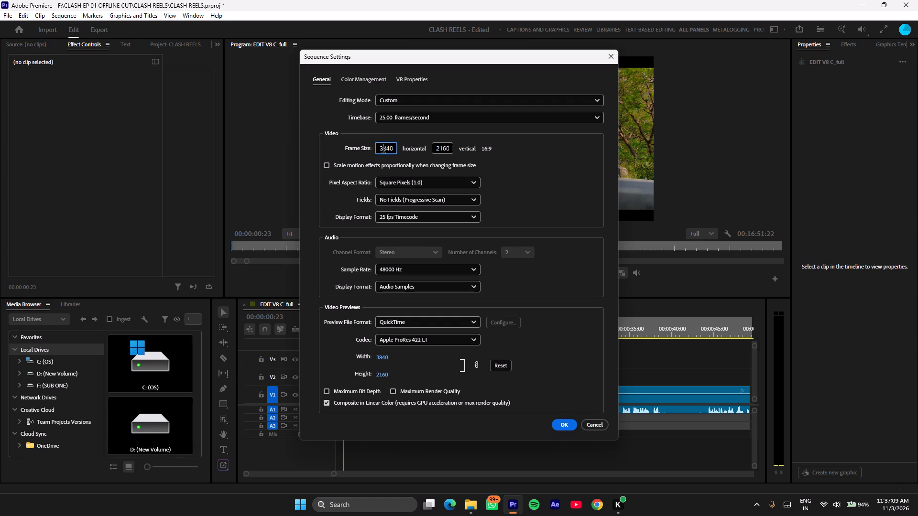
pyautogui.press('2')
pyautogui.write('160')
pyautogui.doubleClick(442, 145)
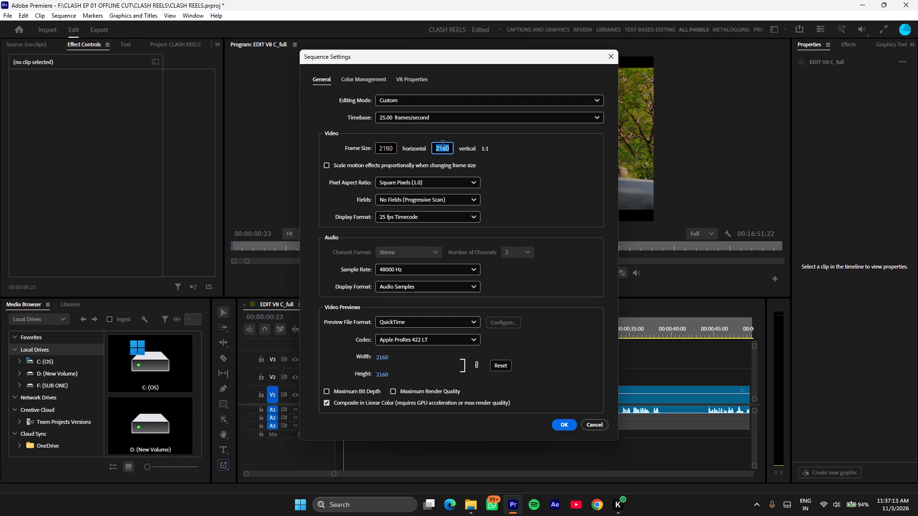
pyautogui.write('38')
pyautogui.press('4')
pyautogui.press('0')
pyautogui.click(562, 422)
pyautogui.click(514, 290)
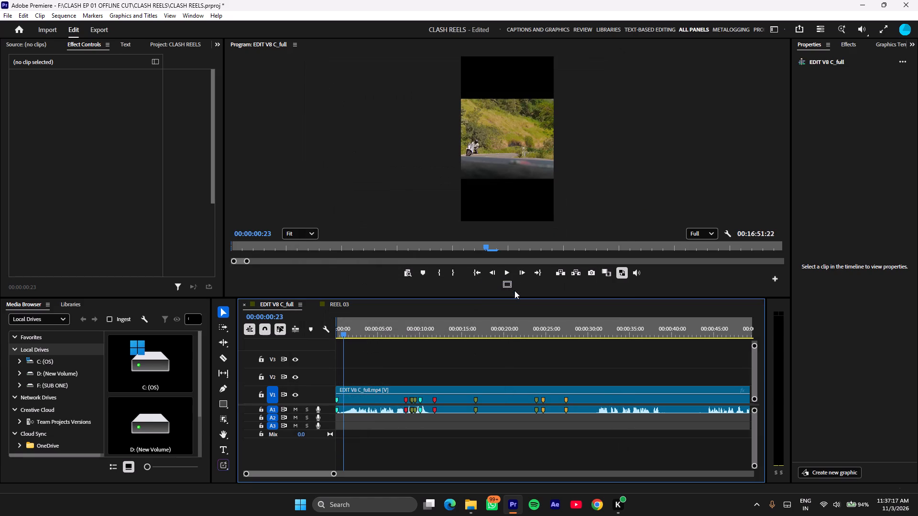
# Make the EDIT V8 C_full.mp4 clip fill the vertical frame, with scale 206.8 and horizontal position 2930 to frame the motorcycle.
pyautogui.click(415, 393)
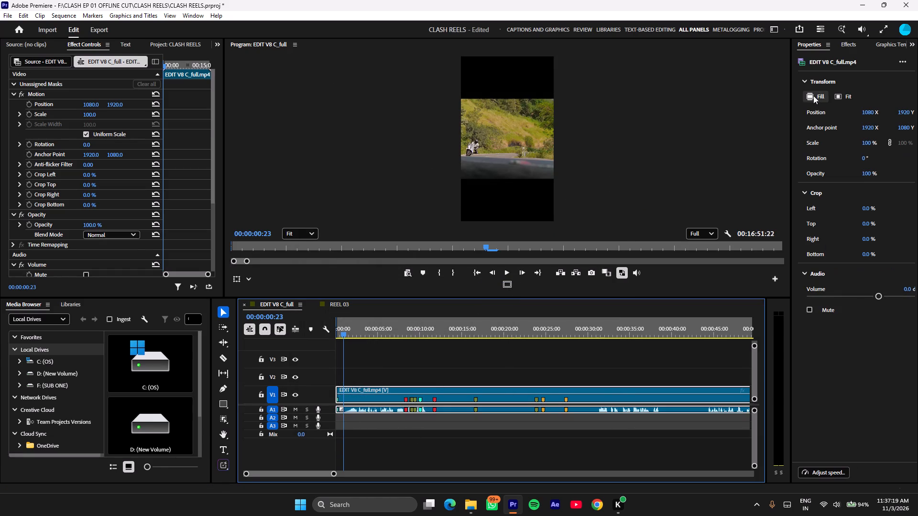
pyautogui.click(813, 96)
pyautogui.moveTo(92, 114); pyautogui.dragTo(97, 113)
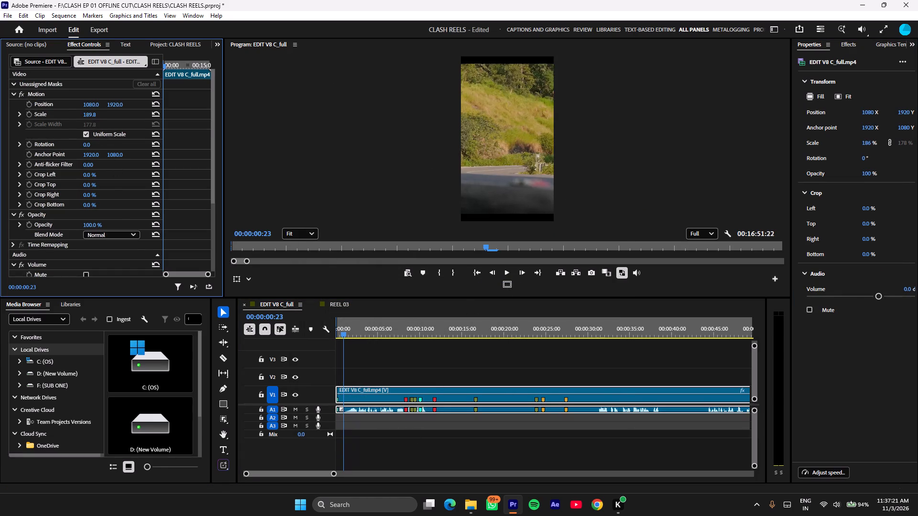
pyautogui.moveTo(97, 113); pyautogui.dragTo(104, 111)
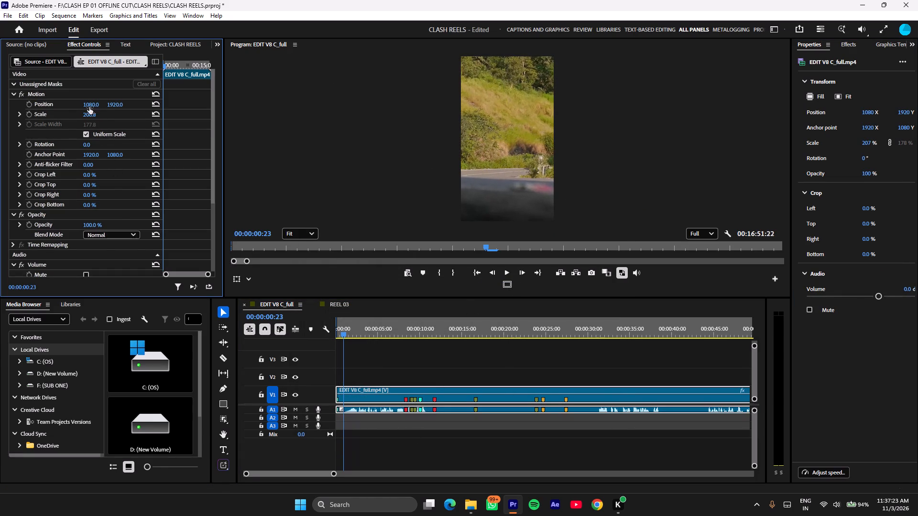
pyautogui.moveTo(89, 104); pyautogui.dragTo(147, 113)
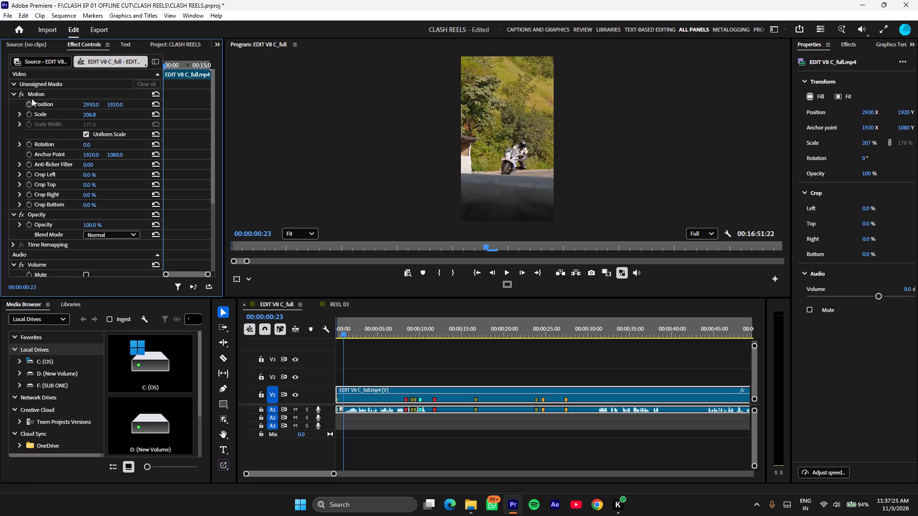
# Trim about 17 frames off the start of the EDIT V8 C_full.mp4 clip and ripple delete the resulting gap.
pyautogui.moveTo(374, 335); pyautogui.dragTo(284, 340)
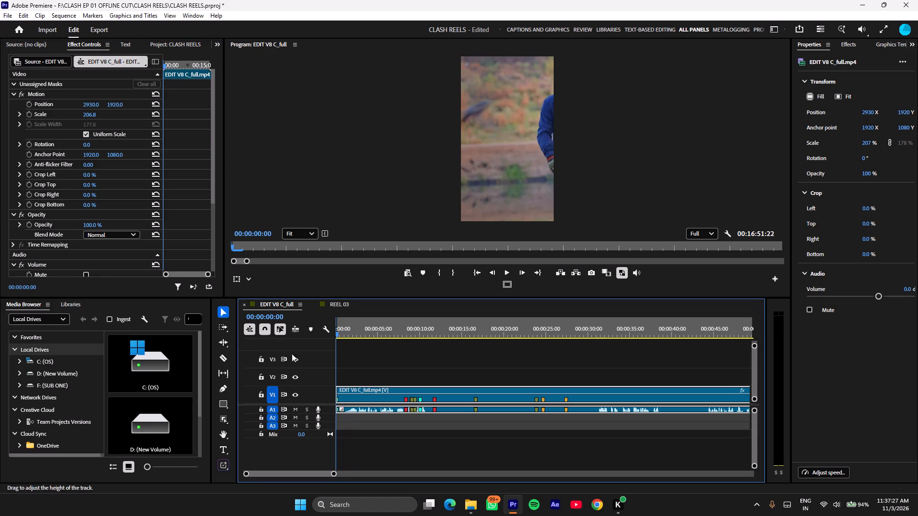
pyautogui.moveTo(338, 389); pyautogui.dragTo(344, 387)
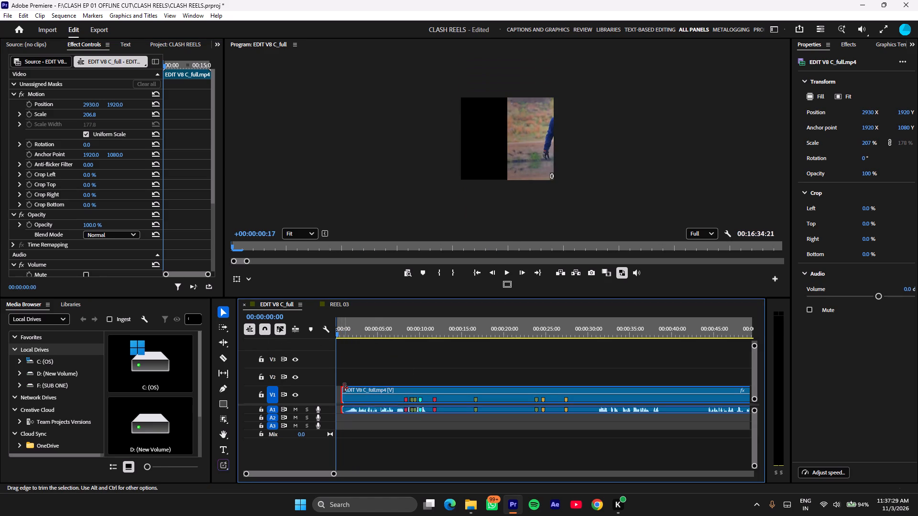
pyautogui.rightClick(338, 395)
pyautogui.click(344, 400)
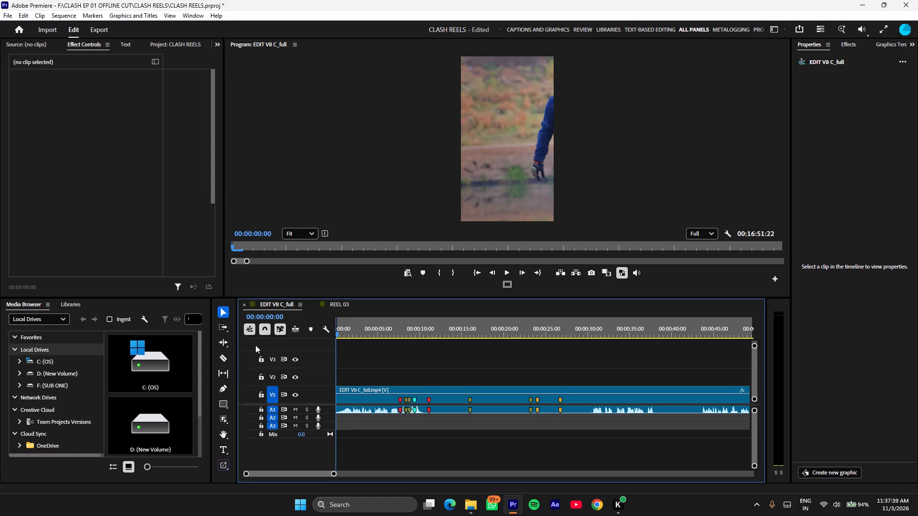
# Cut the clip at 00:00:00:07, where the motorcycle shot begins, and delete the short segment before the cut.
pyautogui.click(351, 388)
pyautogui.press('Right')
pyautogui.press('Right')
pyautogui.press('Right')
pyautogui.moveTo(344, 322); pyautogui.dragTo(343, 322)
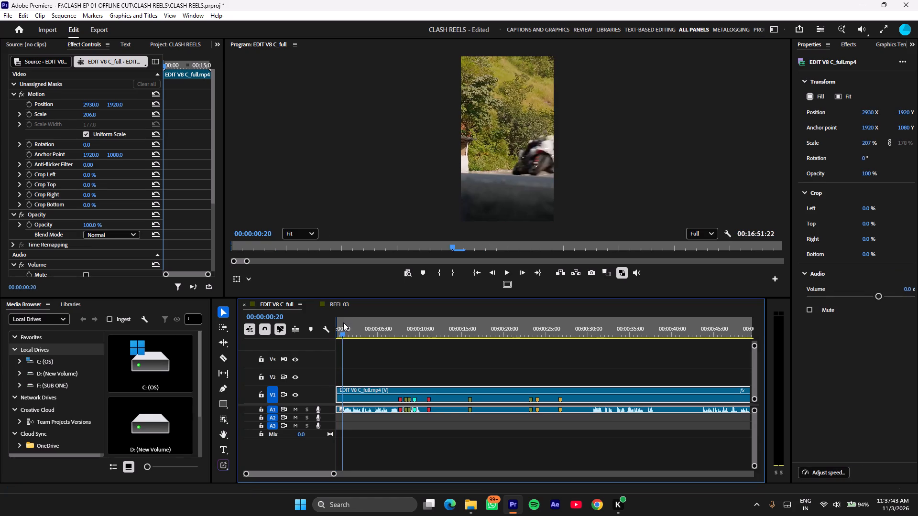
pyautogui.moveTo(343, 322); pyautogui.dragTo(343, 327)
pyautogui.press('Return')
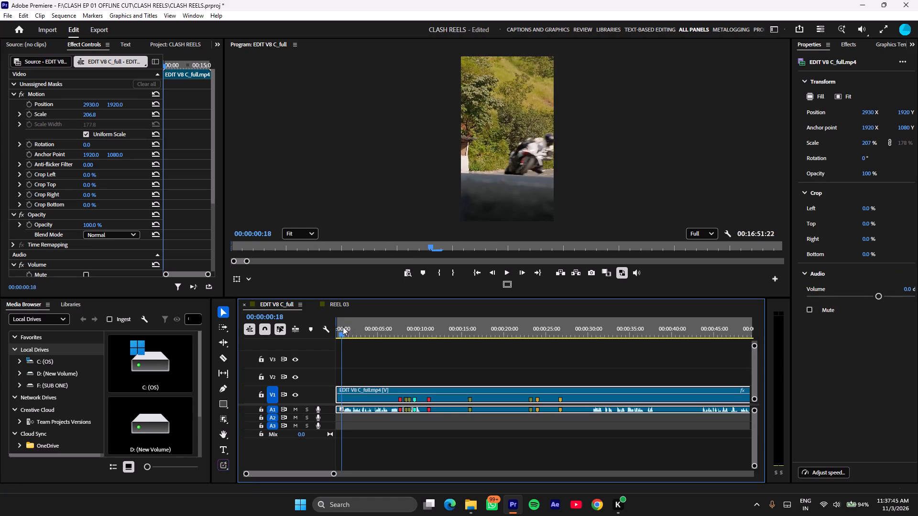
pyautogui.moveTo(343, 327); pyautogui.dragTo(338, 334)
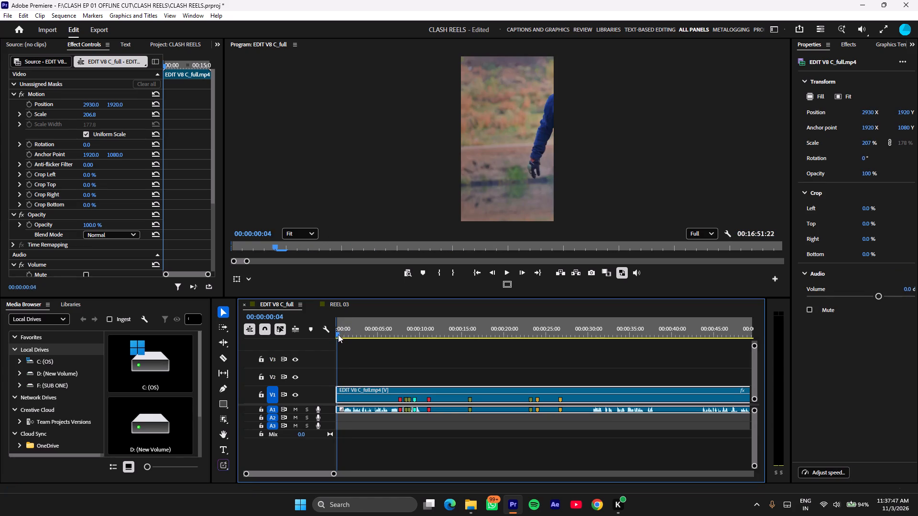
pyautogui.moveTo(338, 334); pyautogui.dragTo(339, 335)
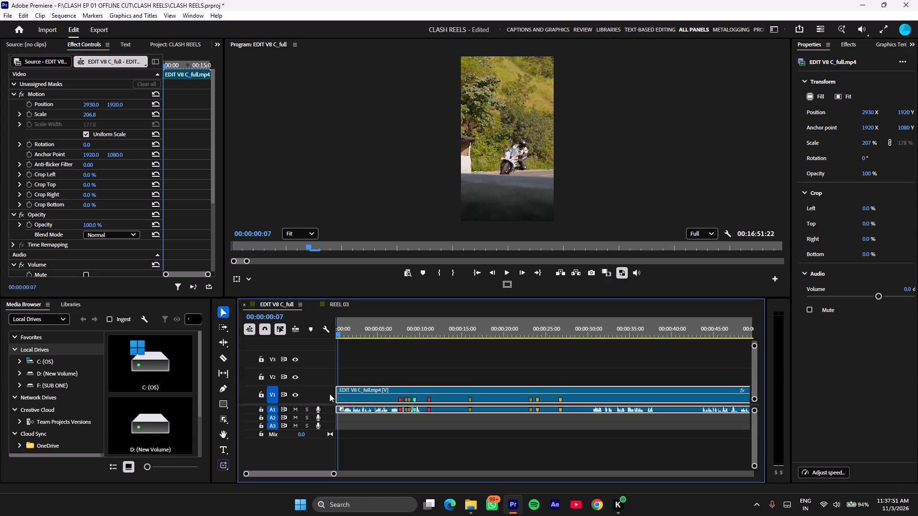
pyautogui.hotkey('ctrl', 'shift', 'd')
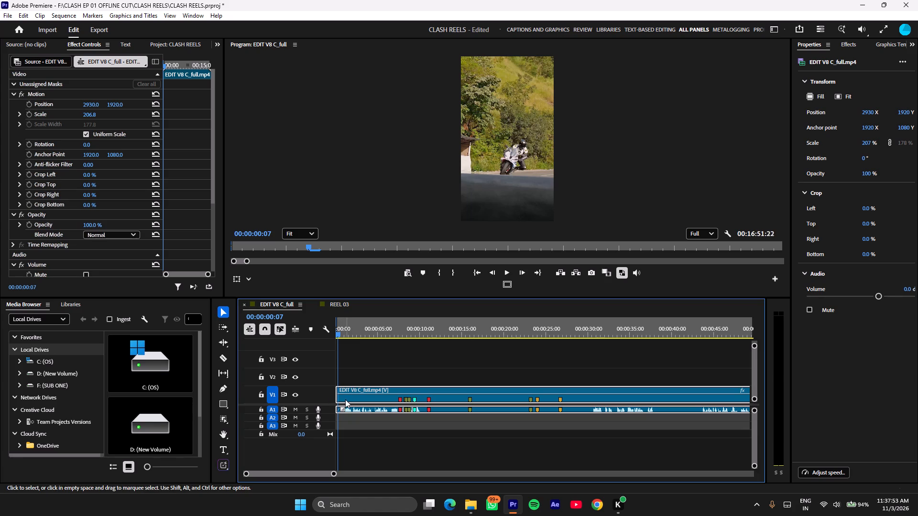
pyautogui.hotkey('ctrl', 'k')
pyautogui.press('BackSpace')
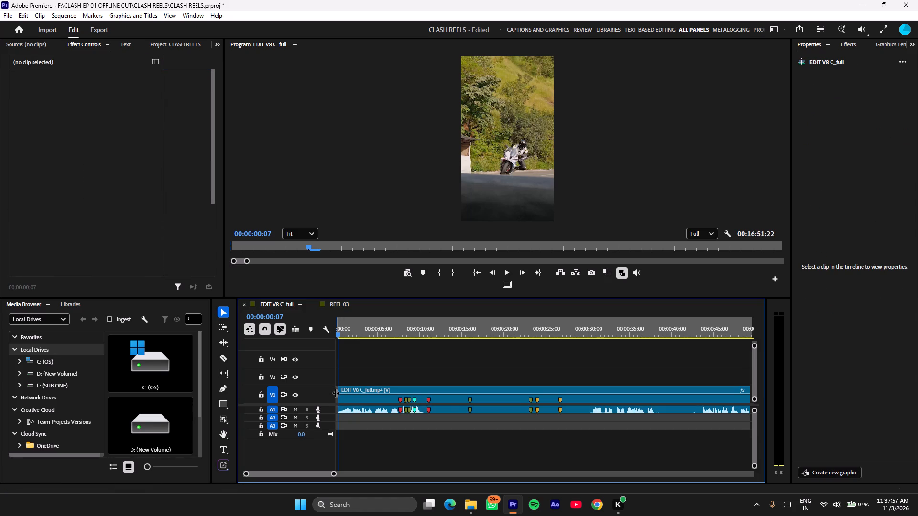
# Ripple delete the empty gap at the sequence start so the motorcycle shot opens the sequence.
pyautogui.press('=')
pyautogui.press('=')
pyautogui.press('=')
pyautogui.press('=')
pyautogui.rightClick(339, 394)
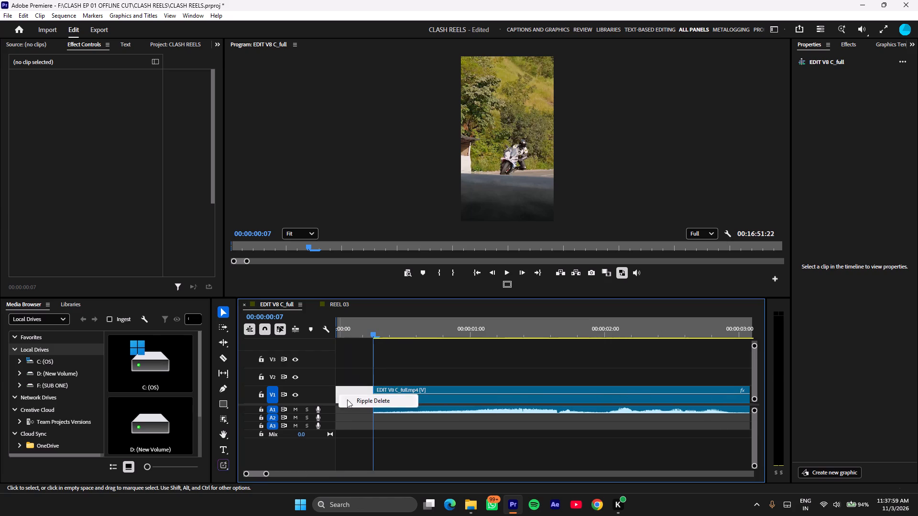
pyautogui.click(358, 401)
# Play the trimmed opening from the sequence start to check the motorcycle shot.
pyautogui.write('---')
pyautogui.press('-')
pyautogui.write('--')
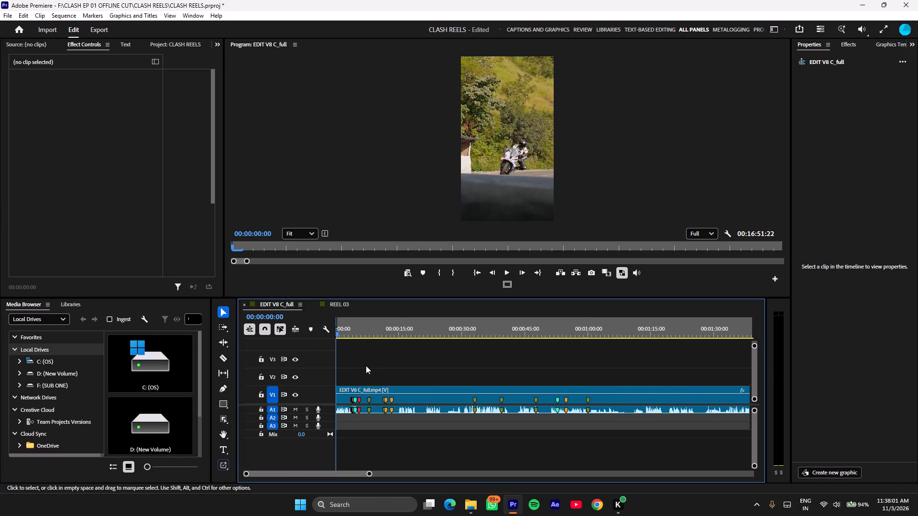
pyautogui.press('space')
pyautogui.press('space')
pyautogui.press('space')
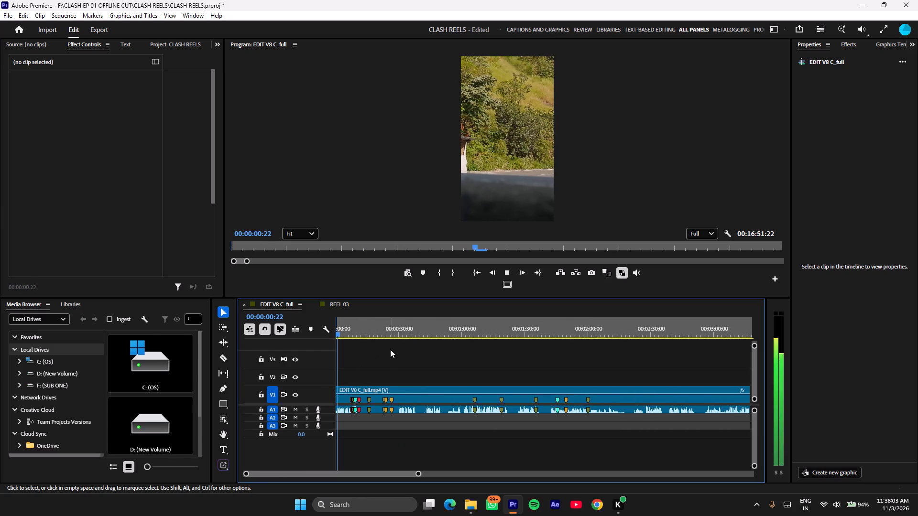
pyautogui.press('space')
# Cut the EDIT V8 C_full.mp4 clip at 00:00:01:08, where the motorcycle shot ends.
pyautogui.click(377, 388)
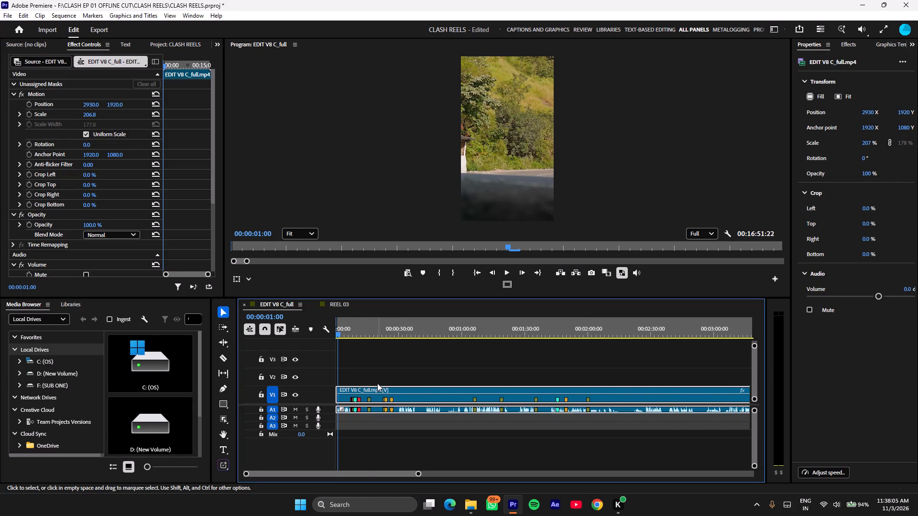
pyautogui.press('=')
pyautogui.click(342, 330)
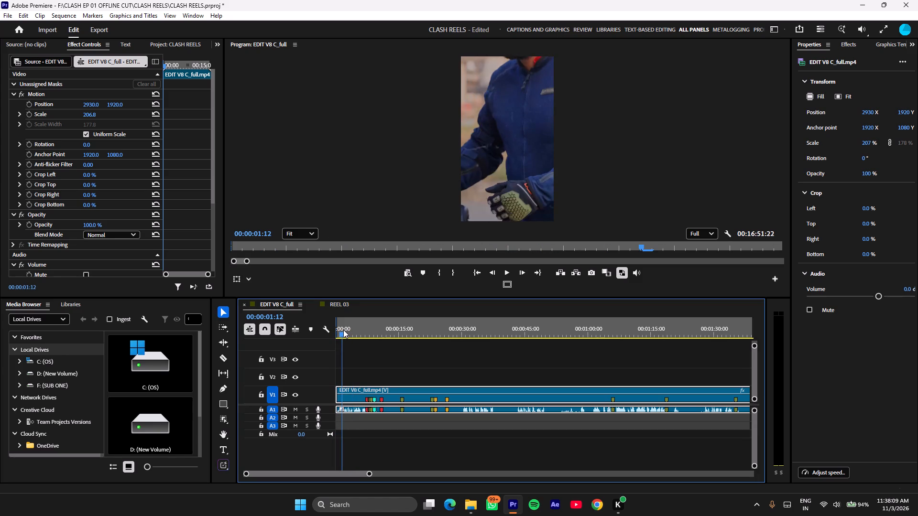
pyautogui.write('---')
pyautogui.press('=')
pyautogui.press('=')
pyautogui.press('=')
pyautogui.press('=')
pyautogui.press('=')
pyautogui.press('=')
pyautogui.press('=')
pyautogui.press('=')
pyautogui.press('=')
pyautogui.press('=')
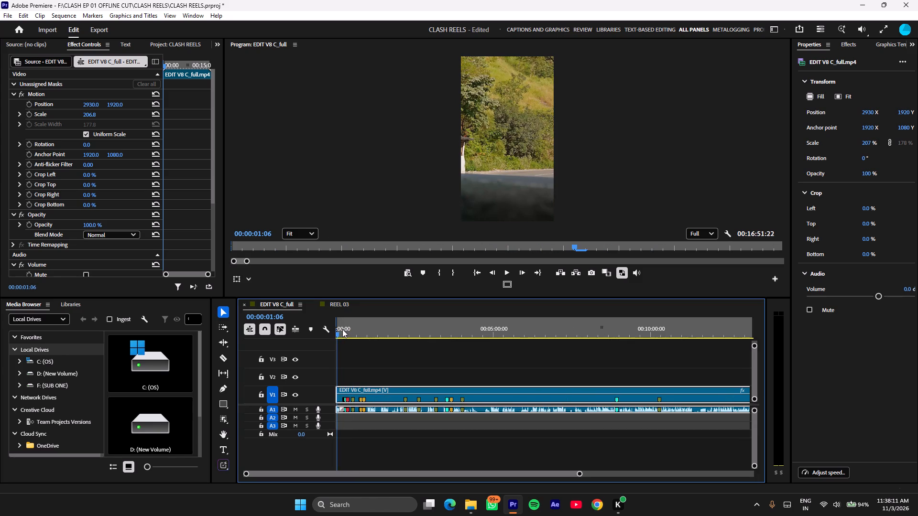
pyautogui.moveTo(547, 332); pyautogui.dragTo(673, 341)
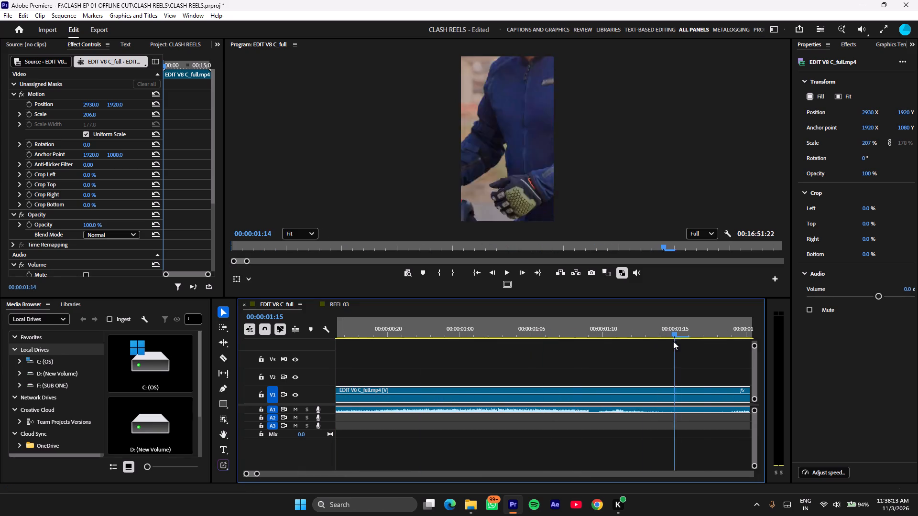
pyautogui.moveTo(673, 341); pyautogui.dragTo(611, 346)
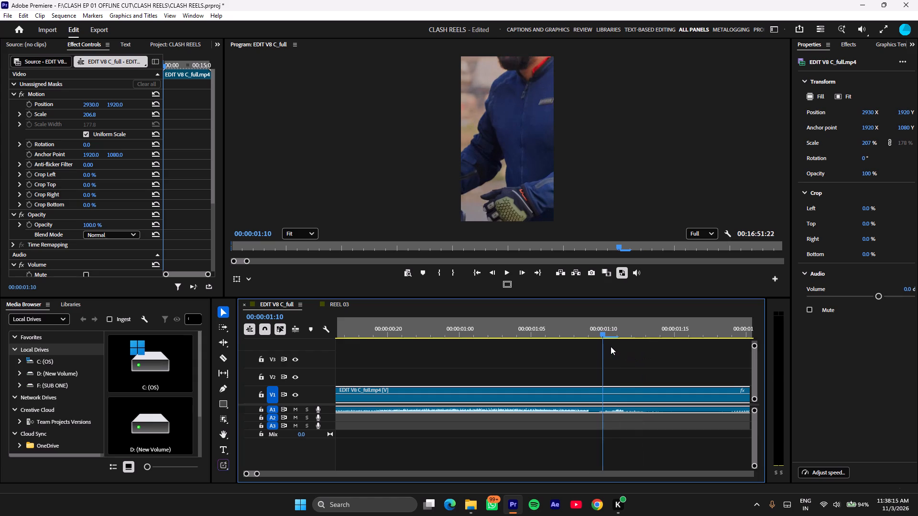
pyautogui.moveTo(611, 346); pyautogui.dragTo(576, 352)
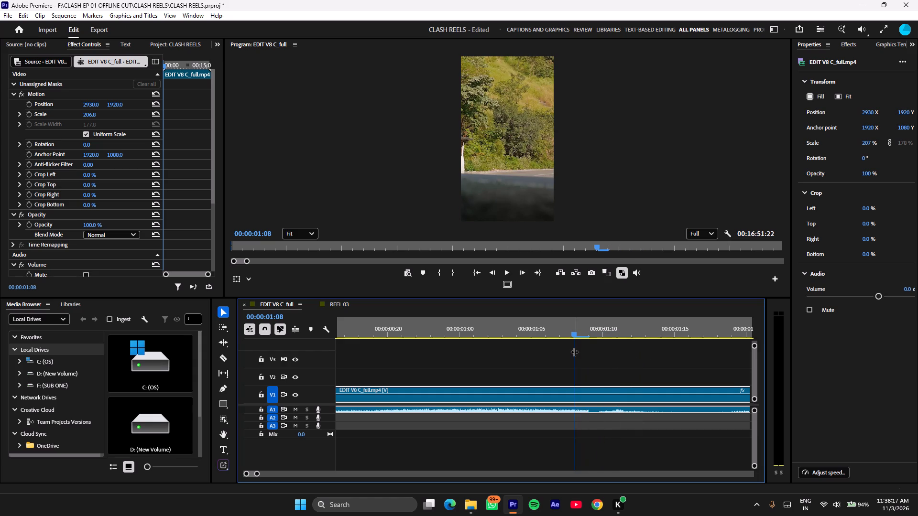
pyautogui.hotkey('ctrl', 'shift', 'd')
pyautogui.click(537, 385)
pyautogui.click(543, 387)
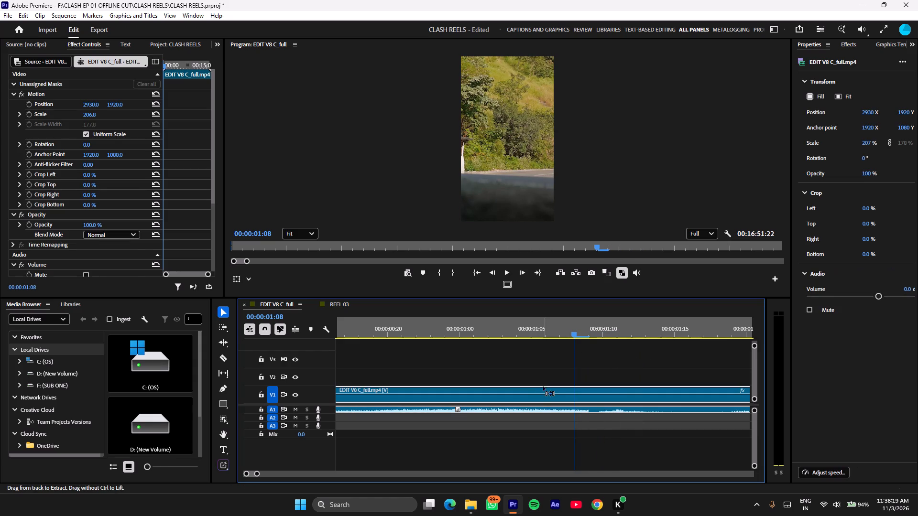
pyautogui.hotkey('ctrl', 'k')
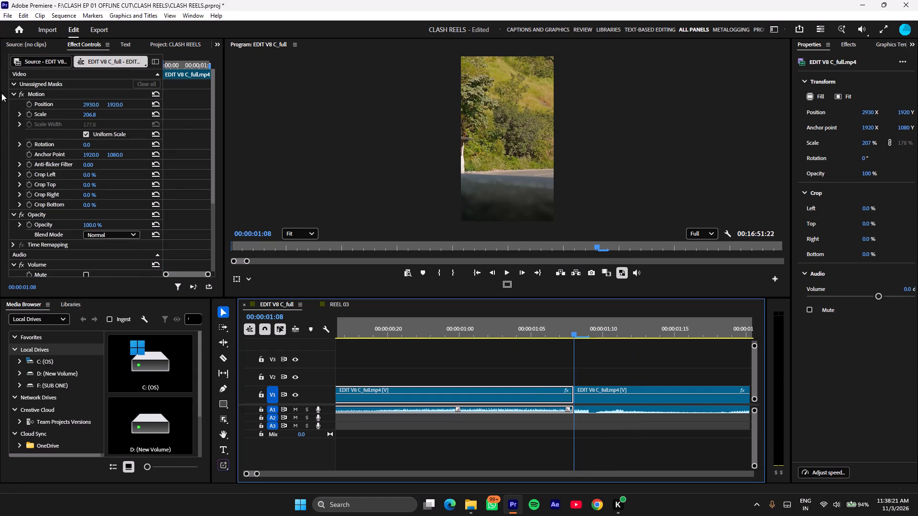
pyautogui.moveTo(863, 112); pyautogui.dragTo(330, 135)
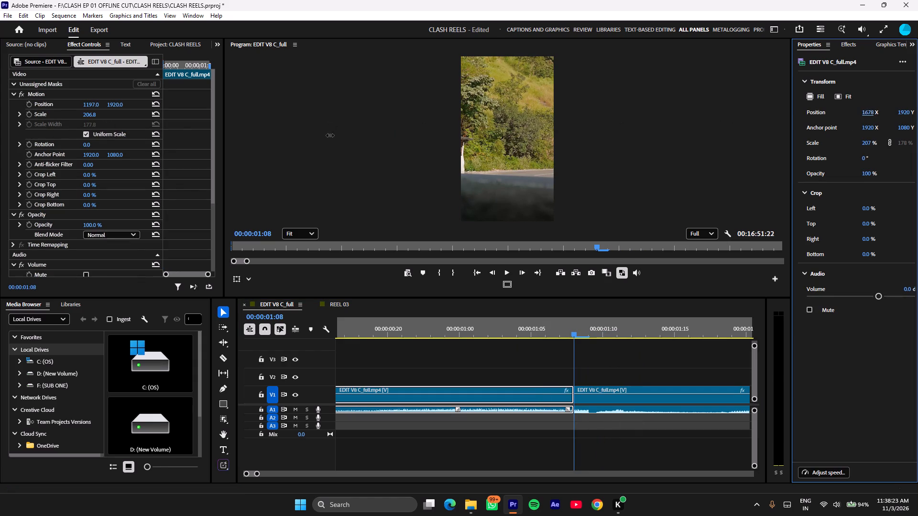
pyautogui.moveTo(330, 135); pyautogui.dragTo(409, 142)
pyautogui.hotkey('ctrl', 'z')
# Set the horizontal position of the opening motorcycle segment to 912, working from its last frame at 00:00:01:07.
pyautogui.press('Left')
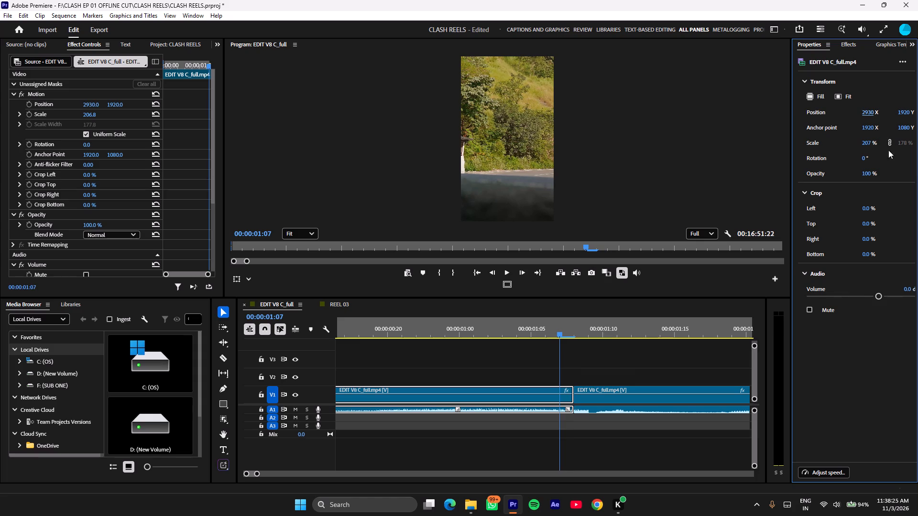
pyautogui.moveTo(863, 111); pyautogui.dragTo(2, 213)
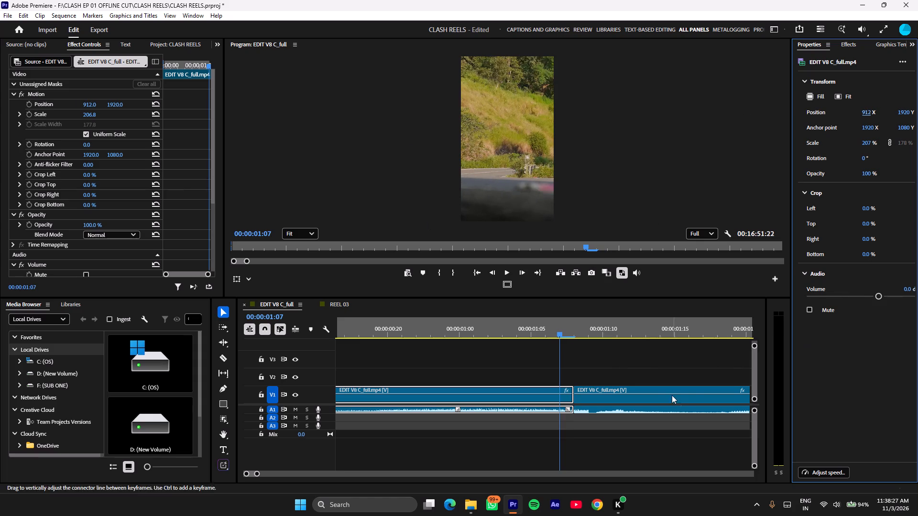
# Start animating Position on the opening motorcycle segment with a keyframe at 00:00:00:00 and a horizontal value of 3023.
pyautogui.moveTo(555, 331); pyautogui.dragTo(0, 410)
pyautogui.press('space')
pyautogui.press('space')
pyautogui.moveTo(459, 316); pyautogui.dragTo(318, 342)
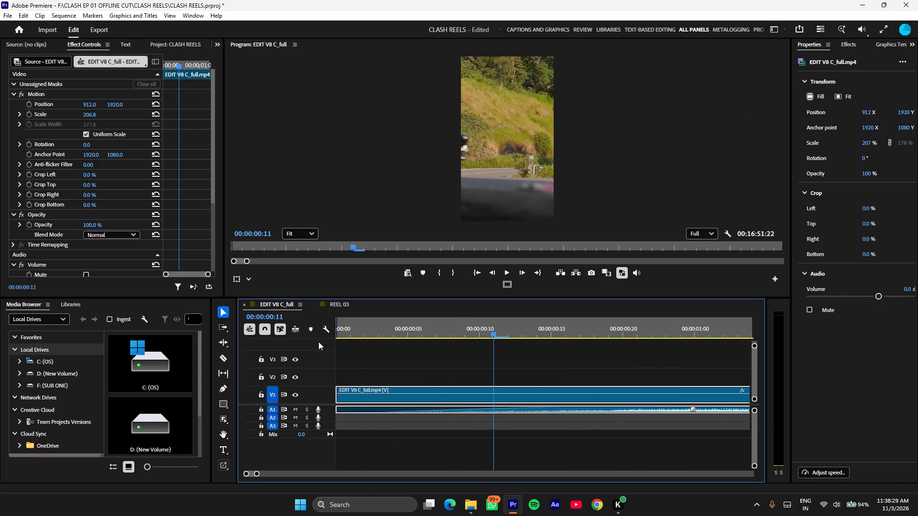
pyautogui.moveTo(318, 342); pyautogui.dragTo(221, 356)
pyautogui.moveTo(381, 325); pyautogui.dragTo(0, 375)
pyautogui.click(32, 101)
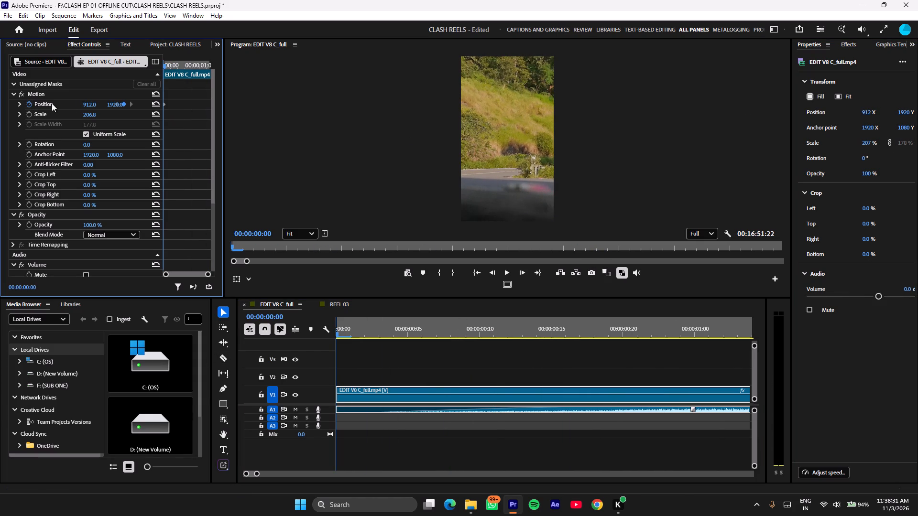
pyautogui.moveTo(91, 103); pyautogui.dragTo(275, 106)
# Delete the Constant Power audio transition at the start of the opening clip on A1.
pyautogui.press('-')
pyautogui.press('-')
pyautogui.press('-')
pyautogui.click(520, 360)
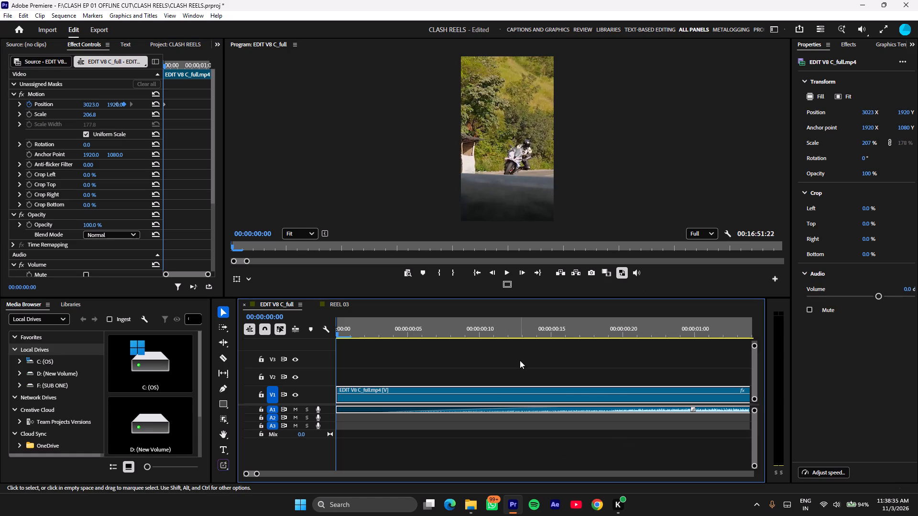
pyautogui.press('-')
pyautogui.click(474, 412)
pyautogui.click(474, 409)
pyautogui.click(475, 408)
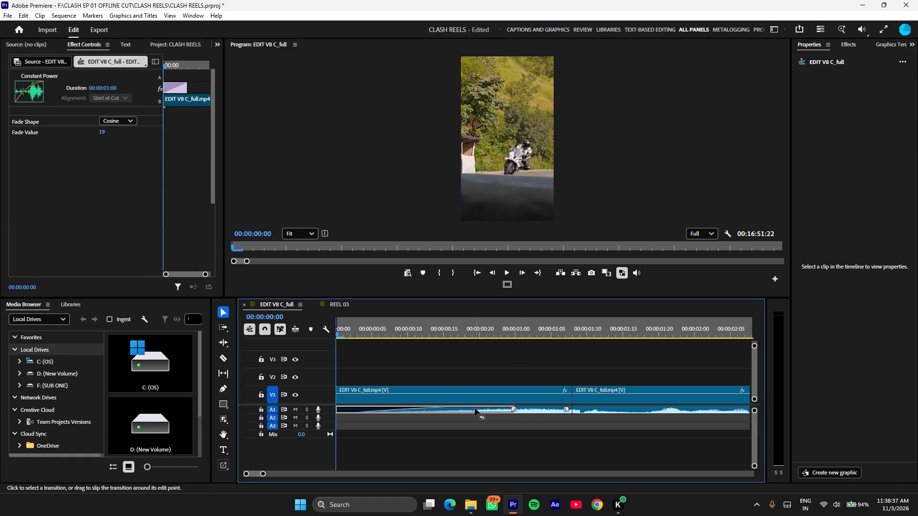
pyautogui.press('BackSpace')
# Add a second Position keyframe to the motorcycle segment at 00:00:01:07 with a horizontal value of about 1030.
pyautogui.moveTo(565, 339); pyautogui.dragTo(570, 337)
pyautogui.click(568, 334)
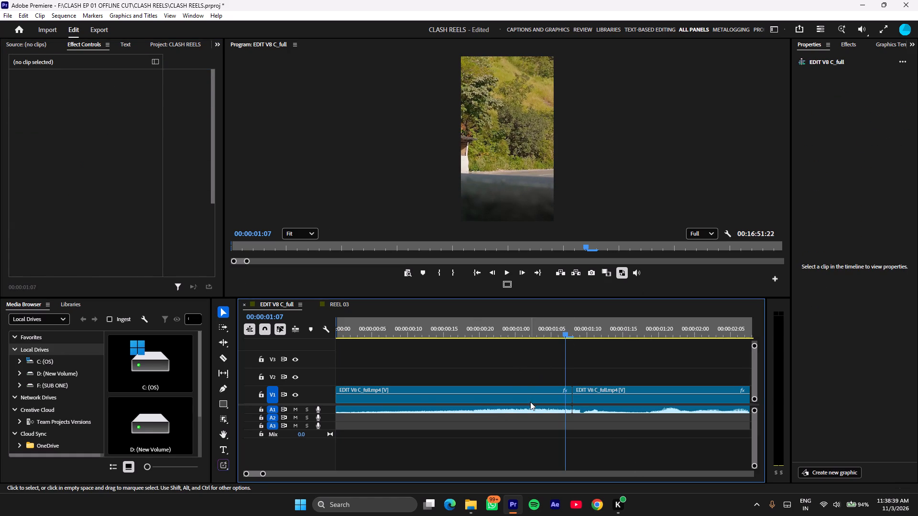
pyautogui.click(530, 402)
pyautogui.moveTo(871, 109); pyautogui.dragTo(0, 190)
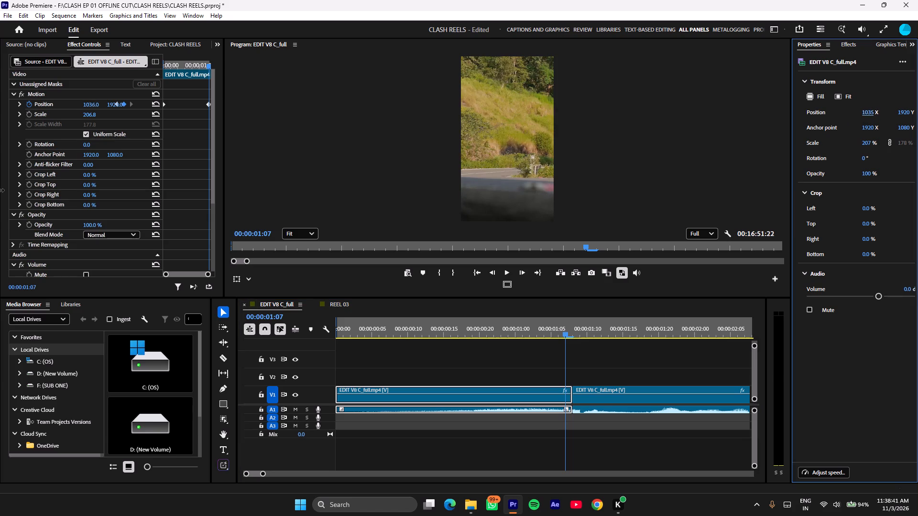
pyautogui.moveTo(0, 190); pyautogui.dragTo(0, 193)
# Play the motorcycle shot repeatedly from the sequence start to check the animated reframing.
pyautogui.moveTo(543, 334); pyautogui.dragTo(83, 350)
pyautogui.press('space')
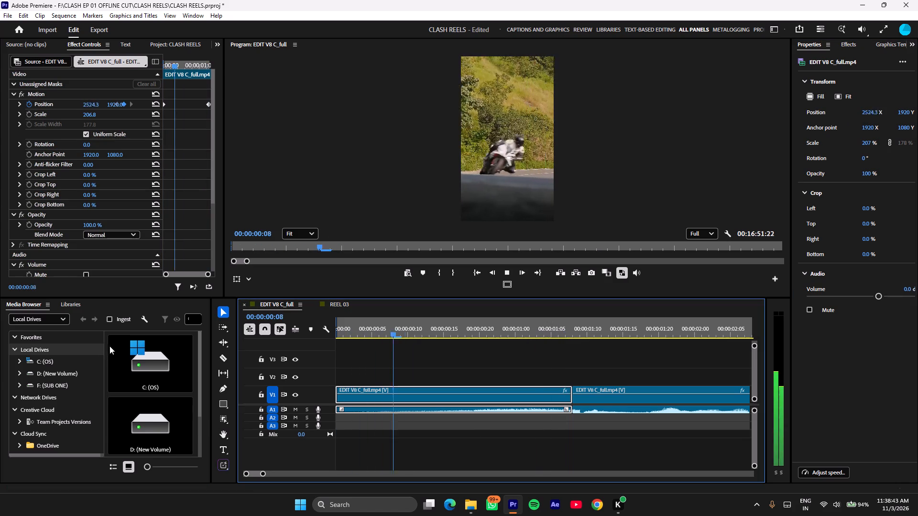
pyautogui.press('space')
pyautogui.moveTo(506, 333); pyautogui.dragTo(56, 351)
pyautogui.press('space')
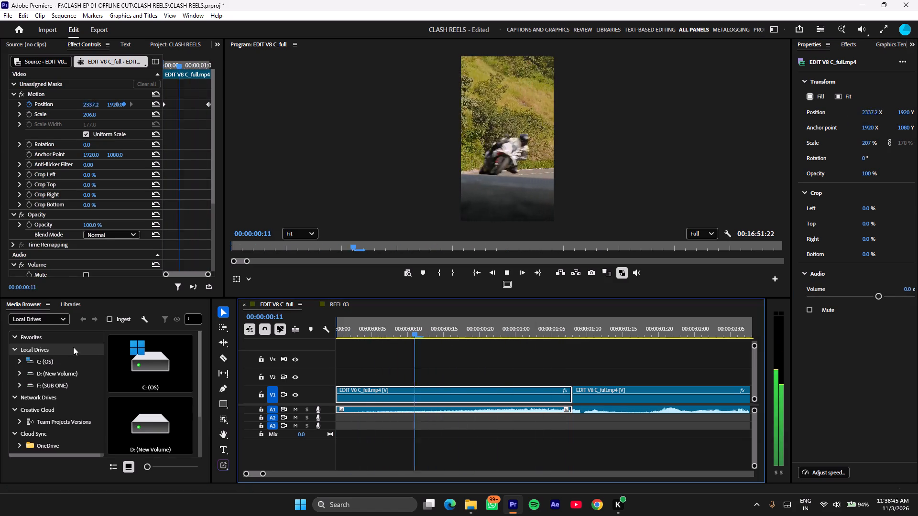
pyautogui.press('space')
pyautogui.moveTo(461, 321); pyautogui.dragTo(87, 350)
pyautogui.press('space')
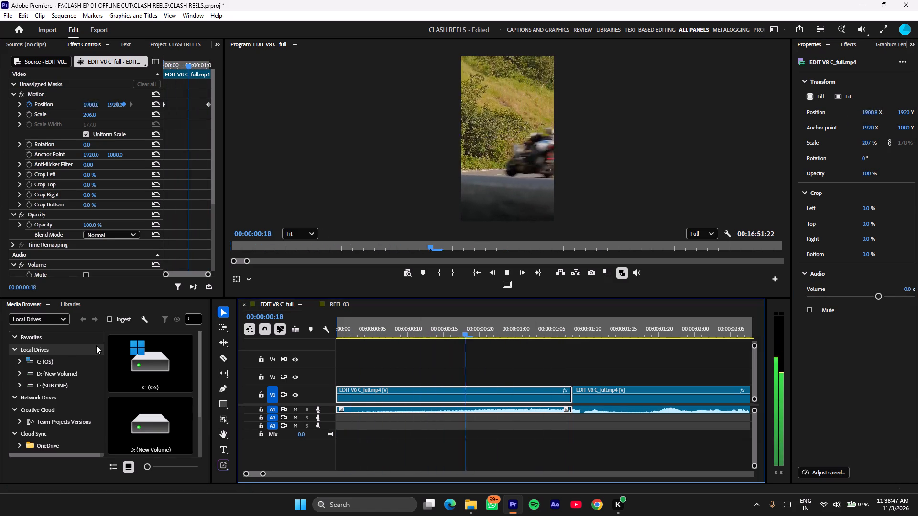
pyautogui.press('space')
pyautogui.press('space')
pyautogui.press('space')
# Cut the motorcycle segment at 00:00:01:00, delete its leftover tail and ripple delete the gap before the next clip.
pyautogui.click(538, 387)
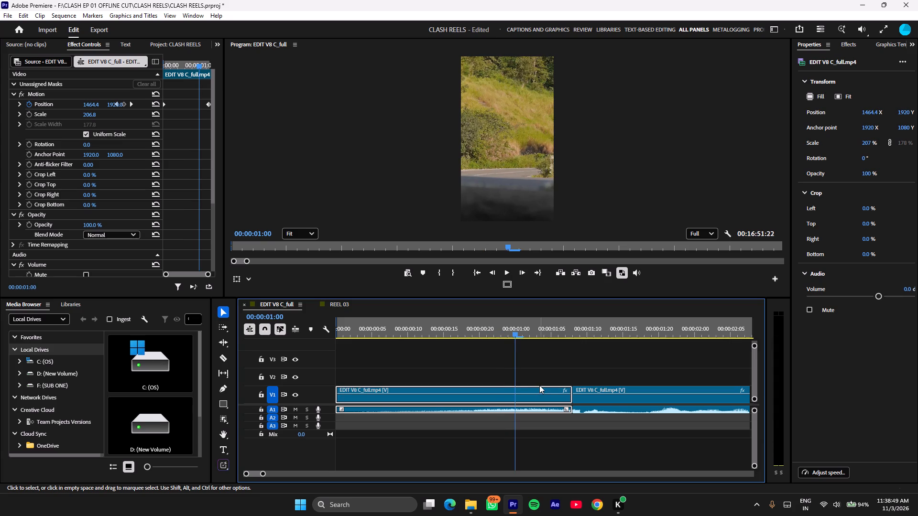
pyautogui.hotkey('ctrl', 'shift', 'd')
pyautogui.hotkey('ctrl', 'z')
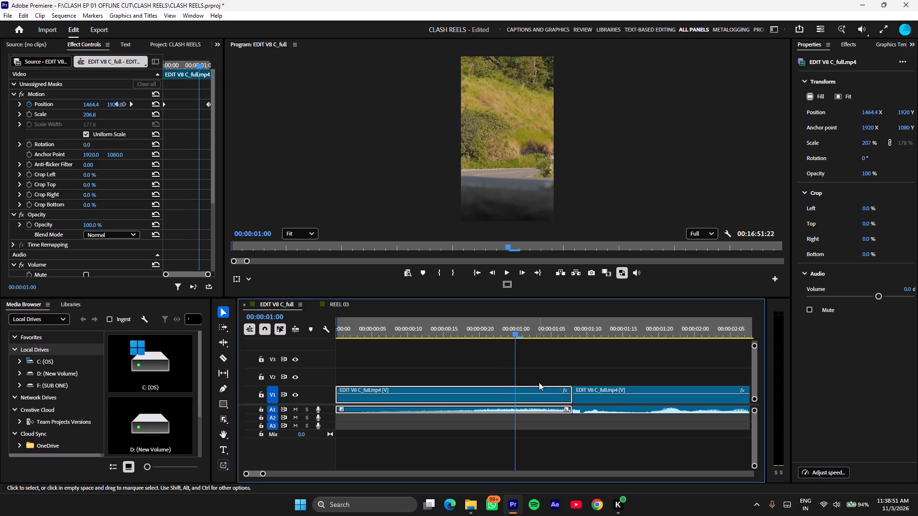
pyautogui.hotkey('ctrl', 'k')
pyautogui.keyDown('ctrl'); pyautogui.click(542, 392); pyautogui.keyUp('ctrl')
pyautogui.press('BackSpace')
pyautogui.rightClick(542, 392)
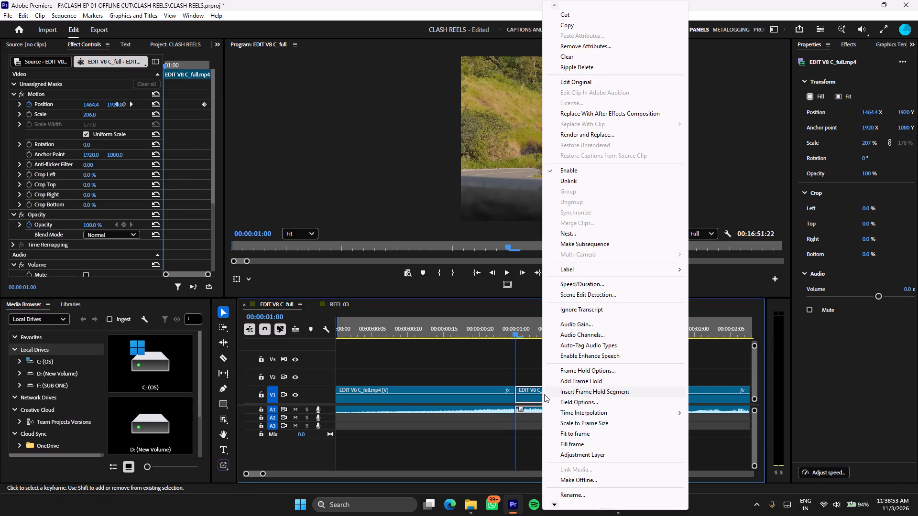
pyautogui.click(524, 349)
pyautogui.press('BackSpace')
pyautogui.hotkey('ctrl', 'z')
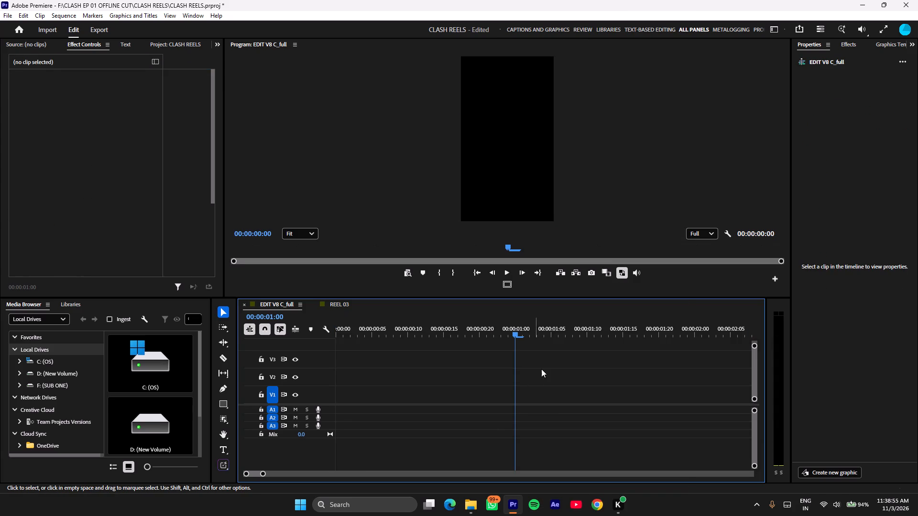
pyautogui.click(540, 390)
pyautogui.press('BackSpace')
pyautogui.rightClick(537, 396)
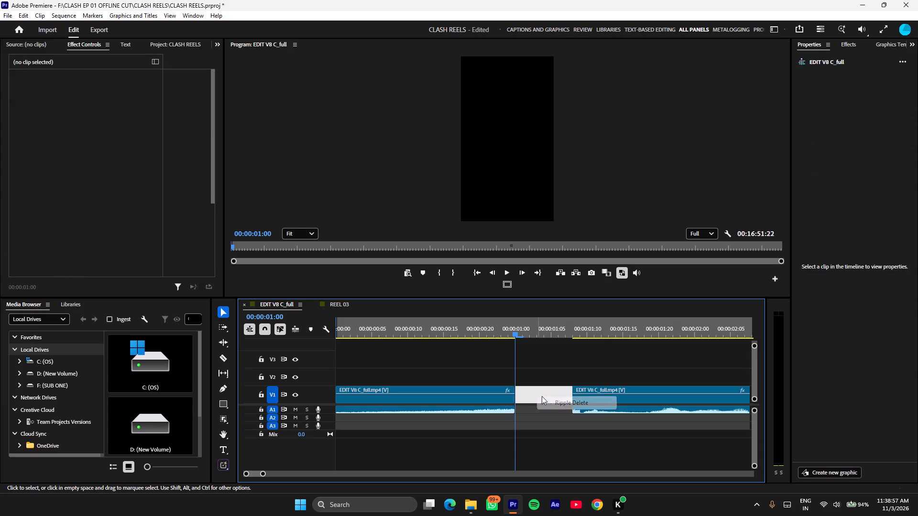
pyautogui.click(547, 398)
# Play the shortened motorcycle shot from the sequence start to check its cut into the following shot.
pyautogui.moveTo(486, 328); pyautogui.dragTo(0, 387)
pyautogui.press('space')
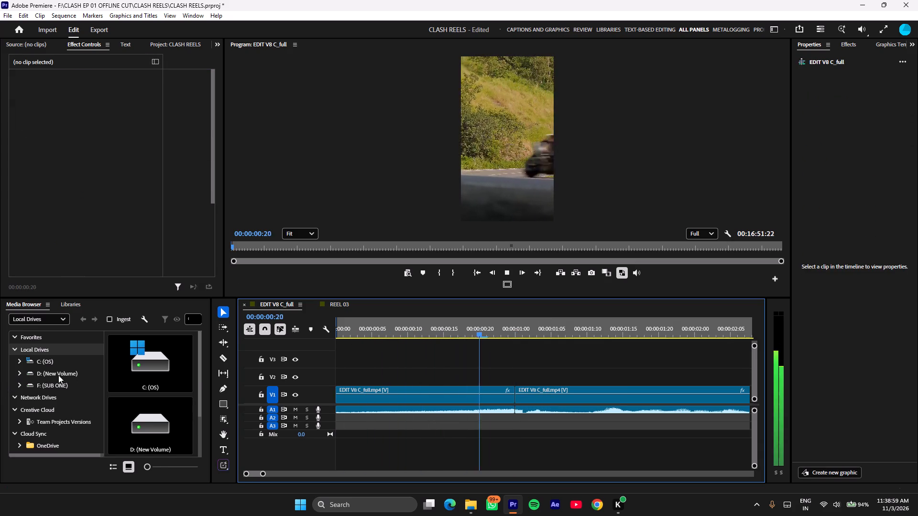
pyautogui.press('space')
pyautogui.moveTo(525, 323); pyautogui.dragTo(350, 351)
pyautogui.press('space')
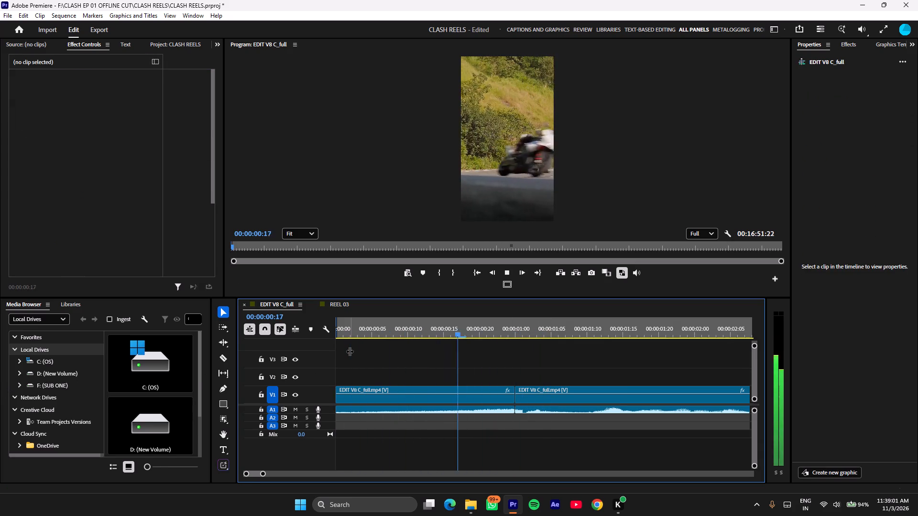
pyautogui.press('space')
# Cut the second clip at 00:00:06:19, delete the footage between 00:00:01:00 and that cut, and ripple delete the gap.
pyautogui.moveTo(502, 335); pyautogui.dragTo(702, 326)
pyautogui.moveTo(261, 475); pyautogui.dragTo(316, 470)
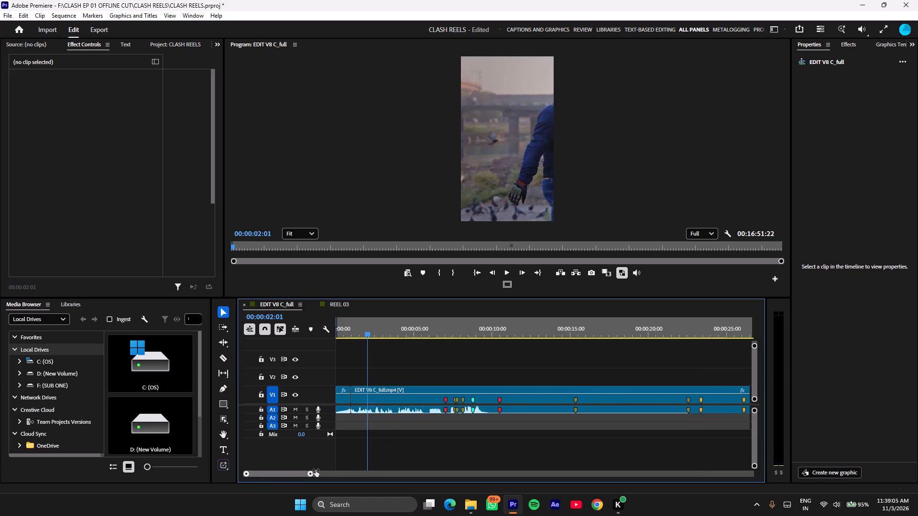
pyautogui.moveTo(316, 470); pyautogui.dragTo(304, 473)
pyautogui.moveTo(377, 329); pyautogui.dragTo(424, 320)
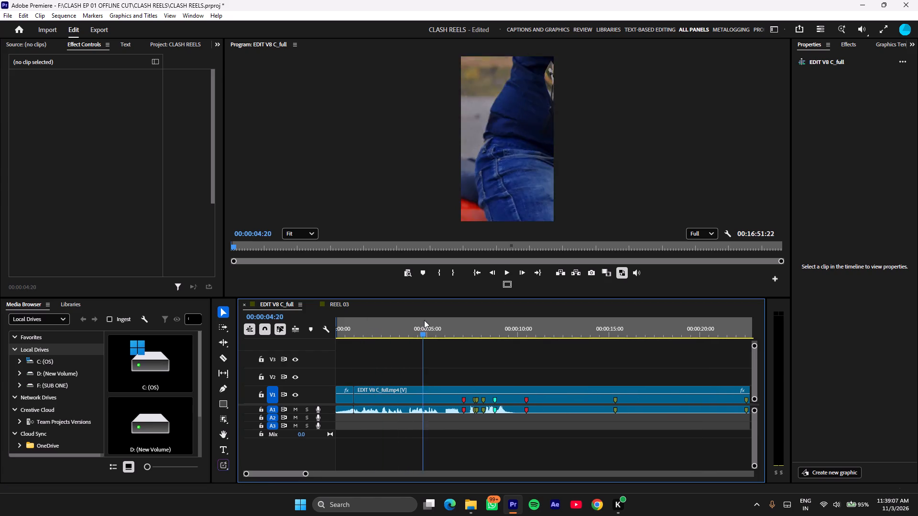
pyautogui.moveTo(424, 320); pyautogui.dragTo(460, 339)
pyautogui.click(474, 392)
pyautogui.hotkey('ctrl', 'k')
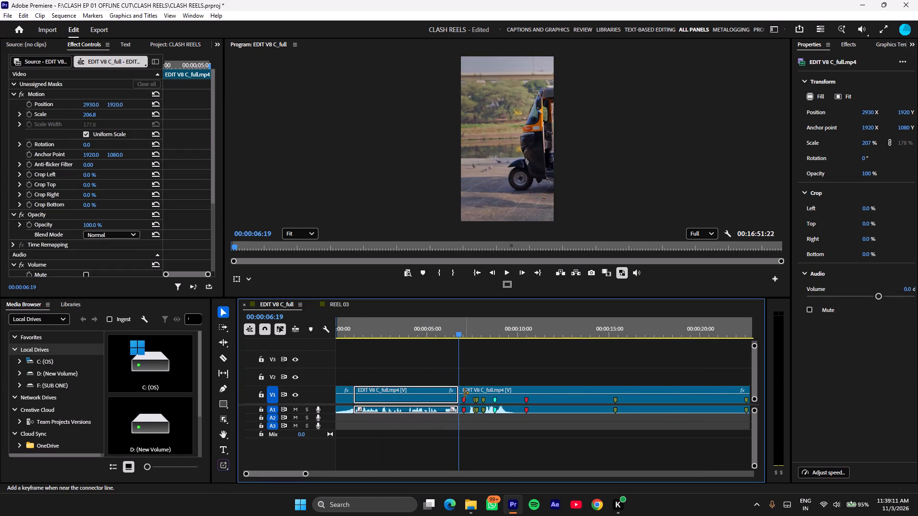
pyautogui.press('BackSpace')
pyautogui.rightClick(415, 404)
pyautogui.rightClick(433, 394)
pyautogui.click(443, 402)
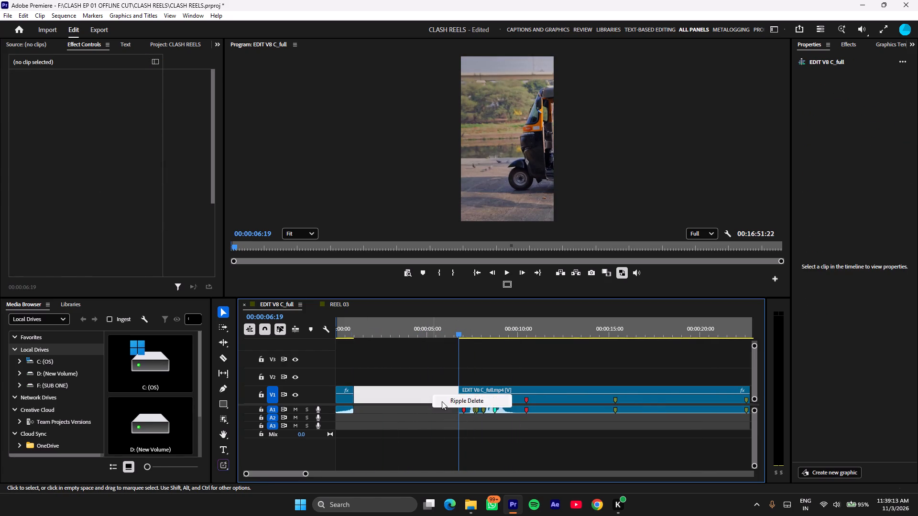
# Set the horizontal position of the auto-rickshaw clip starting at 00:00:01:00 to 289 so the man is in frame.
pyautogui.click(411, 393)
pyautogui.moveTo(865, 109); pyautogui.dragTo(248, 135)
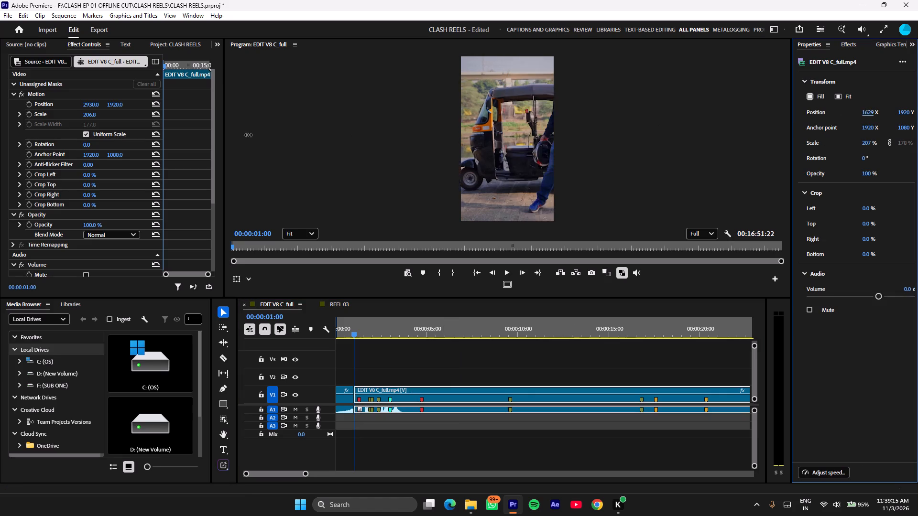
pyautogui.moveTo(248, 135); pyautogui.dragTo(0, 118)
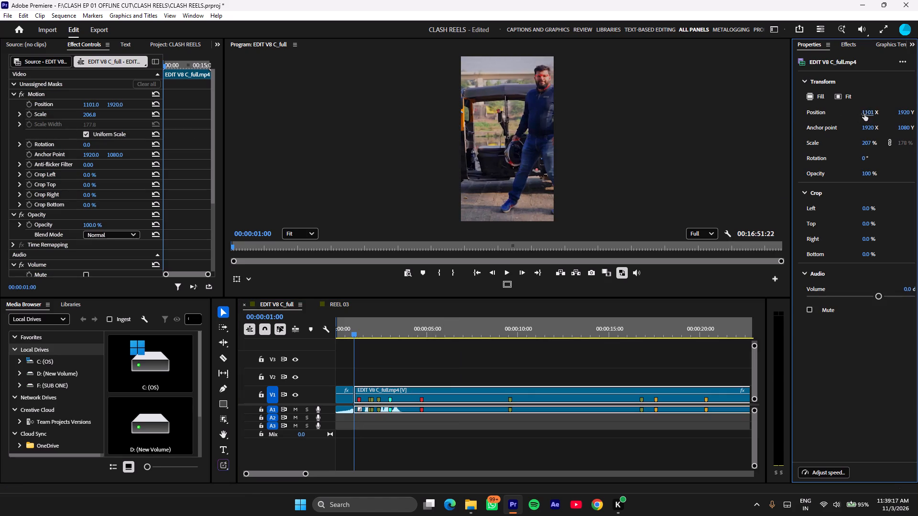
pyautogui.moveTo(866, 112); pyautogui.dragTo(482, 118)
# Cut the auto-rickshaw clip at 00:00:02:08 and delete the segment between 00:00:01:00 and that cut.
pyautogui.press('space')
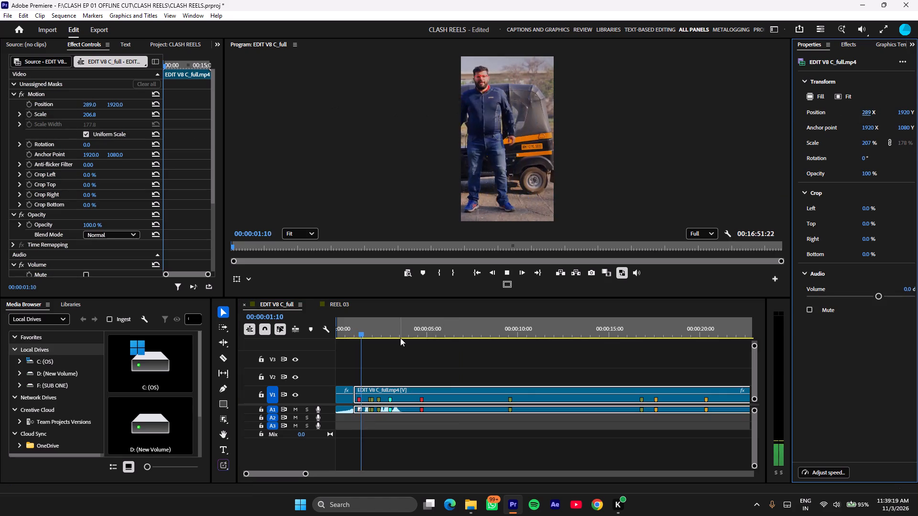
pyautogui.moveTo(386, 330); pyautogui.dragTo(375, 333)
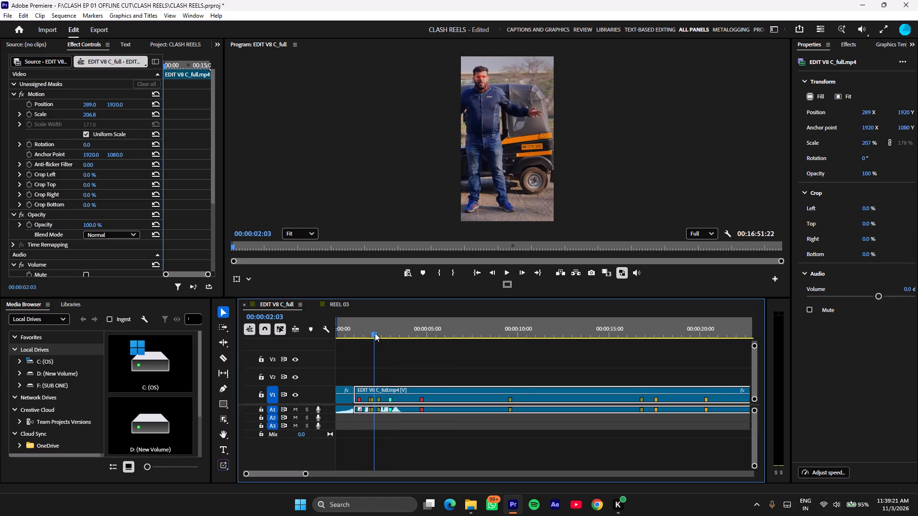
pyautogui.moveTo(375, 333); pyautogui.dragTo(379, 333)
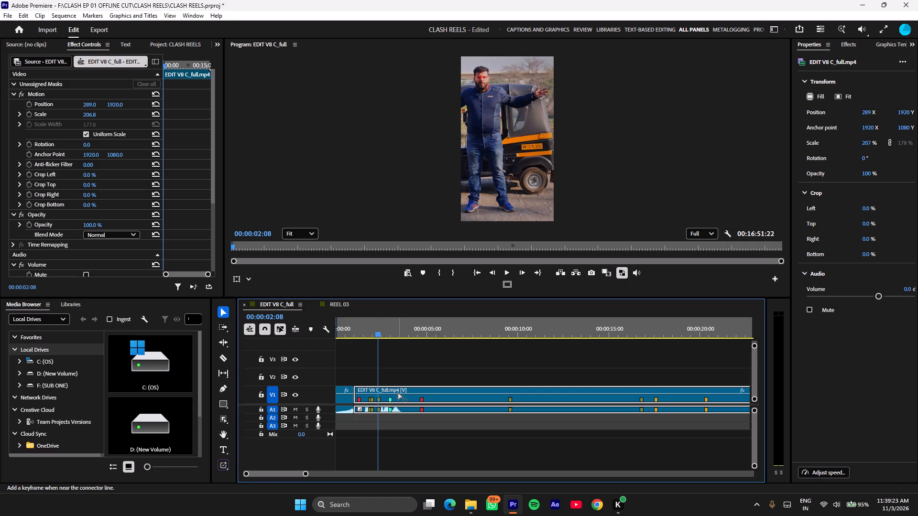
pyautogui.hotkey('ctrl', 'k')
pyautogui.press('BackSpace')
# Increase the horizontal position of the remaining clip from 00:00:02:08 to centre the man with outstretched arms in the frame.
pyautogui.click(423, 383)
pyautogui.click(410, 401)
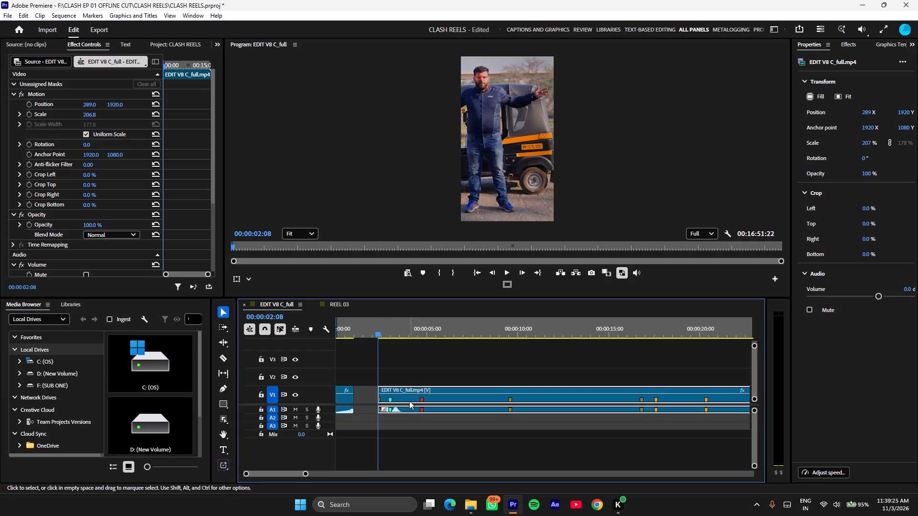
pyautogui.moveTo(95, 104); pyautogui.dragTo(335, 99)
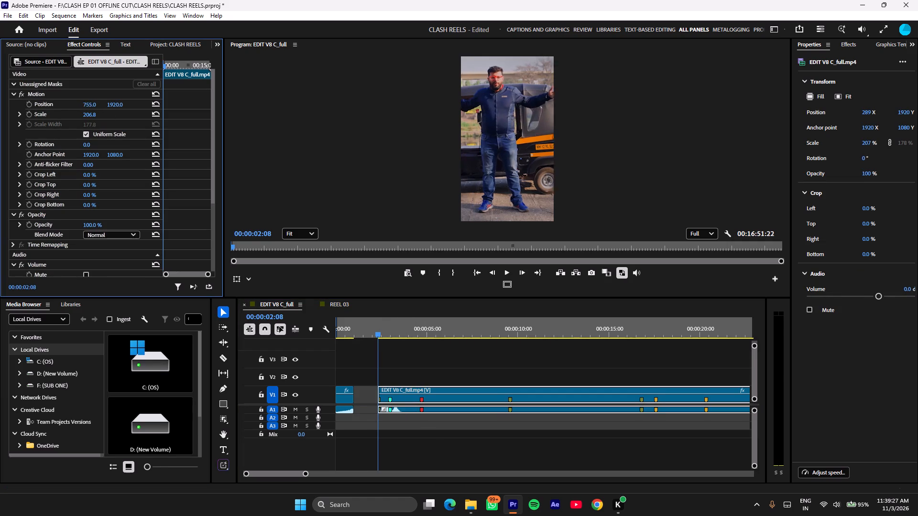
pyautogui.moveTo(335, 99); pyautogui.dragTo(345, 99)
# Ripple delete the gap between the motorcycle segment and the auto-rickshaw clip.
pyautogui.rightClick(361, 395)
pyautogui.click(382, 404)
# Play from the sequence start to check the cut from the motorcycle to the man by the auto-rickshaw.
pyautogui.moveTo(357, 324); pyautogui.dragTo(273, 337)
pyautogui.press('space')
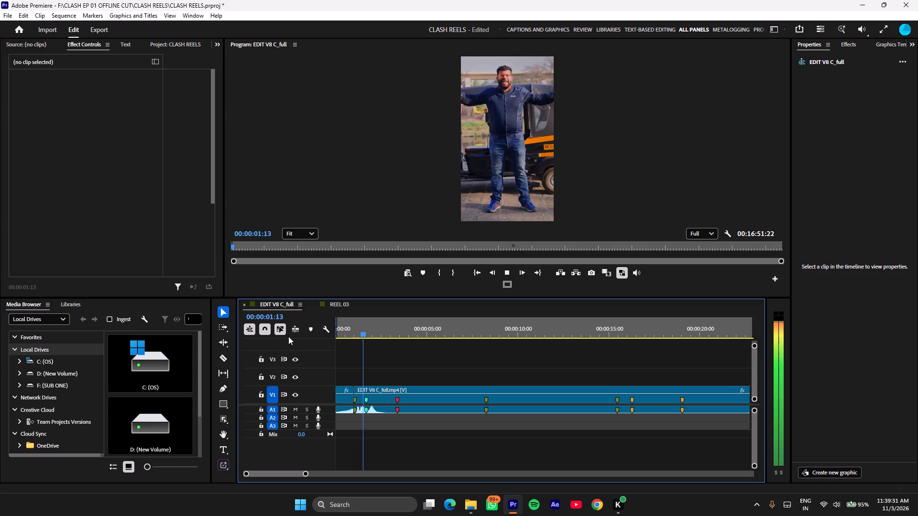
pyautogui.press('space')
pyautogui.moveTo(372, 330); pyautogui.dragTo(230, 340)
pyautogui.press('space')
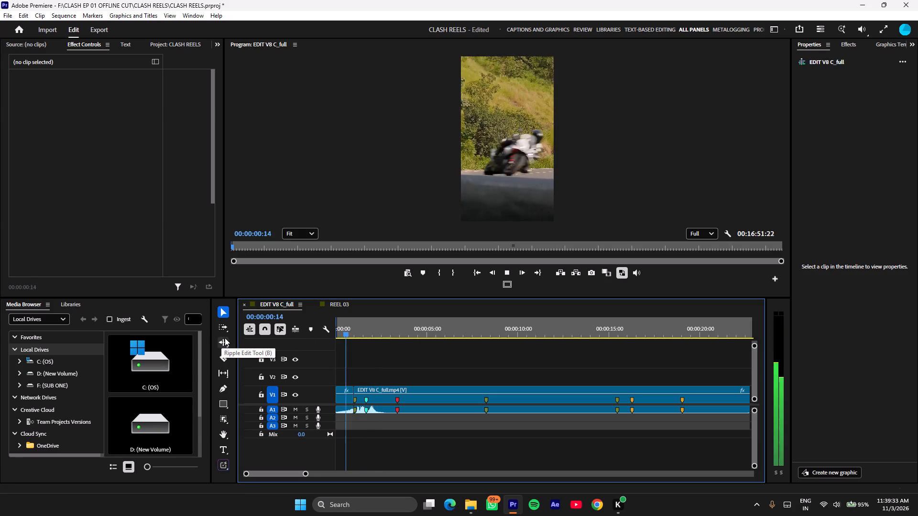
pyautogui.press('space')
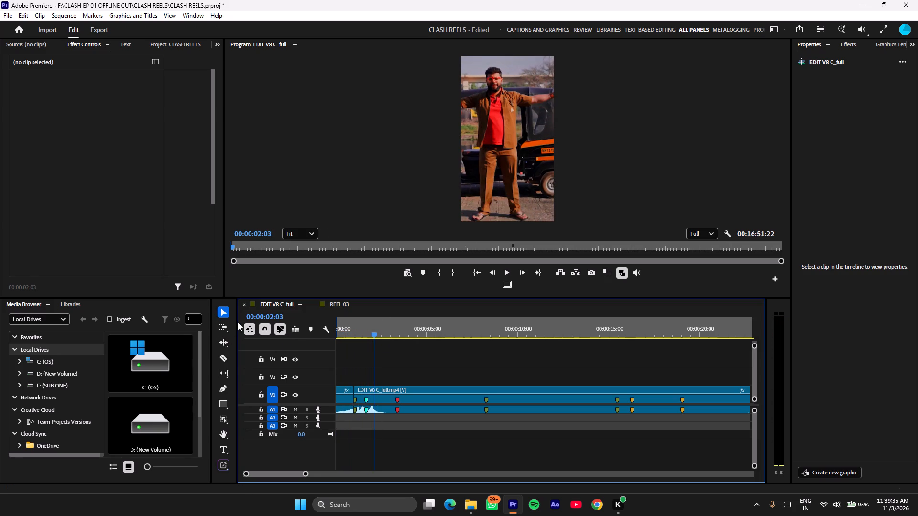
# Save the CLASH REELS project.
pyautogui.hotkey('ctrl', 's')
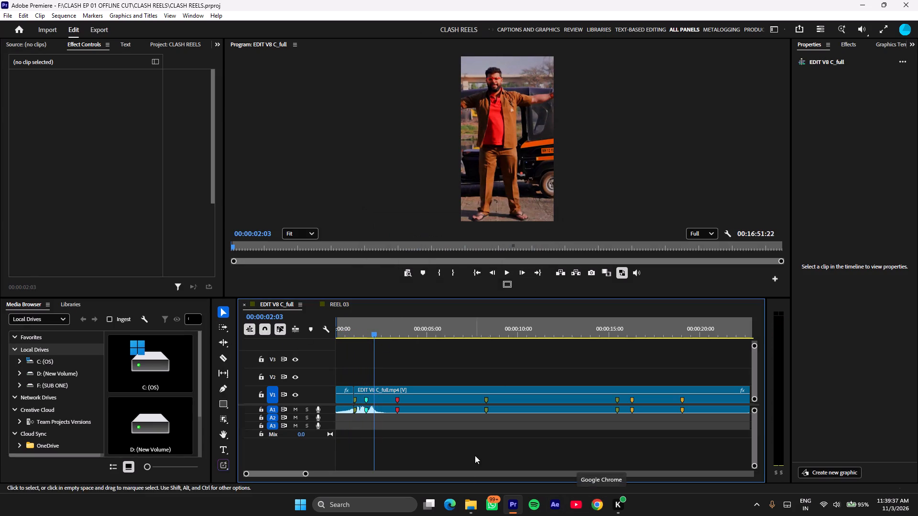
# Switch to File Explorer, open the Downloads folder and pick up the cars-gears-gear-shift-slide-fast folder.
pyautogui.click(462, 507)
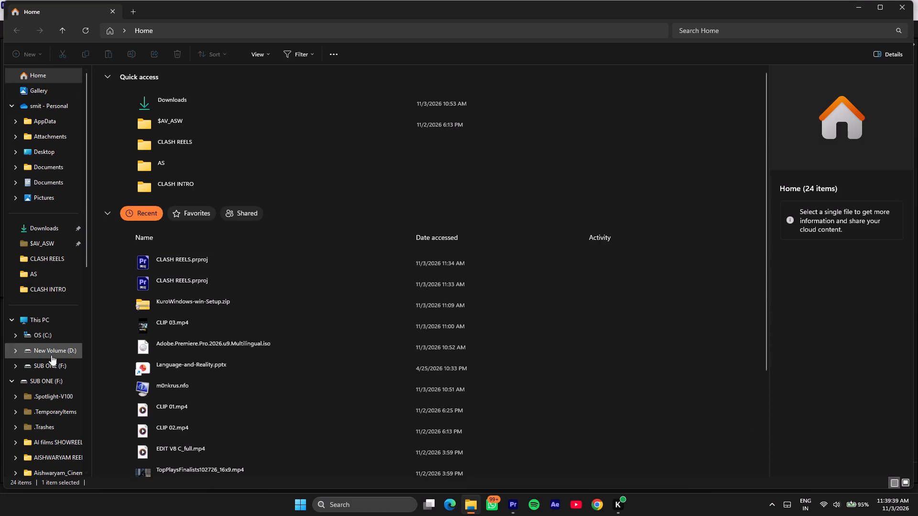
pyautogui.click(34, 232)
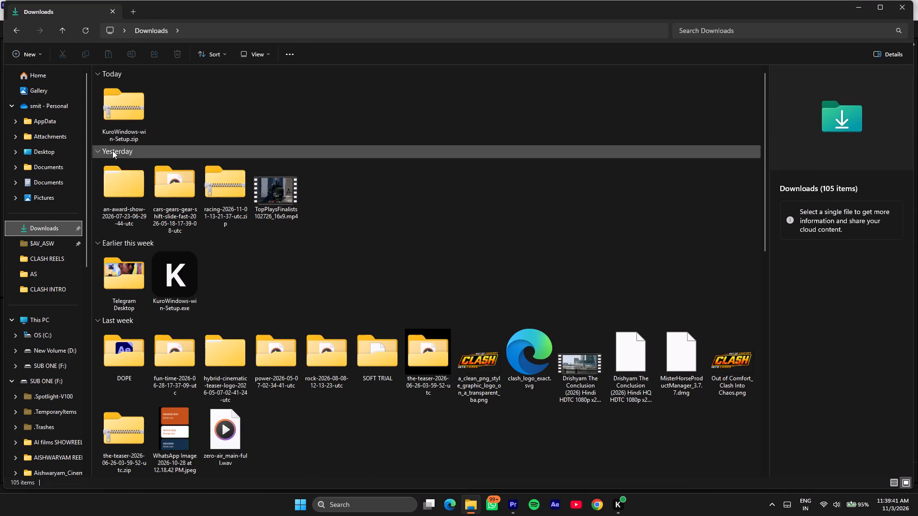
pyautogui.moveTo(167, 178); pyautogui.dragTo(352, 204)
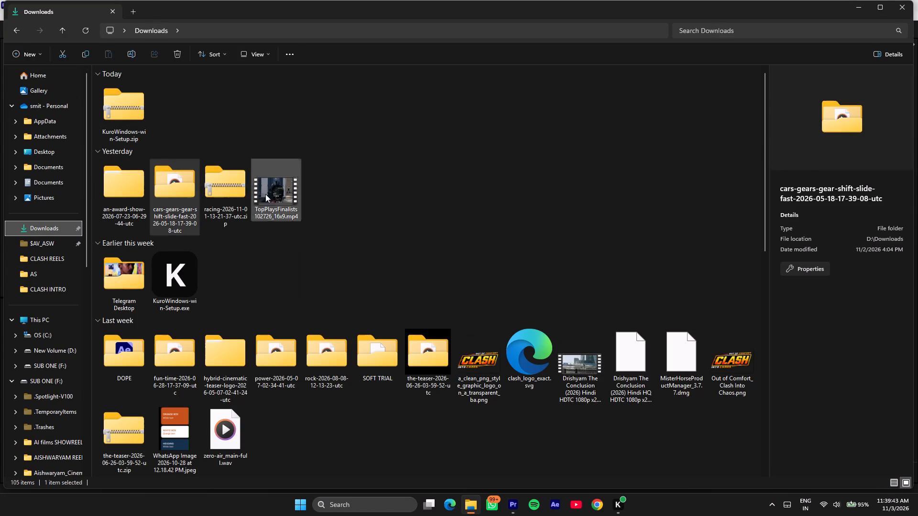
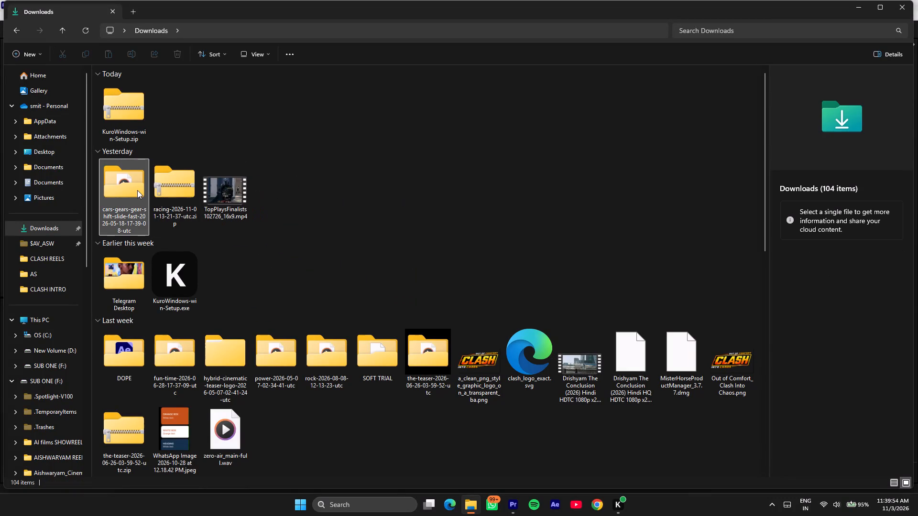
# Undo the last file move in Downloads and import the cars-gears-gear-shift-slide-fast folder into the CLASH REELS project in Premiere.
pyautogui.hotkey('ctrl', 'z')
pyautogui.moveTo(129, 108); pyautogui.dragTo(342, 234)
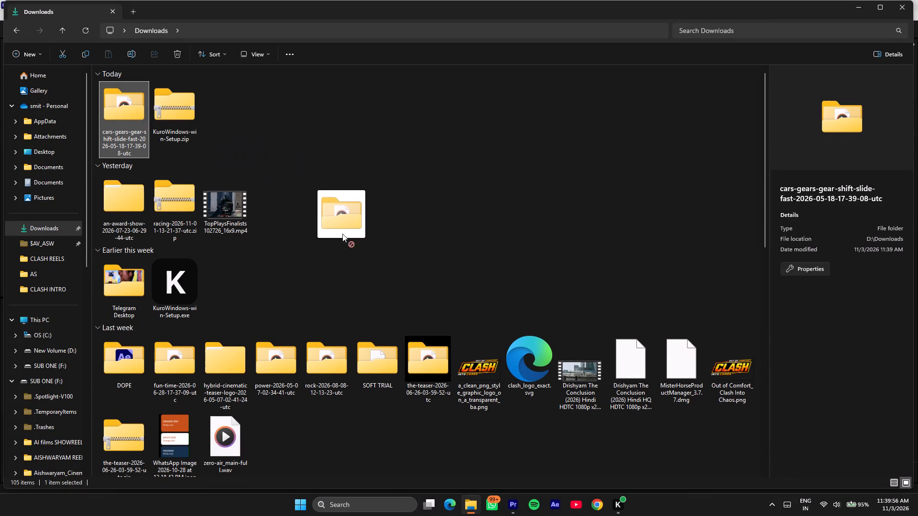
pyautogui.moveTo(342, 234); pyautogui.dragTo(452, 450)
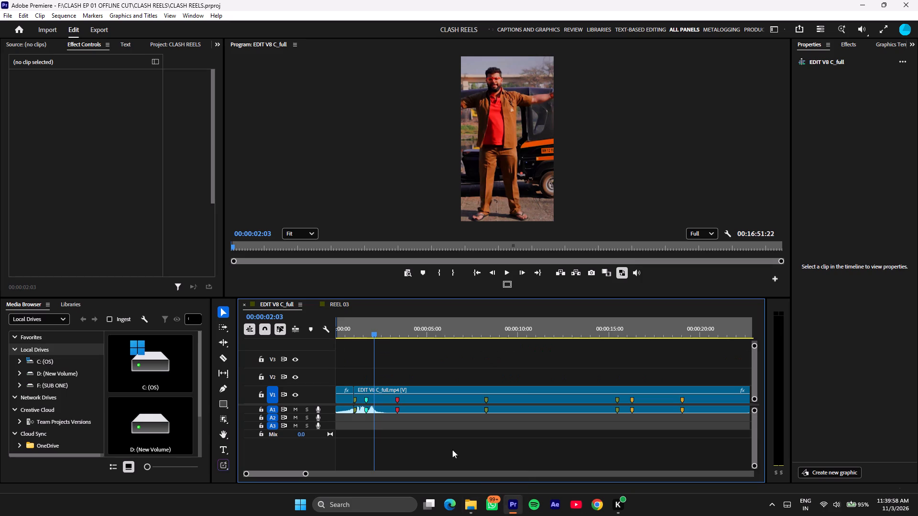
pyautogui.moveTo(452, 450); pyautogui.dragTo(175, 39)
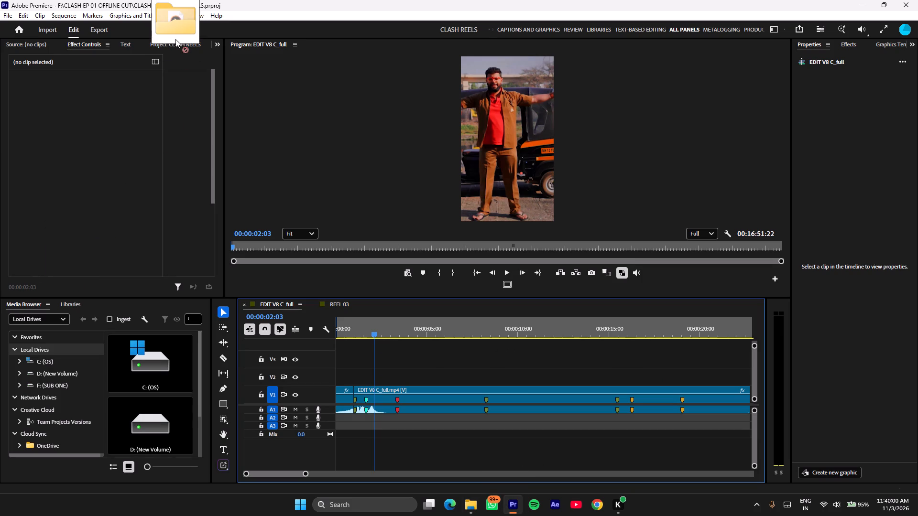
pyautogui.moveTo(175, 39); pyautogui.dragTo(176, 228)
# Look inside the imported cars-gears bin, audition its gear-shift sound effect and return to the project root.
pyautogui.doubleClick(44, 207)
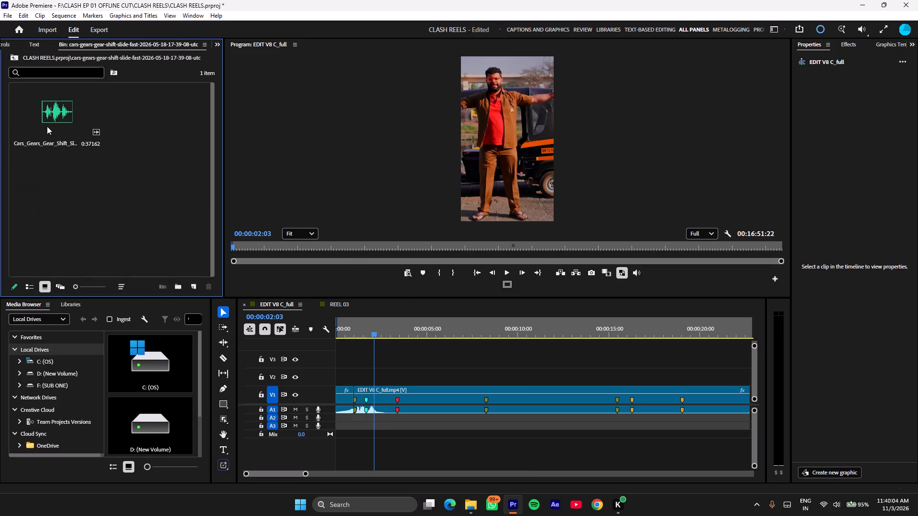
pyautogui.doubleClick(47, 126)
pyautogui.press('space')
pyautogui.scroll(-6, 176, 45)
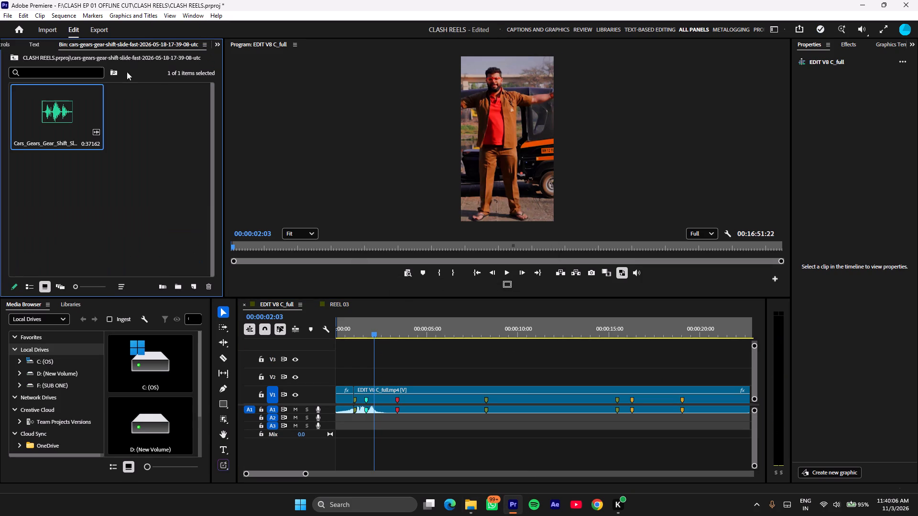
pyautogui.click(16, 59)
pyautogui.click(127, 233)
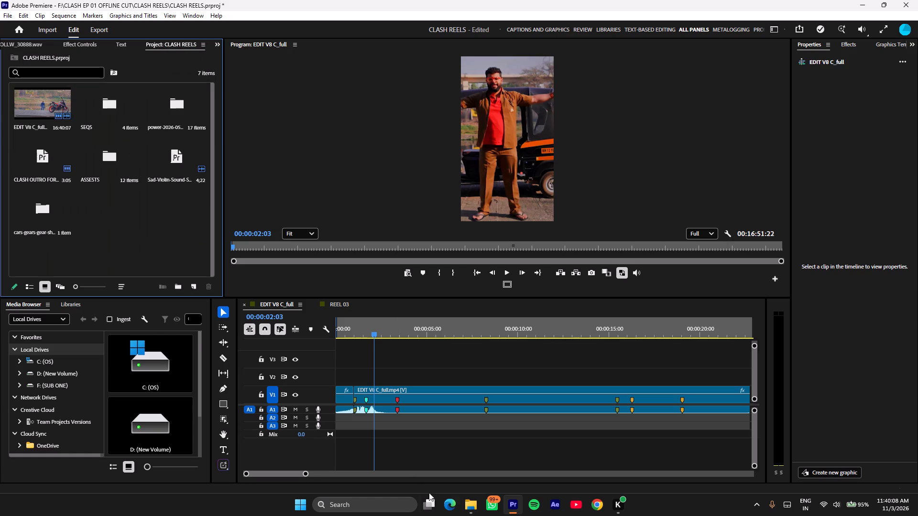
pyautogui.click(468, 509)
pyautogui.moveTo(126, 197); pyautogui.dragTo(589, 487)
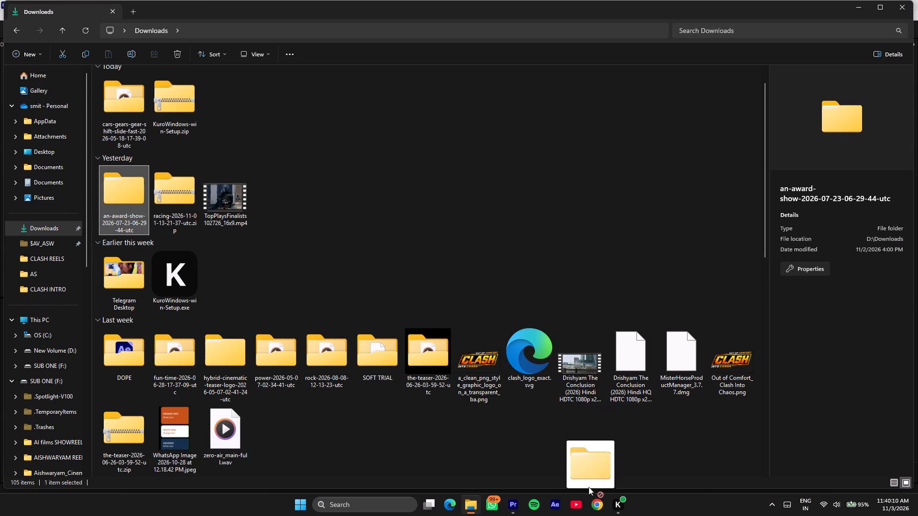
pyautogui.moveTo(589, 487); pyautogui.dragTo(164, 227)
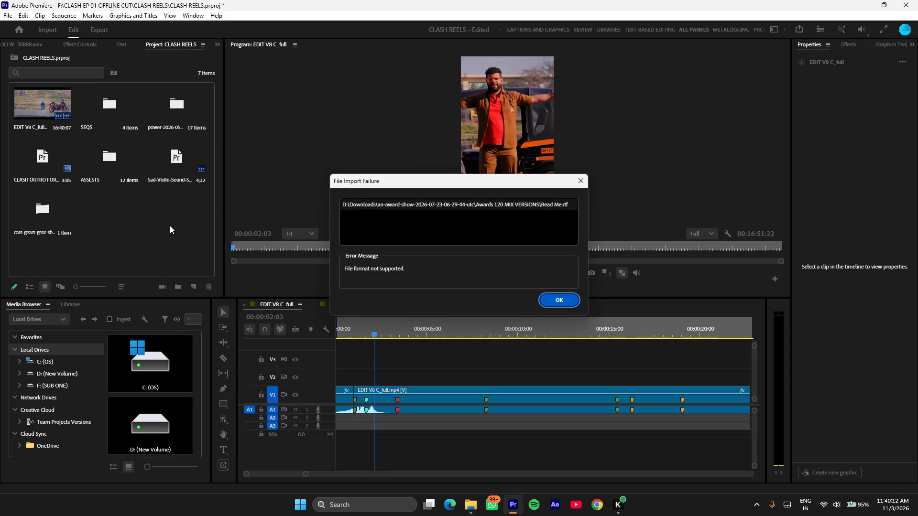
pyautogui.click(562, 299)
# Audition Awards 120 MIX Main.mp3 from the Awards 120 MIX VERSIONS bin and return to the project root.
pyautogui.doubleClick(105, 214)
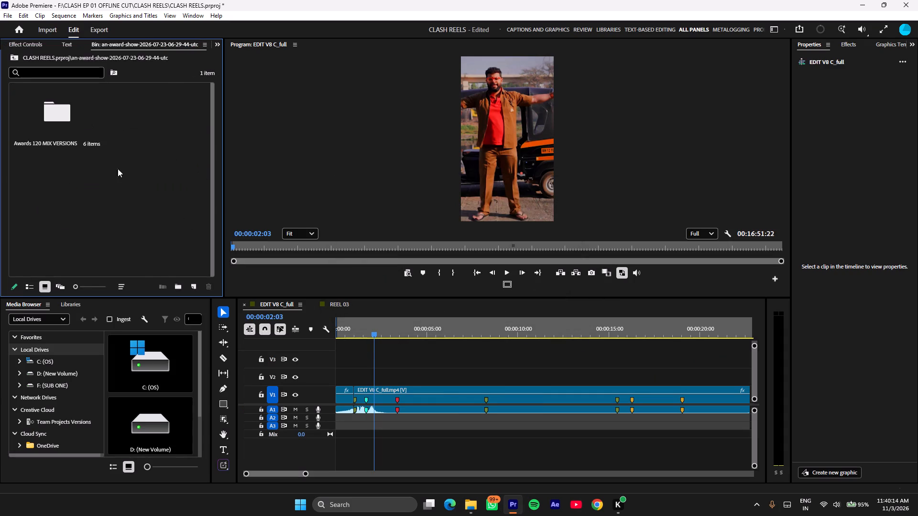
pyautogui.doubleClick(48, 108)
pyautogui.press('space')
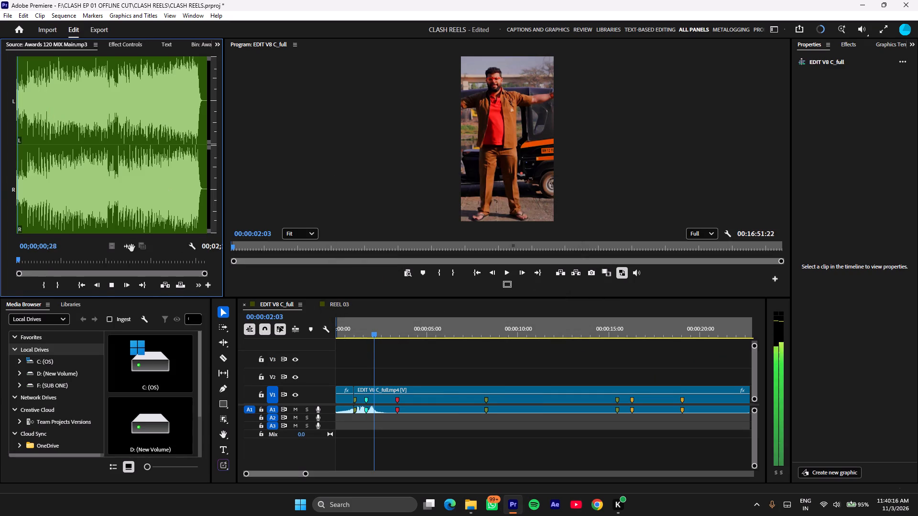
pyautogui.press('space')
pyautogui.scroll(-8, 194, 40)
pyautogui.click(151, 244)
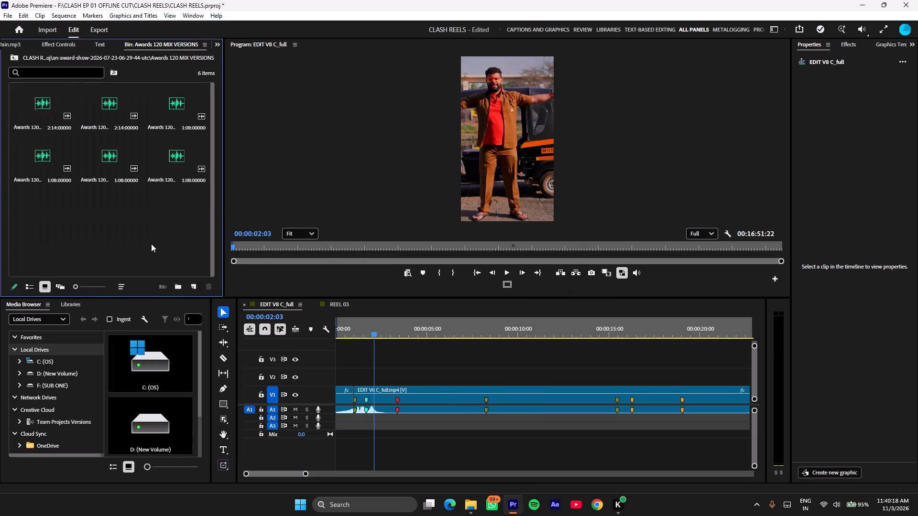
pyautogui.click(12, 54)
pyautogui.click(14, 54)
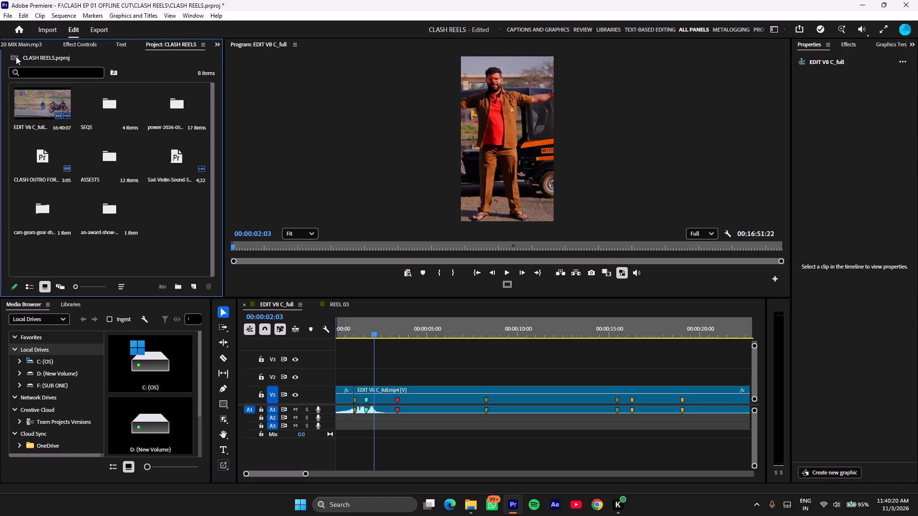
pyautogui.click(16, 57)
pyautogui.click(474, 511)
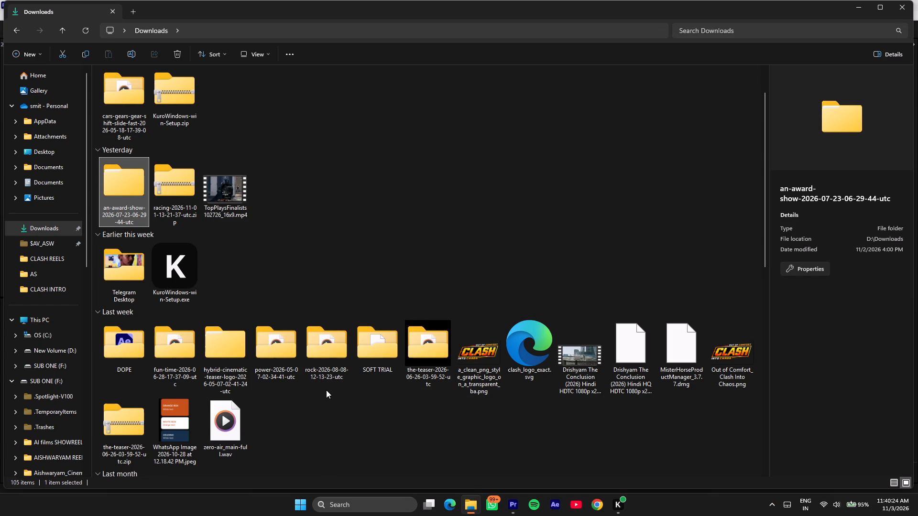
pyautogui.click(180, 181)
pyautogui.click(319, 50)
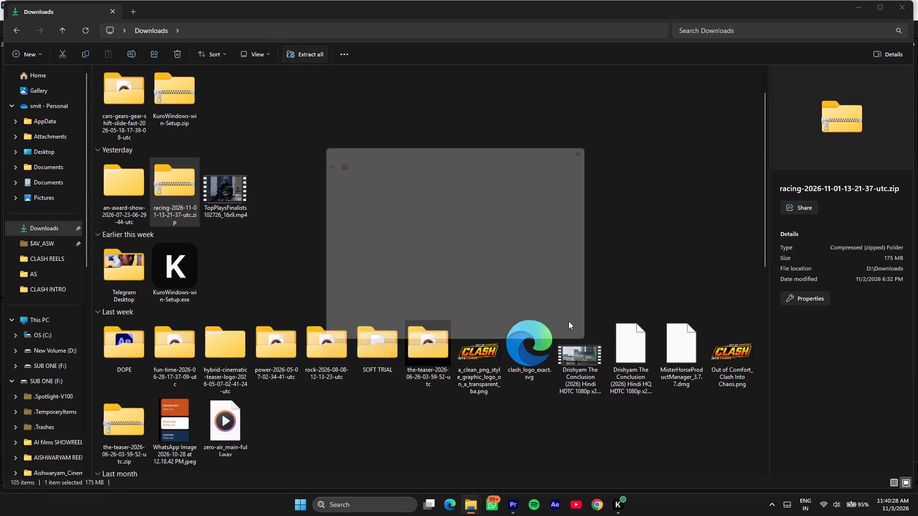
pyautogui.click(536, 344)
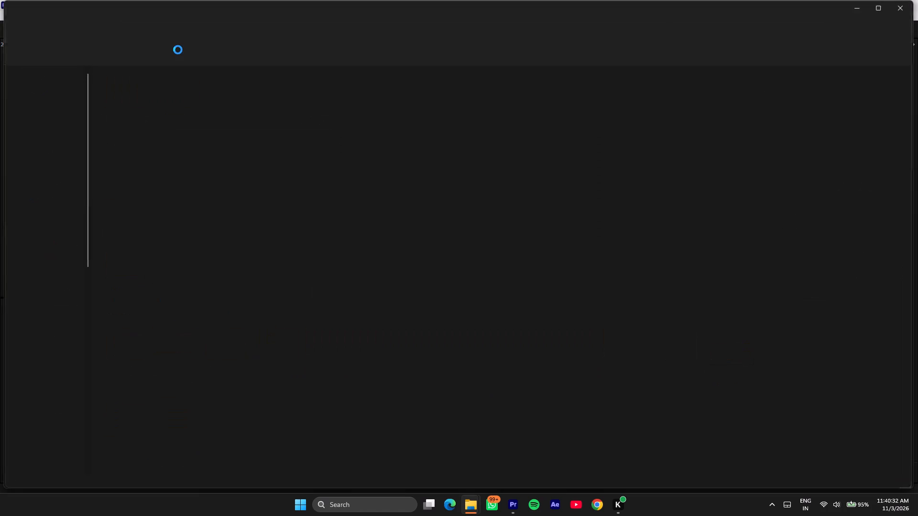
pyautogui.click(909, 3)
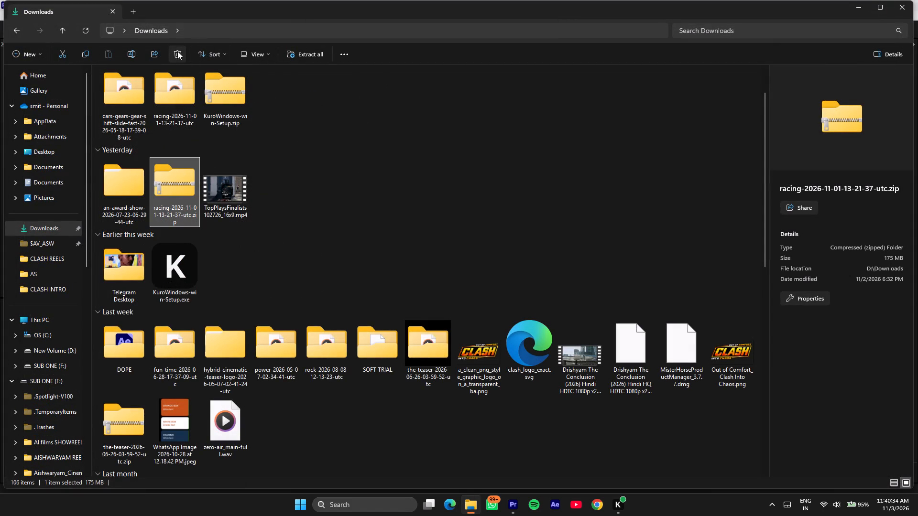
pyautogui.click(176, 52)
pyautogui.moveTo(170, 97); pyautogui.dragTo(526, 505)
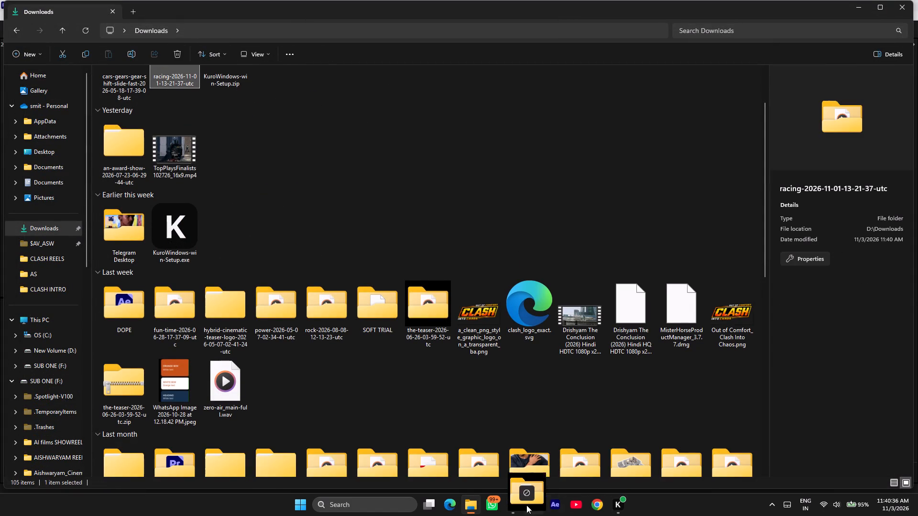
pyautogui.moveTo(526, 505); pyautogui.dragTo(181, 244)
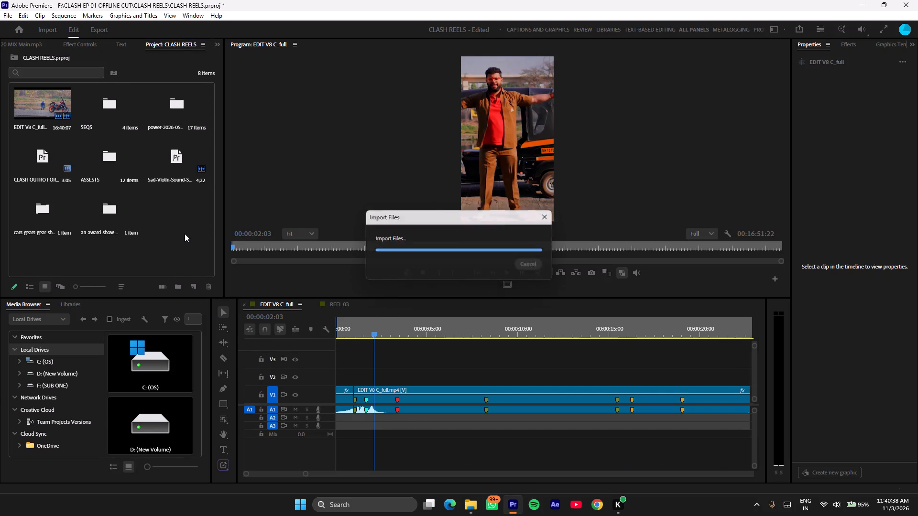
pyautogui.click(576, 292)
pyautogui.click(561, 296)
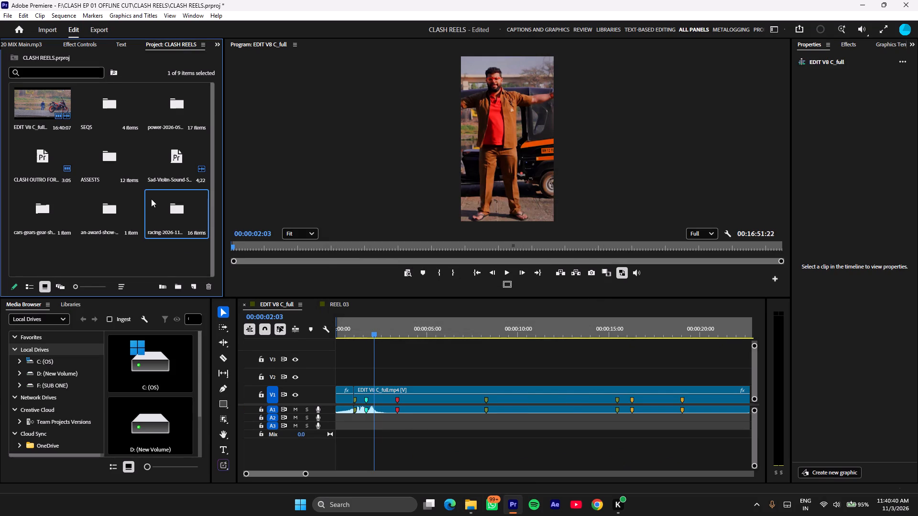
# Audition 331_racing_main-01_full.mp3 from the racing bin and place it on track A3 at the start of the sequence.
pyautogui.click(151, 199)
pyautogui.doubleClick(157, 200)
pyautogui.doubleClick(111, 106)
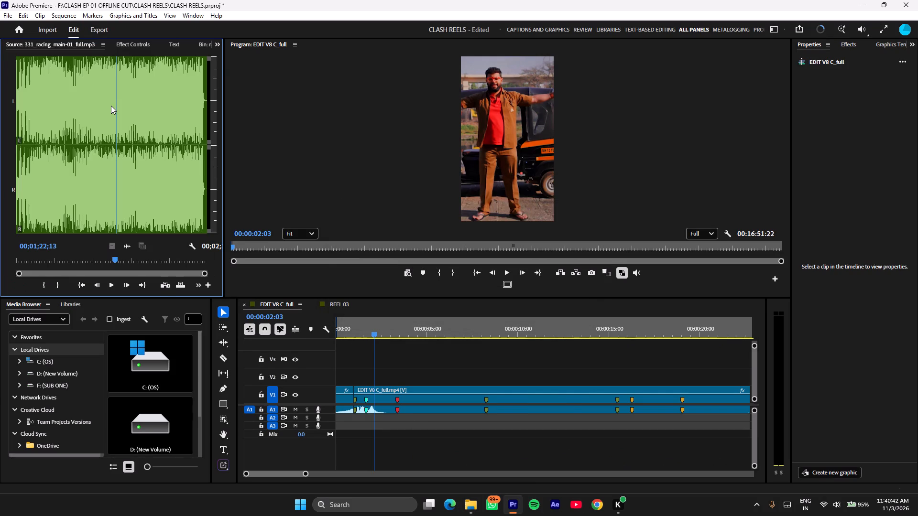
pyautogui.moveTo(111, 106); pyautogui.dragTo(0, 149)
pyautogui.press('space')
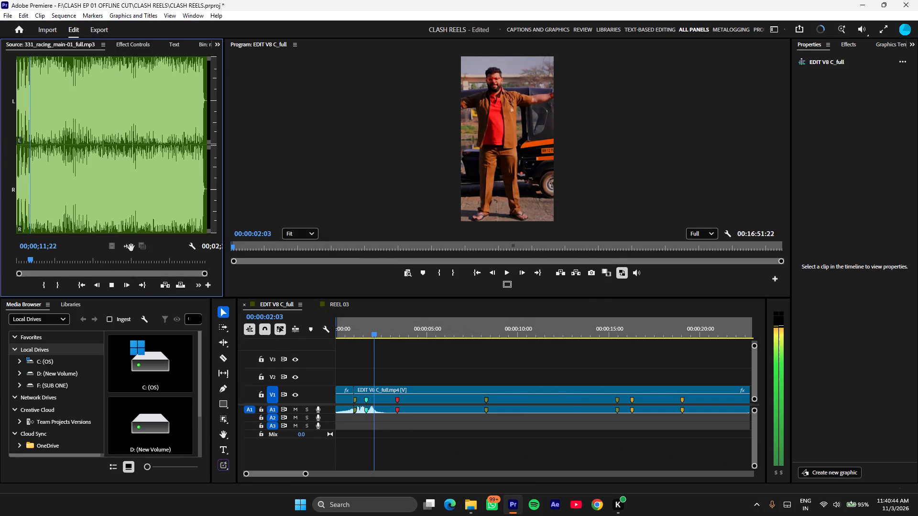
pyautogui.moveTo(131, 247); pyautogui.dragTo(326, 425)
# Play the opening from the sequence start with the racing music to find the cut point in the auto-rickshaw shot.
pyautogui.moveTo(374, 333); pyautogui.dragTo(307, 345)
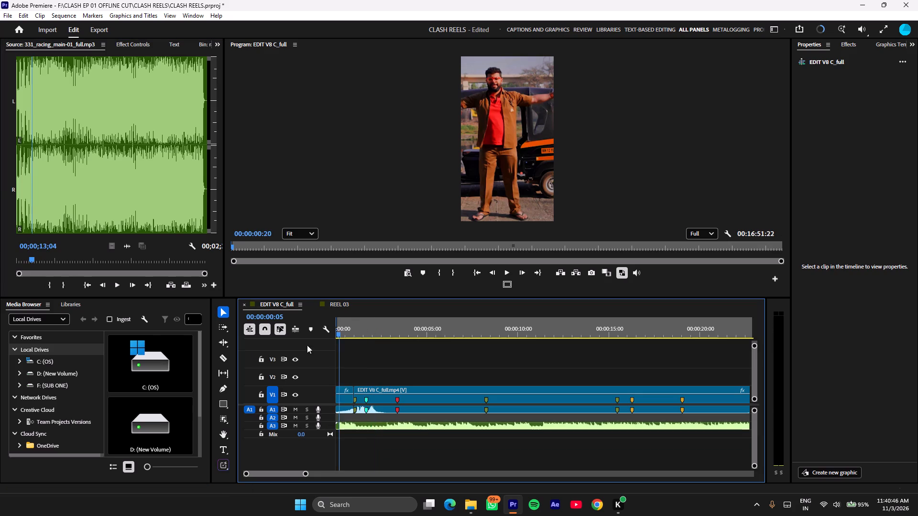
pyautogui.moveTo(307, 345); pyautogui.dragTo(254, 351)
pyautogui.press('space')
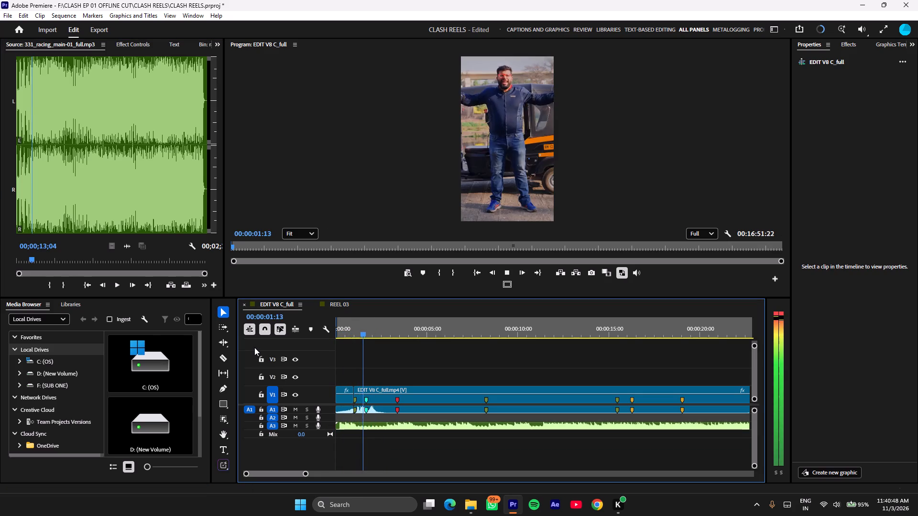
pyautogui.press('space')
pyautogui.moveTo(364, 324); pyautogui.dragTo(239, 353)
pyautogui.press('space')
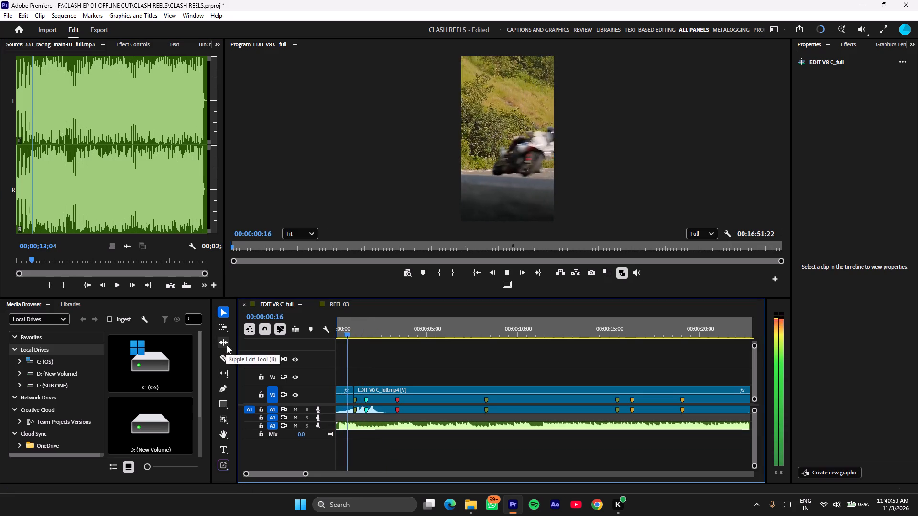
pyautogui.press('space')
pyautogui.press('space')
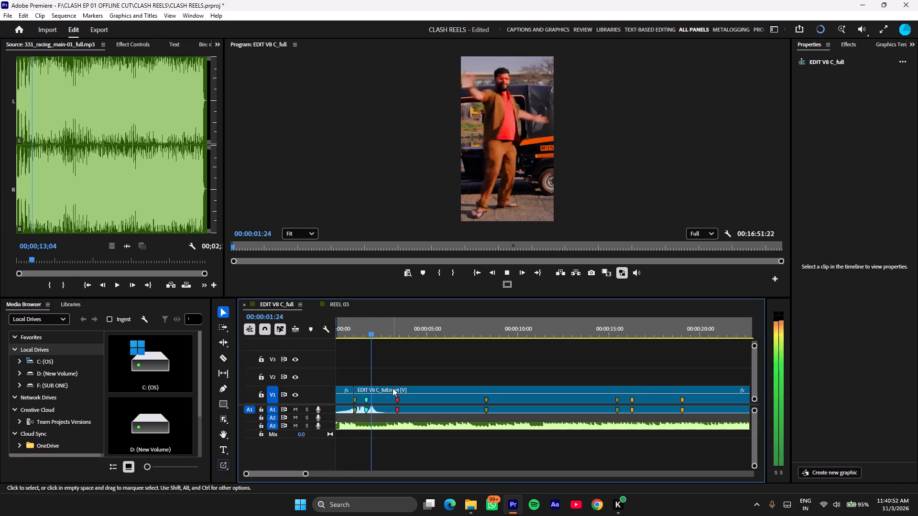
pyautogui.press('space')
pyautogui.press('space')
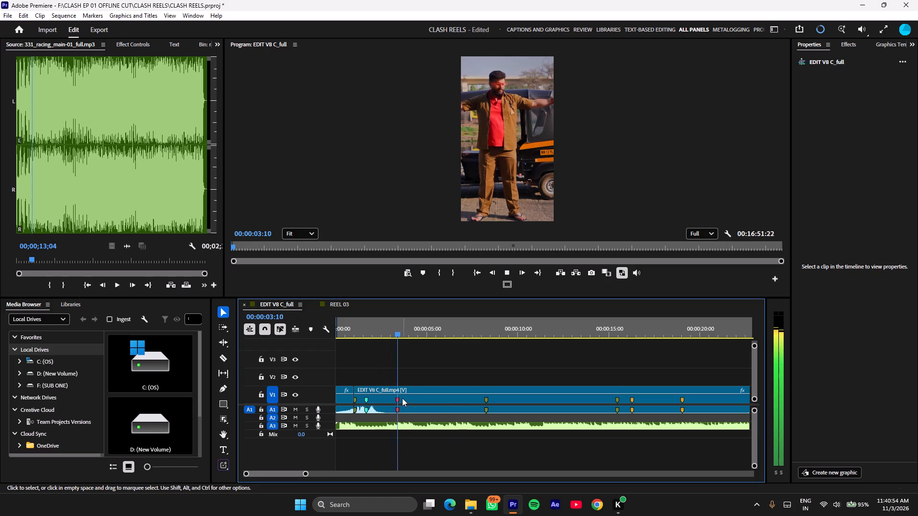
pyautogui.press('space')
# Cut out the EDIT V8 C_full.mp4 section between 00:00:03:13 and 00:00:11:21 and ripple delete the gap.
pyautogui.click(411, 400)
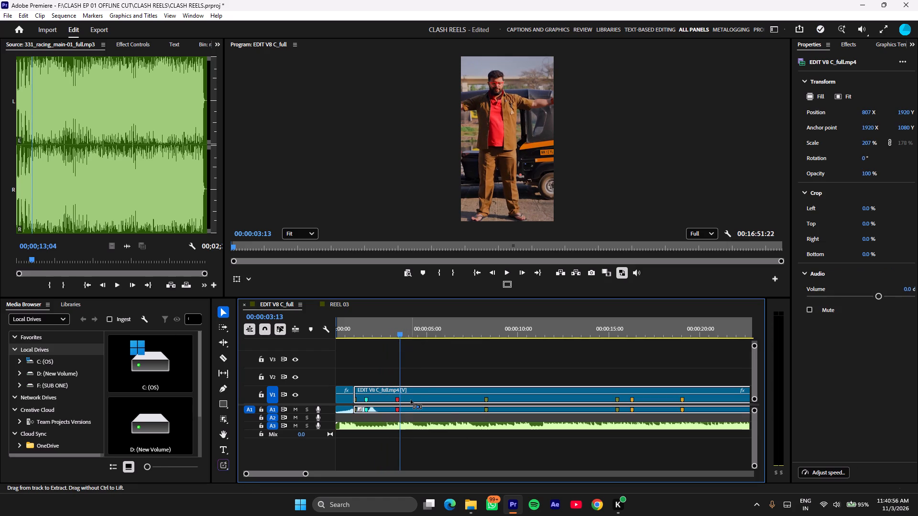
pyautogui.hotkey('ctrl', 'k')
pyautogui.moveTo(428, 335); pyautogui.dragTo(609, 328)
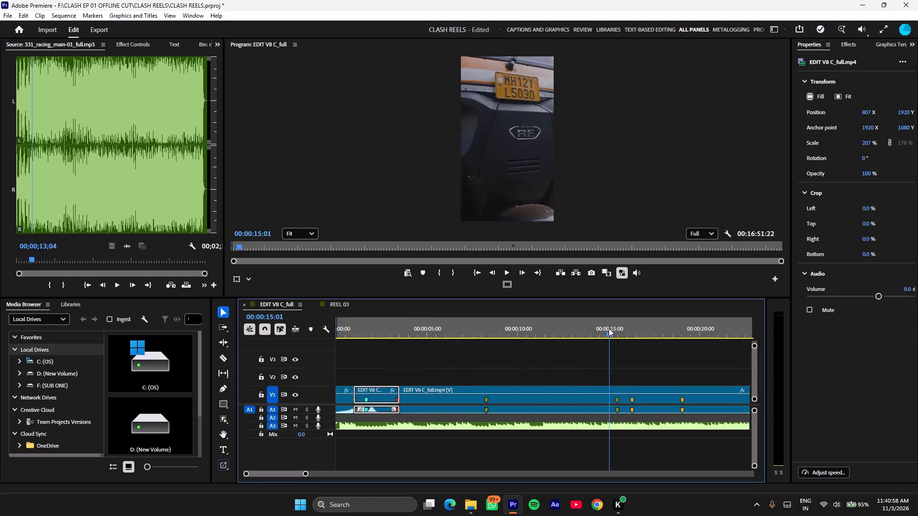
pyautogui.moveTo(609, 328); pyautogui.dragTo(605, 329)
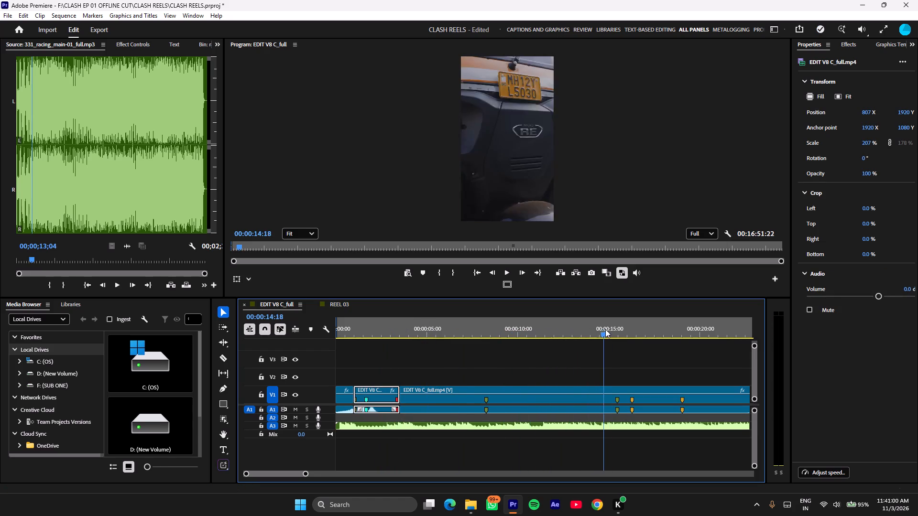
pyautogui.moveTo(605, 329); pyautogui.dragTo(552, 344)
pyautogui.click(549, 403)
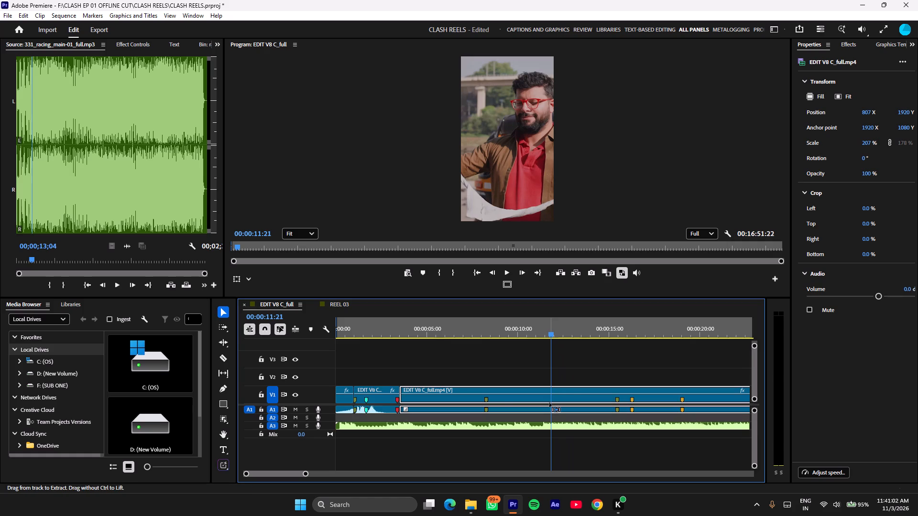
pyautogui.hotkey('ctrl', 'k')
pyautogui.click(509, 397)
pyautogui.press('BackSpace')
pyautogui.rightClick(509, 397)
pyautogui.click(523, 398)
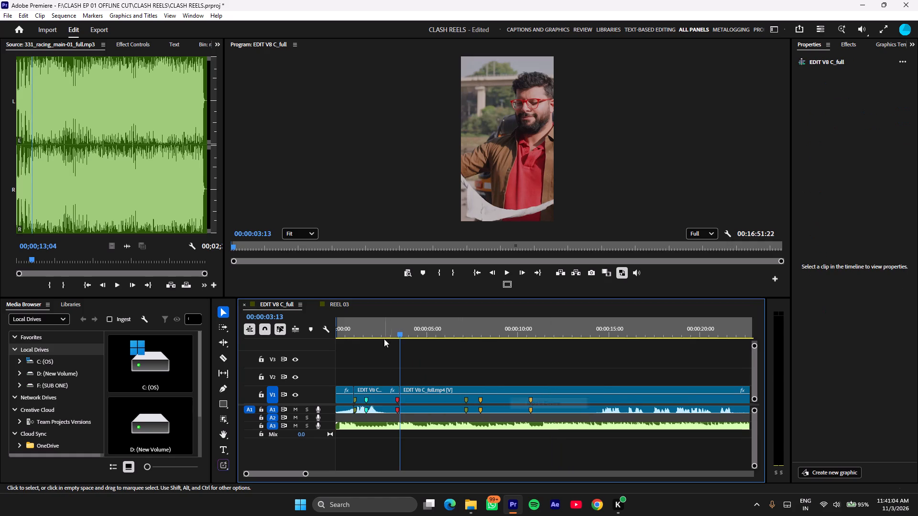
# Split the close-up of the man in red glasses at 00:00:05:07 and at a second point shortly after it.
pyautogui.moveTo(398, 331); pyautogui.dragTo(444, 329)
pyautogui.click(456, 385)
pyautogui.click(453, 397)
pyautogui.hotkey('ctrl', 'k')
pyautogui.click(434, 333)
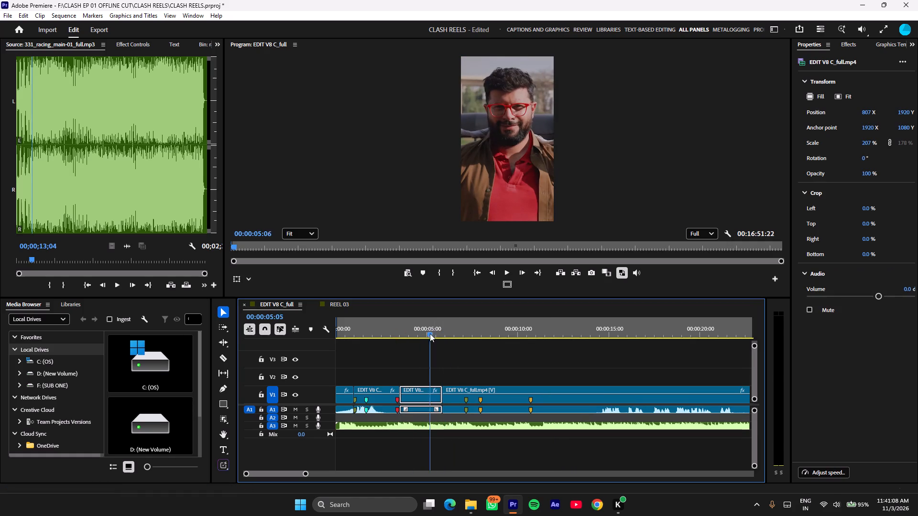
pyautogui.hotkey('ctrl', 'k')
# Rate-stretch the first close-up segment from its start edge to speed it up to a duration of about 10 frames.
pyautogui.press('r')
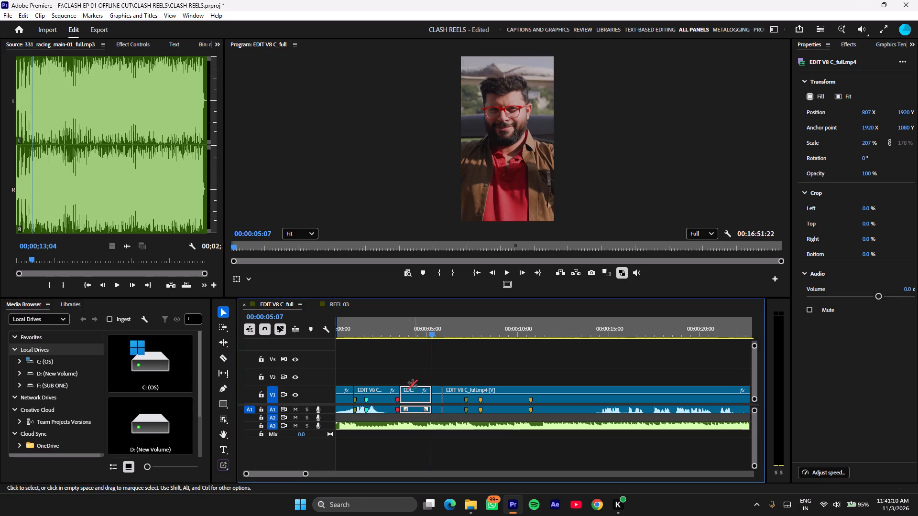
pyautogui.moveTo(403, 387); pyautogui.dragTo(428, 375)
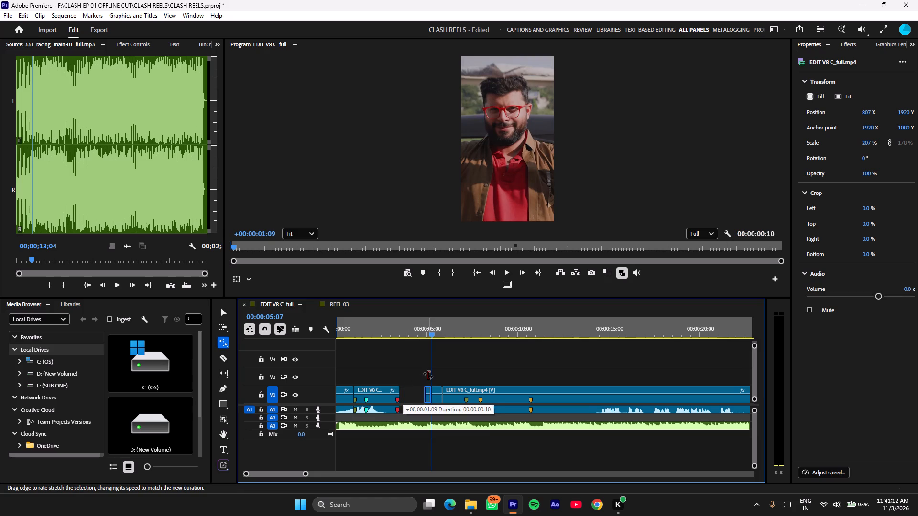
pyautogui.moveTo(428, 375); pyautogui.dragTo(428, 375)
pyautogui.press('v')
# Set the time interpolation of the sped-up close-up segment to Frame blending.
pyautogui.rightClick(427, 397)
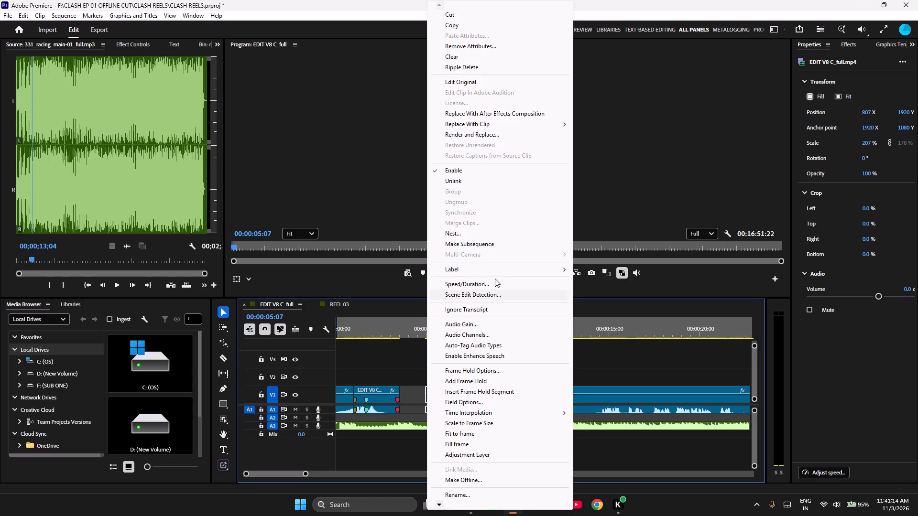
pyautogui.click(466, 288)
pyautogui.click(470, 277)
pyautogui.click(477, 309)
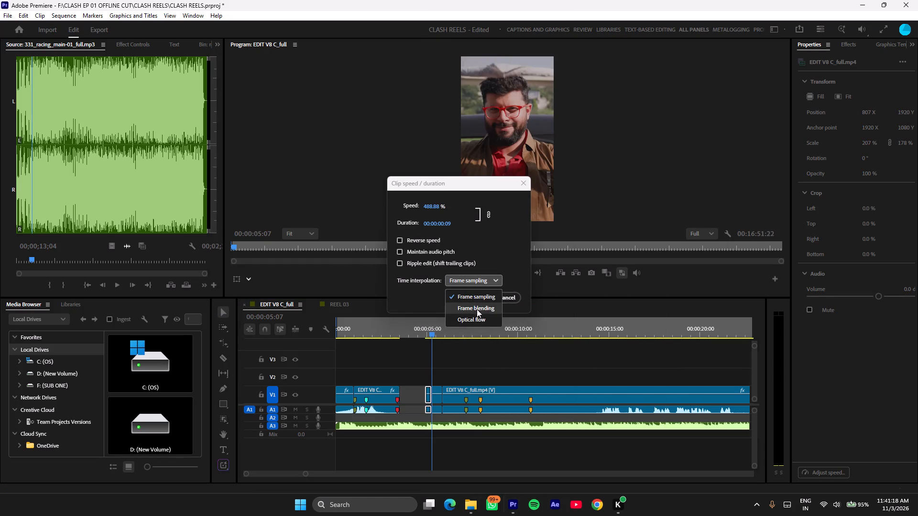
pyautogui.click(479, 297)
# Ripple delete the gap in front of the sped-up close-up segment.
pyautogui.rightClick(410, 396)
pyautogui.click(420, 403)
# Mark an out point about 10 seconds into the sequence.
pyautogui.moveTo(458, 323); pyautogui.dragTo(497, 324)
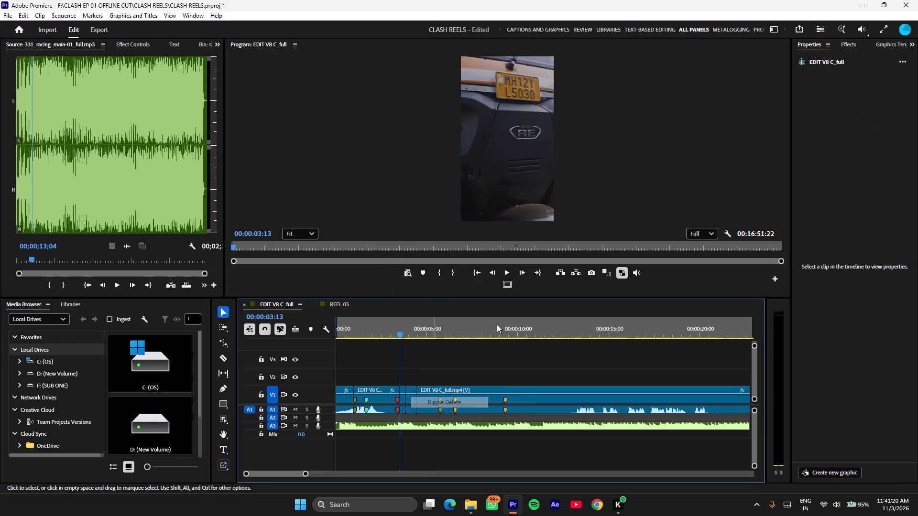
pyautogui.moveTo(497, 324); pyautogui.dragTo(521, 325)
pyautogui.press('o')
# Play the sequence from its start and split EDIT V8 C_full.mp4 at 00:00:06:15 in the auto-rickshaw shot.
pyautogui.press('\\')
pyautogui.press('Return')
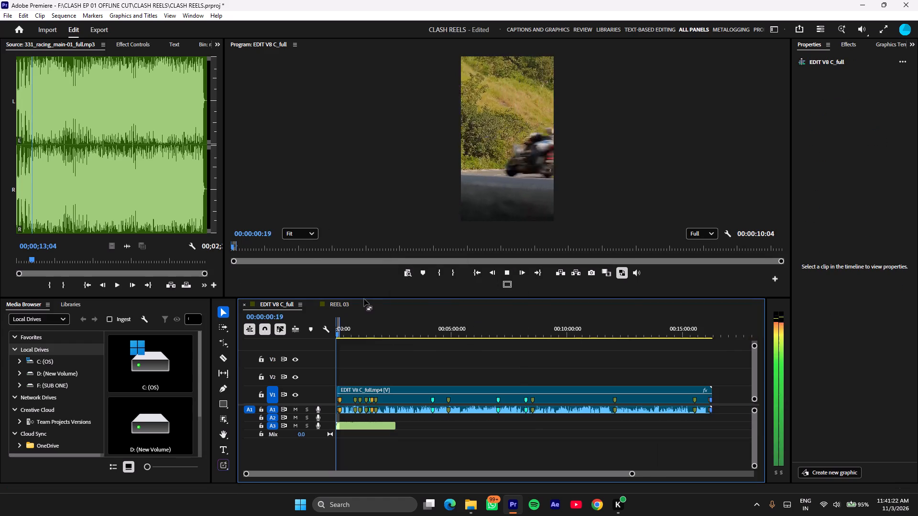
pyautogui.write('=====')
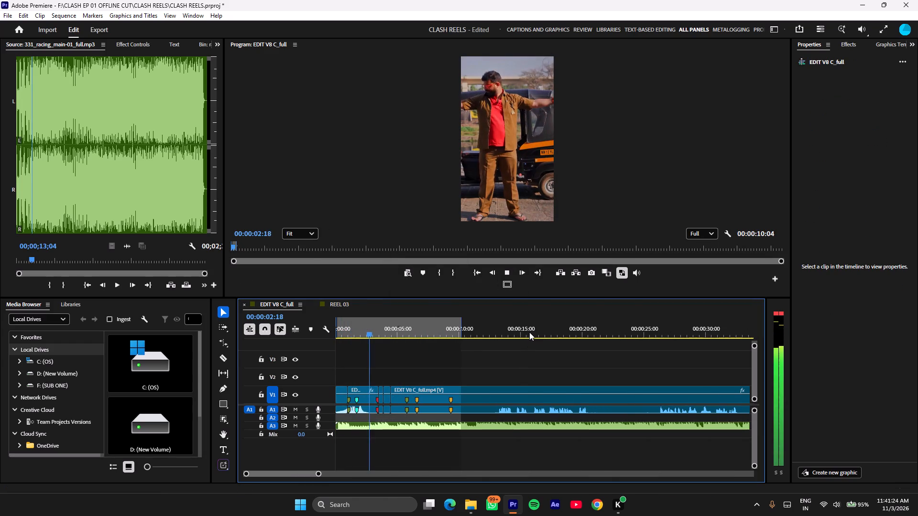
pyautogui.press('space')
pyautogui.press('space')
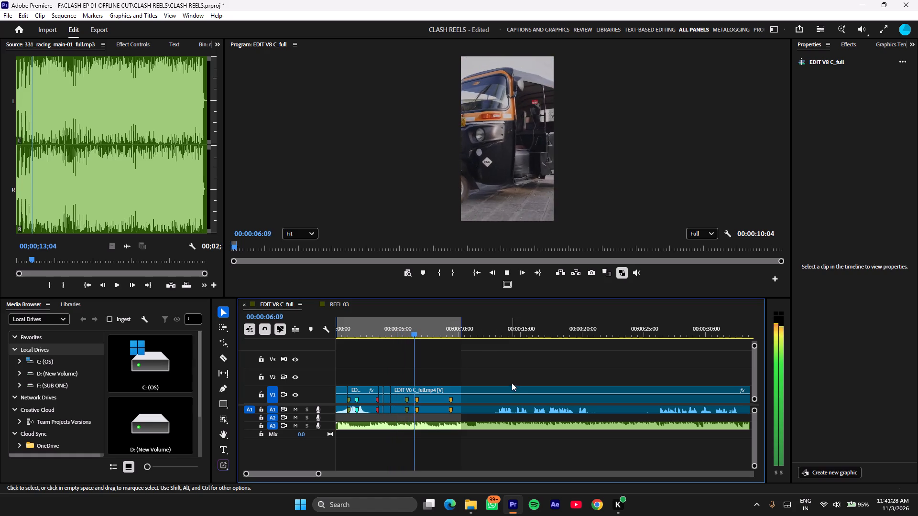
pyautogui.press('space')
pyautogui.click(398, 422)
pyautogui.click(430, 395)
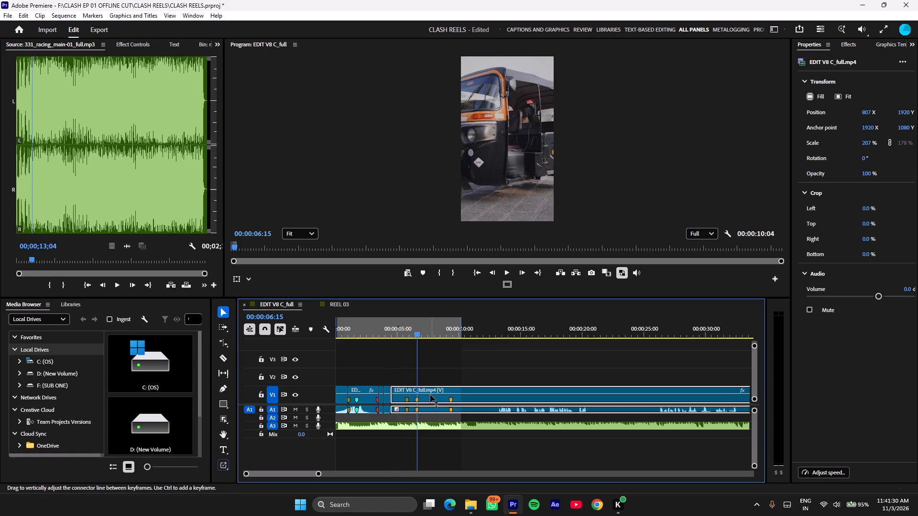
pyautogui.hotkey('ctrl', 'k')
# Move the sequence's out point later so the marked range lasts 00:00:34:23.
pyautogui.keyDown('ctrl'); pyautogui.click(436, 393); pyautogui.keyUp('ctrl')
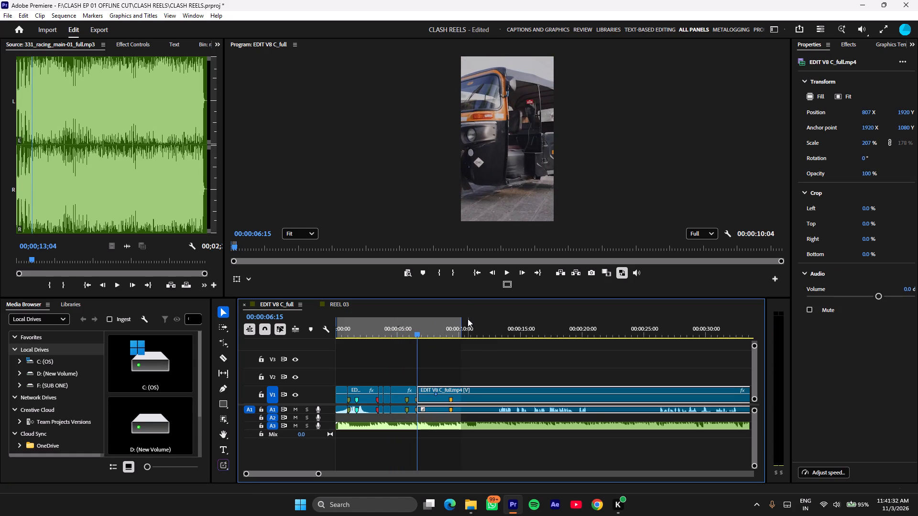
pyautogui.moveTo(461, 319); pyautogui.dragTo(766, 312)
# Cut out the EDIT V8 C_full.mp4 section between 00:00:06:15 and 00:00:17:06 and ripple delete the gap.
pyautogui.moveTo(460, 322); pyautogui.dragTo(489, 322)
pyautogui.click(542, 320)
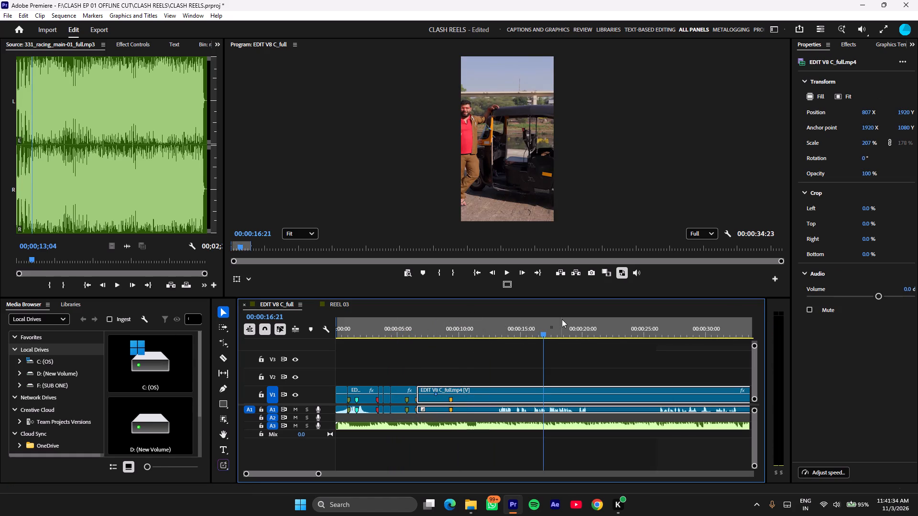
pyautogui.press('space')
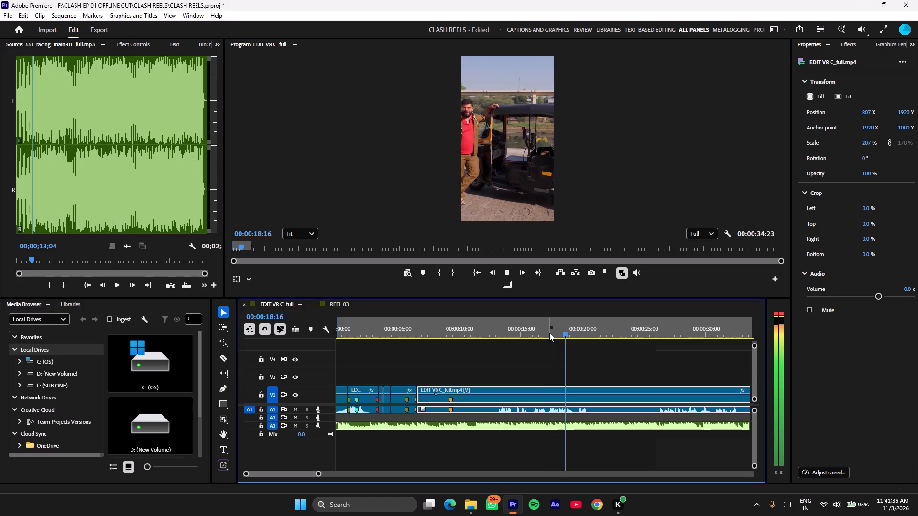
pyautogui.moveTo(545, 333); pyautogui.dragTo(549, 330)
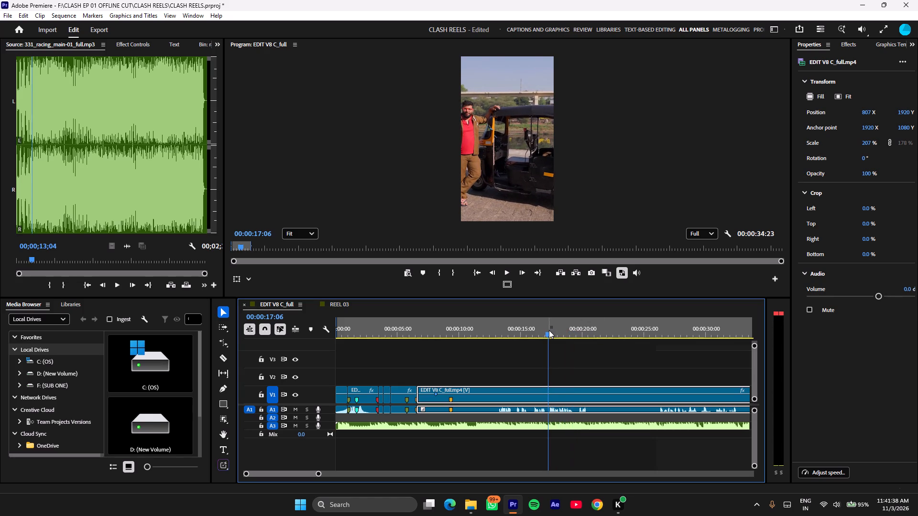
pyautogui.hotkey('ctrl', 'k')
pyautogui.press('BackSpace')
pyautogui.click(525, 357)
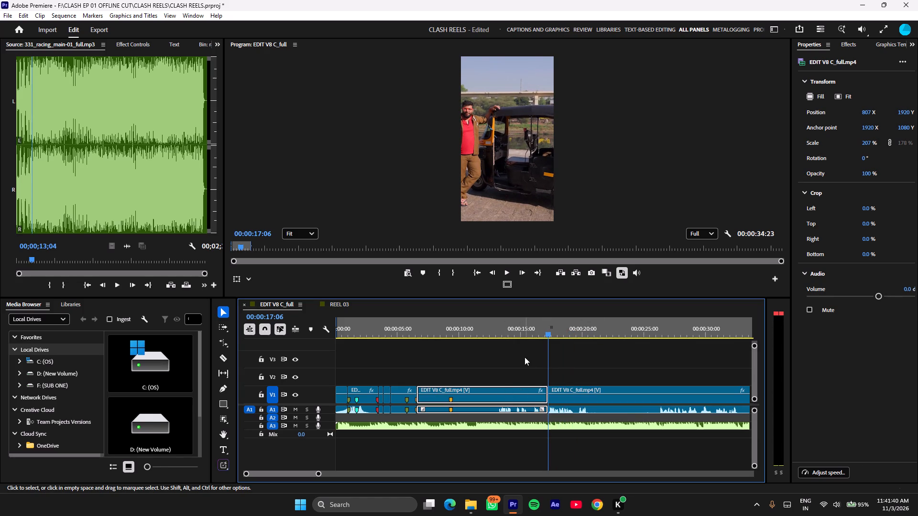
pyautogui.press('BackSpace')
pyautogui.hotkey('ctrl', 'z')
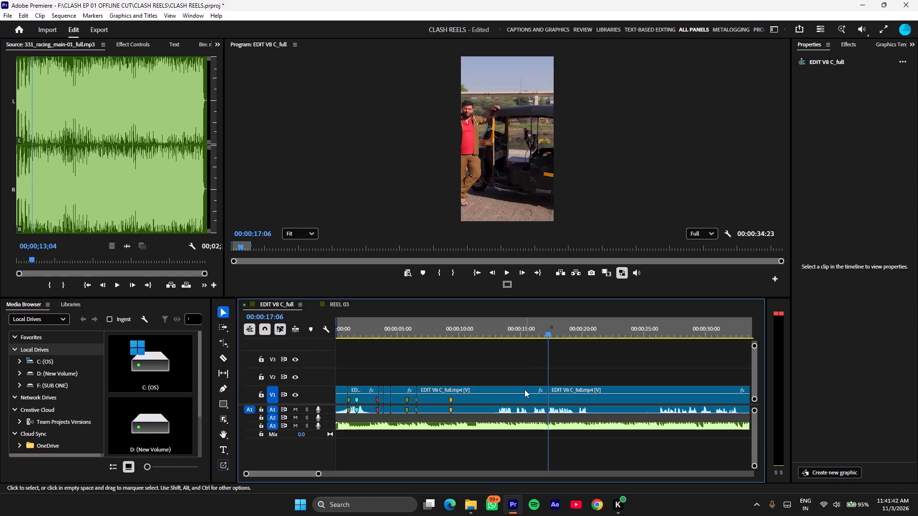
pyautogui.click(525, 389)
pyautogui.press('BackSpace')
pyautogui.rightClick(523, 390)
pyautogui.click(529, 391)
# Play the shot of the man leaning on the auto-rickshaw and adjust its clip's audio gain by 10 dB.
pyautogui.moveTo(407, 321); pyautogui.dragTo(252, 373)
pyautogui.press('space')
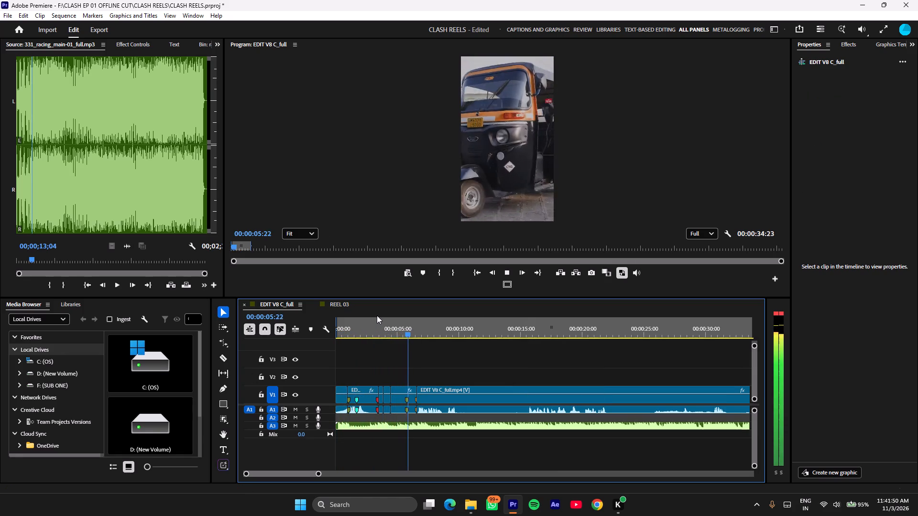
pyautogui.click(439, 395)
pyautogui.press('space')
pyautogui.click(439, 335)
pyautogui.rightClick(451, 402)
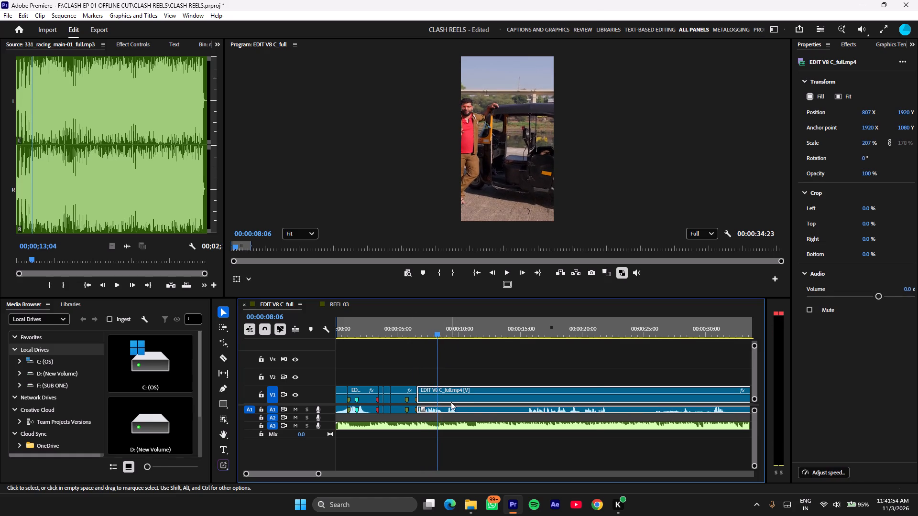
pyautogui.click(510, 314)
pyautogui.rightClick(459, 390)
pyautogui.click(507, 323)
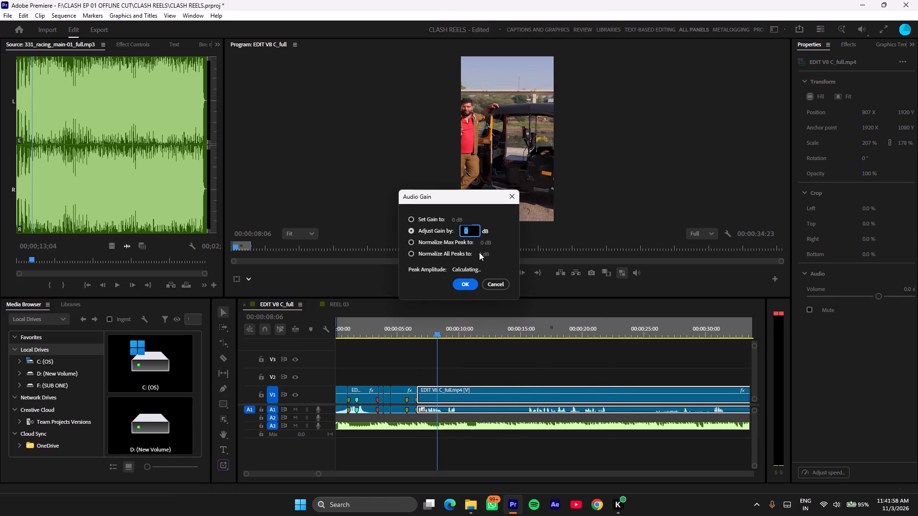
pyautogui.press('1')
pyautogui.press('0')
pyautogui.click(466, 276)
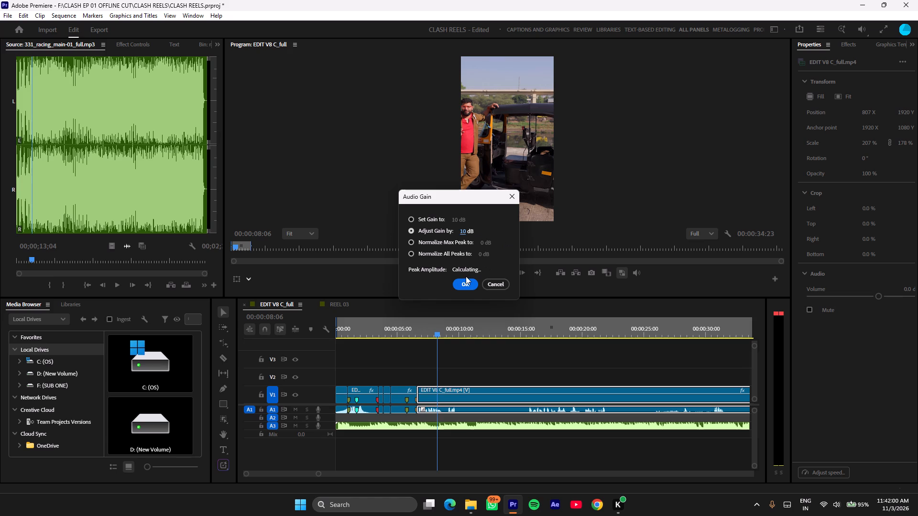
pyautogui.click(464, 280)
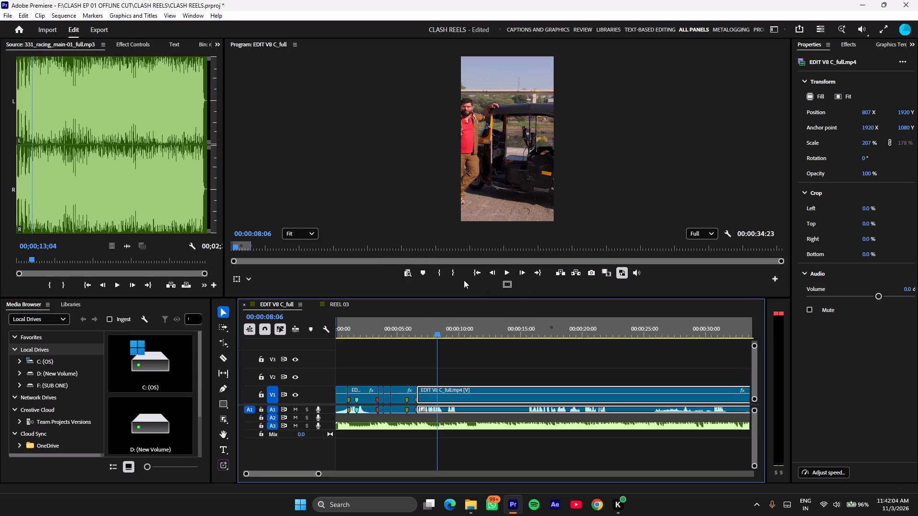
# Play across the cut at 00:00:06:15 to check the louder audio against the music.
pyautogui.moveTo(427, 324); pyautogui.dragTo(415, 332)
pyautogui.click(446, 355)
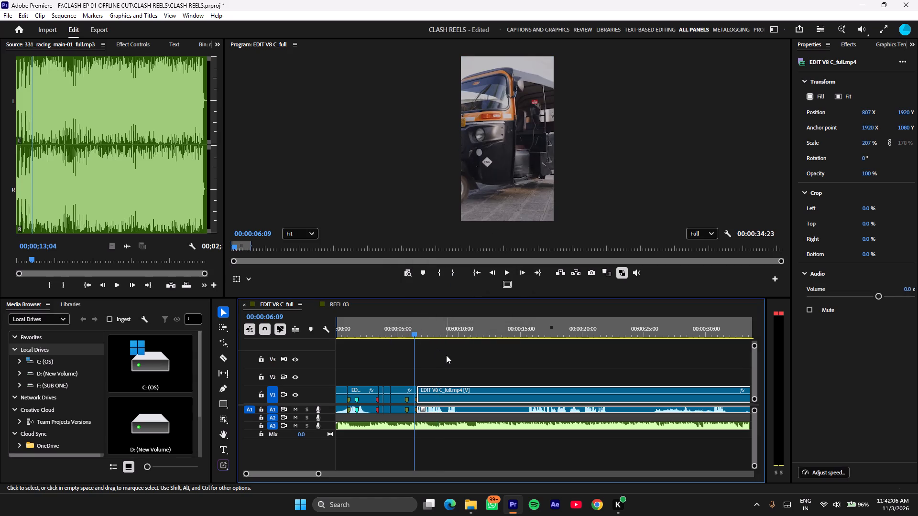
pyautogui.press('space')
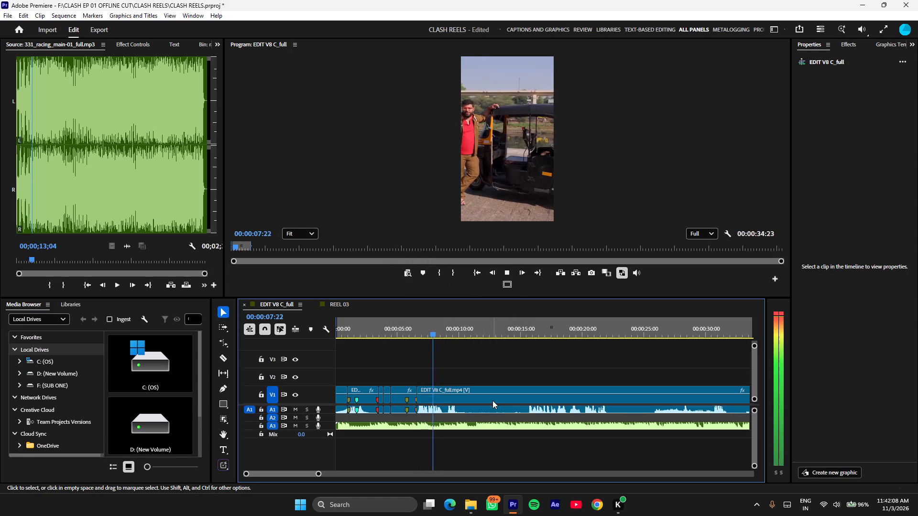
pyautogui.press('space')
pyautogui.click(492, 396)
pyautogui.click(417, 325)
pyautogui.press('space')
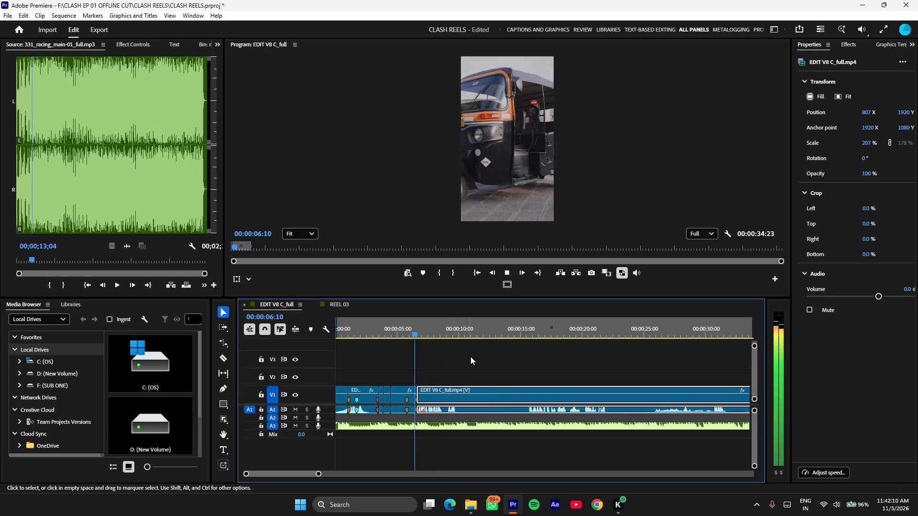
# Reframe the clip of the man leaning on the auto-rickshaw by setting its horizontal position to 1739.
pyautogui.click(453, 387)
pyautogui.press('space')
pyautogui.click(133, 46)
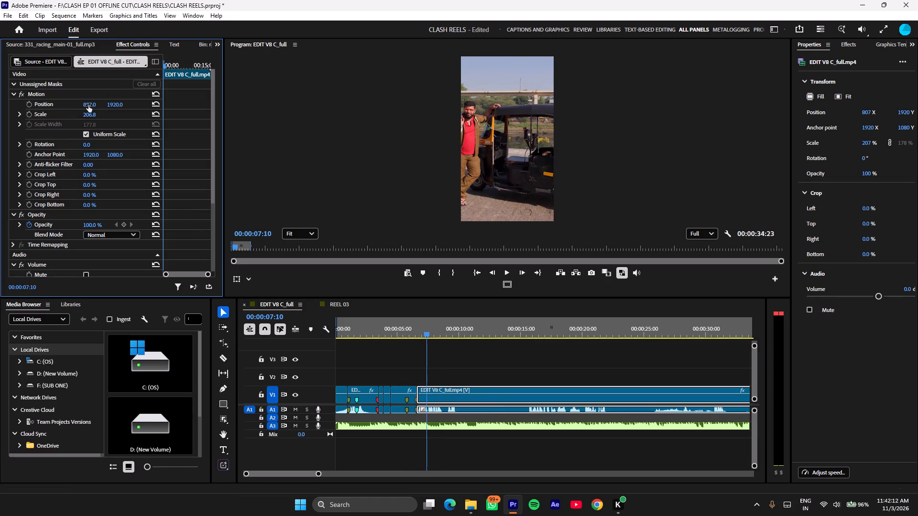
pyautogui.moveTo(89, 105); pyautogui.dragTo(535, 106)
# Play the reframed shot and split the video, its audio and the music at 00:00:08:20.
pyautogui.click(400, 332)
pyautogui.press('space')
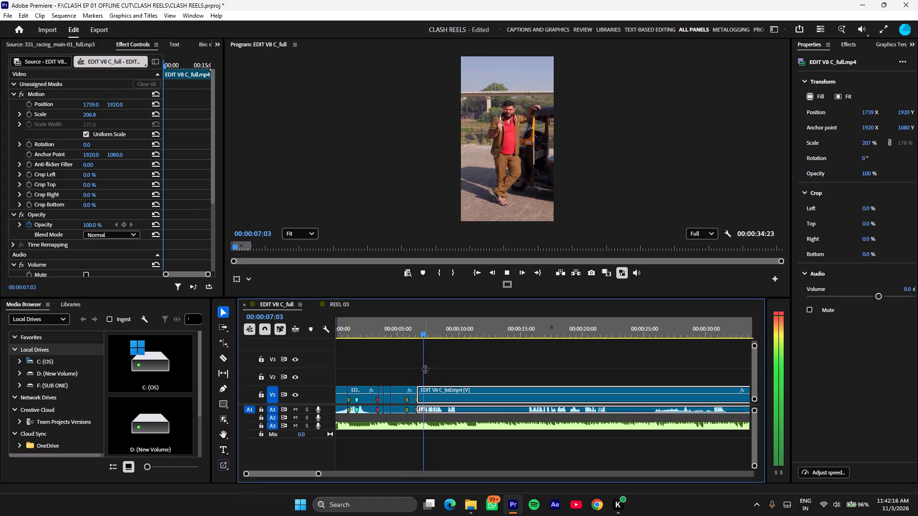
pyautogui.press('space')
pyautogui.click(470, 385)
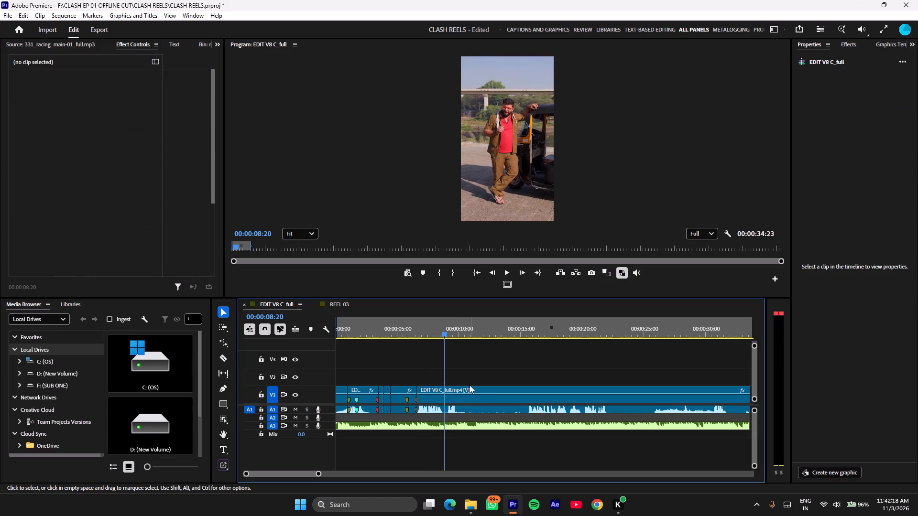
pyautogui.hotkey('ctrl', 'k')
# Play around the 00:00:08:20 cut and again from the sequence start to review the edit's timing.
pyautogui.press('space')
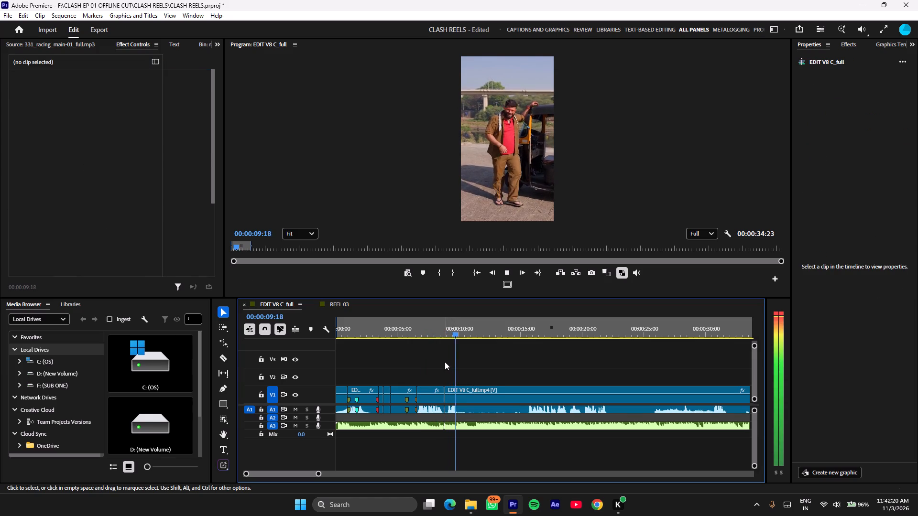
pyautogui.moveTo(464, 333); pyautogui.dragTo(427, 360)
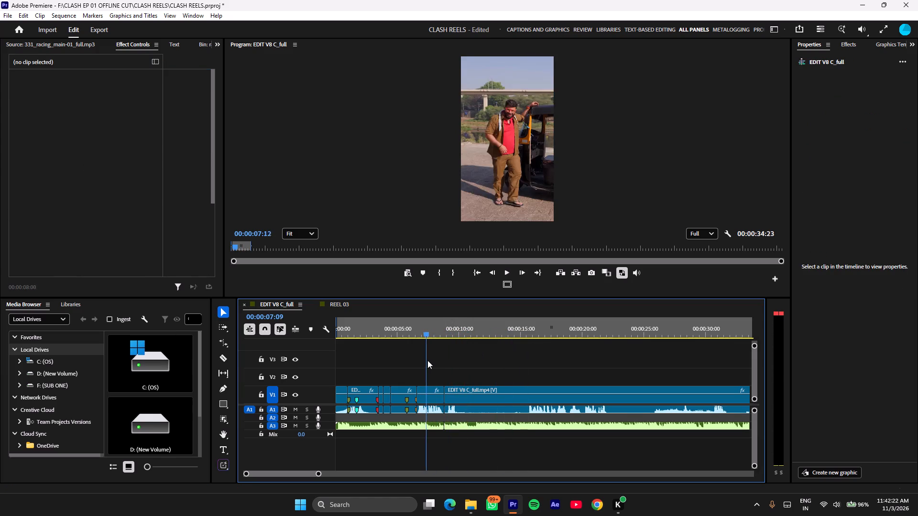
pyautogui.moveTo(427, 360); pyautogui.dragTo(424, 362)
pyautogui.press('space')
pyautogui.press('space')
pyautogui.press('space')
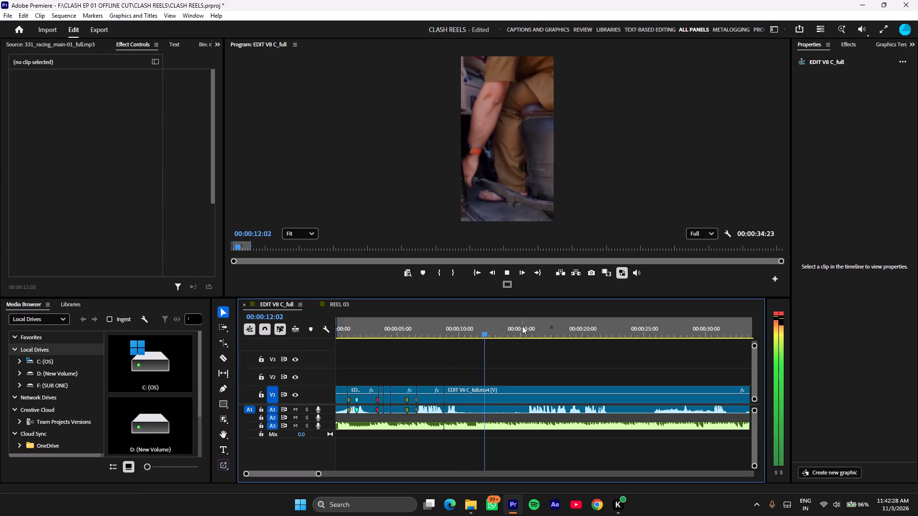
pyautogui.moveTo(479, 326); pyautogui.dragTo(403, 348)
pyautogui.press('space')
pyautogui.moveTo(426, 327); pyautogui.dragTo(417, 328)
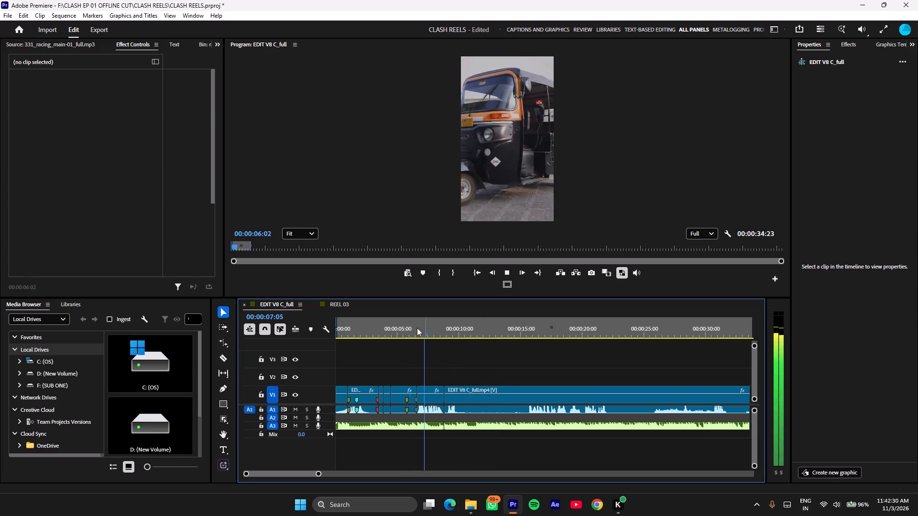
pyautogui.moveTo(417, 328); pyautogui.dragTo(226, 376)
pyautogui.press('space')
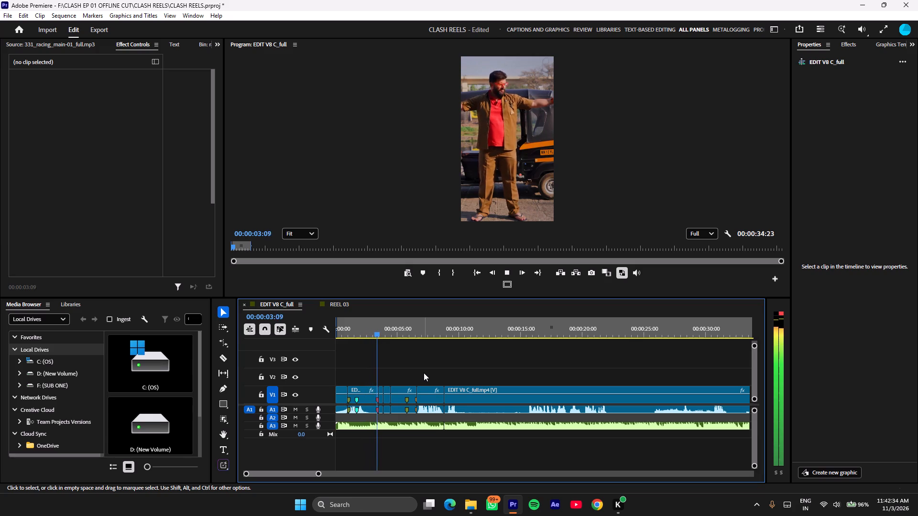
pyautogui.press('space')
pyautogui.press('space')
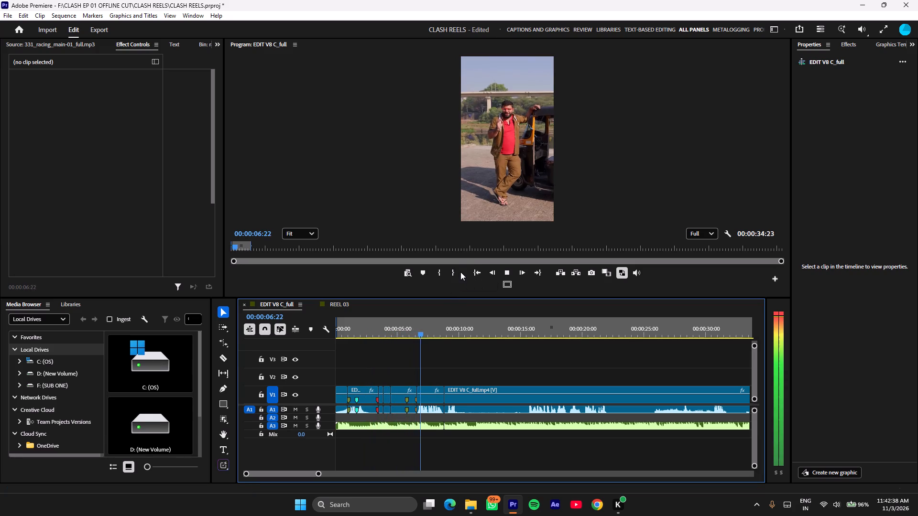
pyautogui.press('space')
# Lock audio track A3 and shift all clips from 00:00:06:15 onward about 15 seconds later.
pyautogui.press('a')
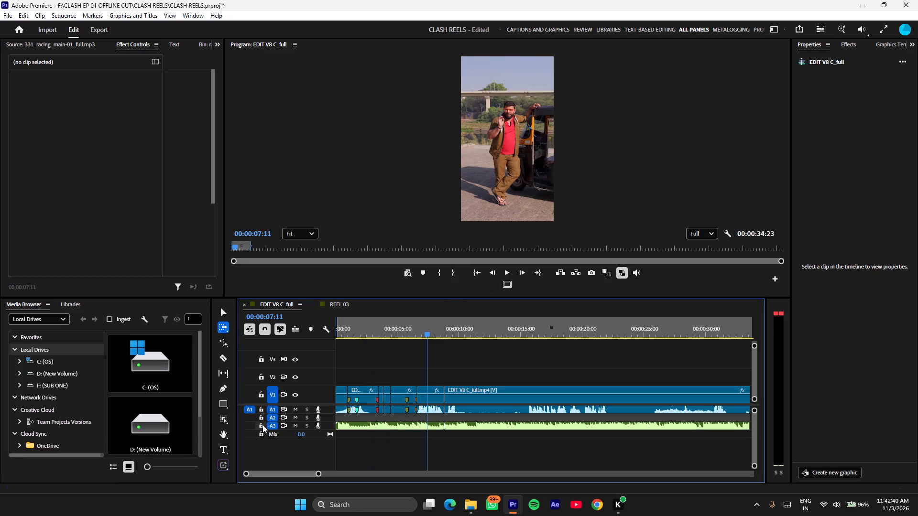
pyautogui.click(262, 427)
pyautogui.moveTo(445, 388); pyautogui.dragTo(595, 392)
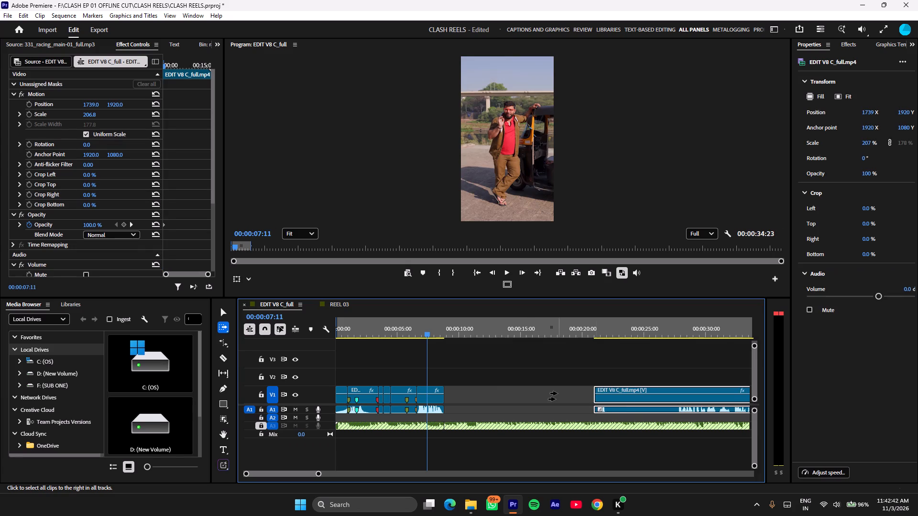
pyautogui.hotkey('ctrl', 'z')
pyautogui.moveTo(437, 393); pyautogui.dragTo(627, 387)
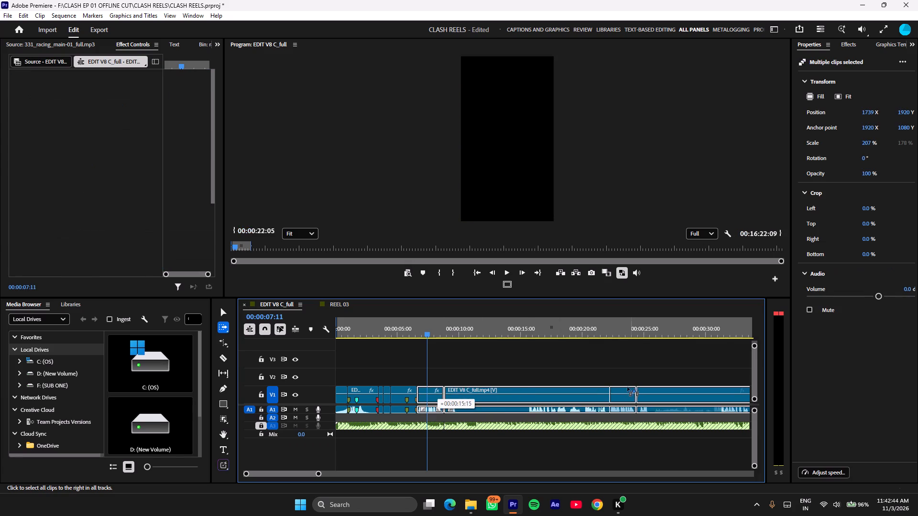
pyautogui.moveTo(627, 387); pyautogui.dragTo(623, 388)
# Extend the end of the auto-rickshaw clip before the gap by 00:00:15:00 to meet the moved clips.
pyautogui.press('v')
pyautogui.click(624, 360)
pyautogui.moveTo(417, 390); pyautogui.dragTo(653, 366)
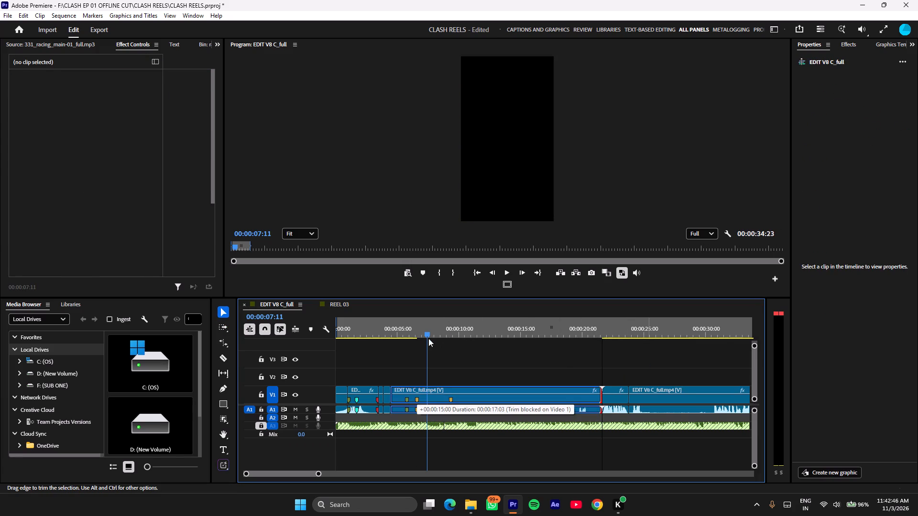
# Play around 00:00:05:10 to find the beat and split the auto-rickshaw clip at 00:00:06:13.
pyautogui.click(420, 338)
pyautogui.click(413, 335)
pyautogui.press('space')
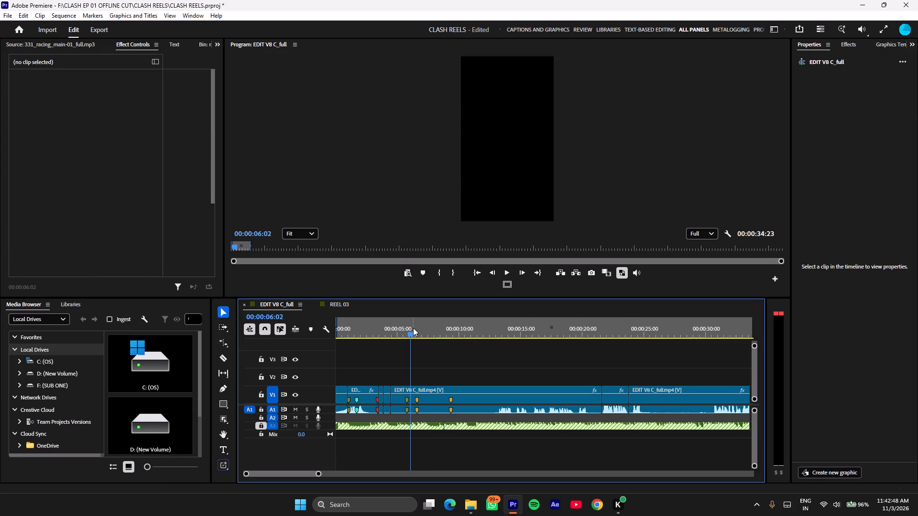
pyautogui.click(404, 333)
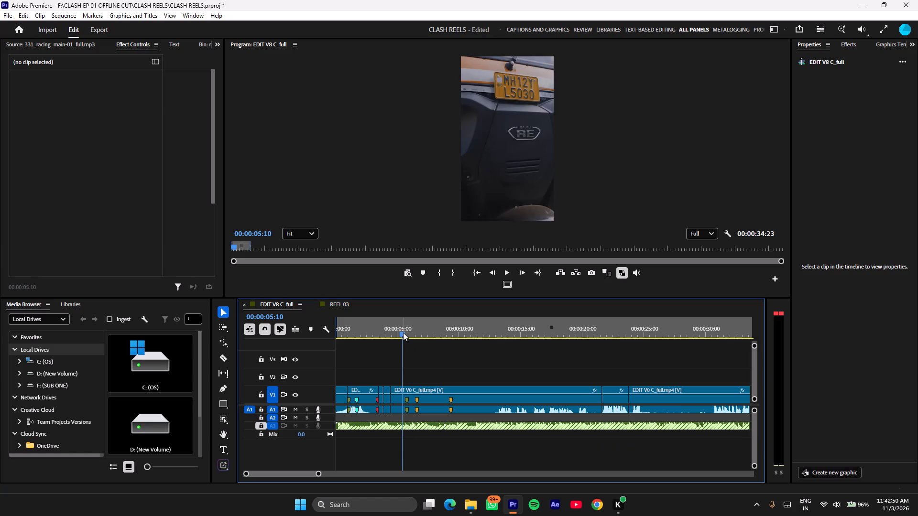
pyautogui.press('space')
pyautogui.press('space')
pyautogui.click(481, 392)
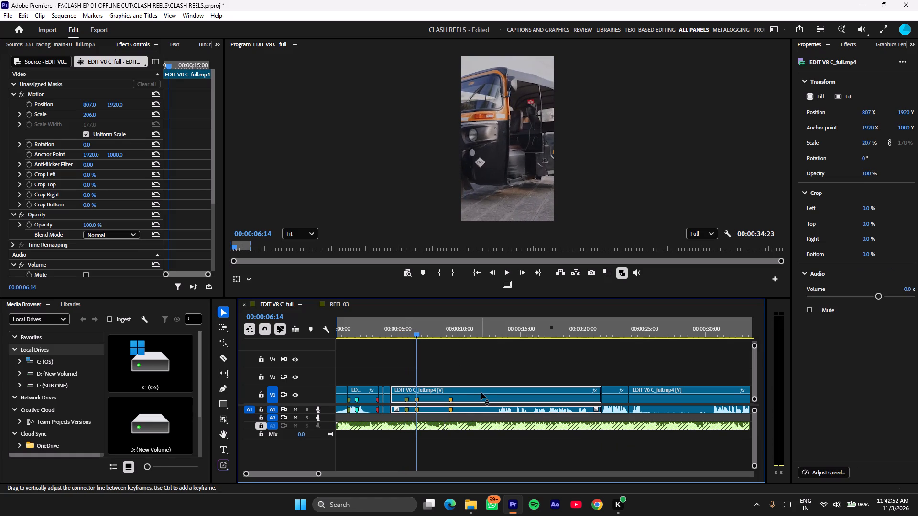
pyautogui.click(405, 336)
pyautogui.press('space')
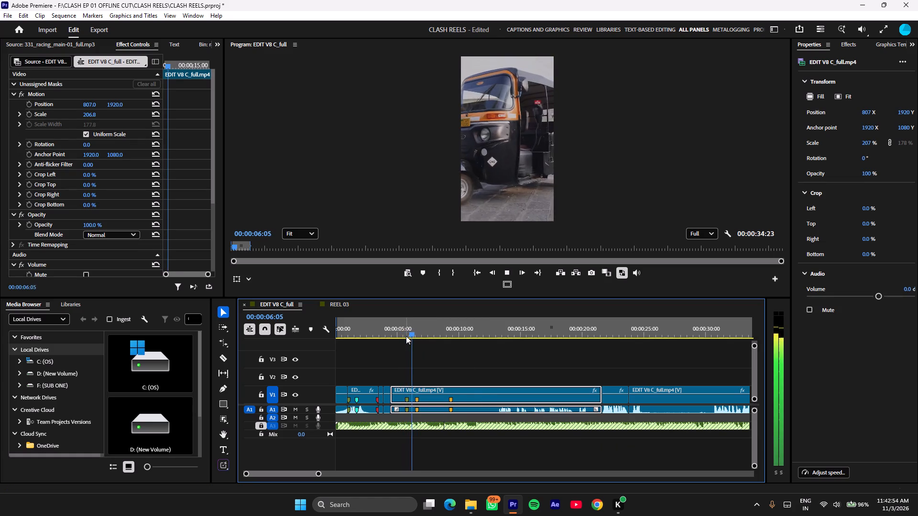
pyautogui.press('space')
pyautogui.press('space')
pyautogui.press('space')
pyautogui.click(466, 394)
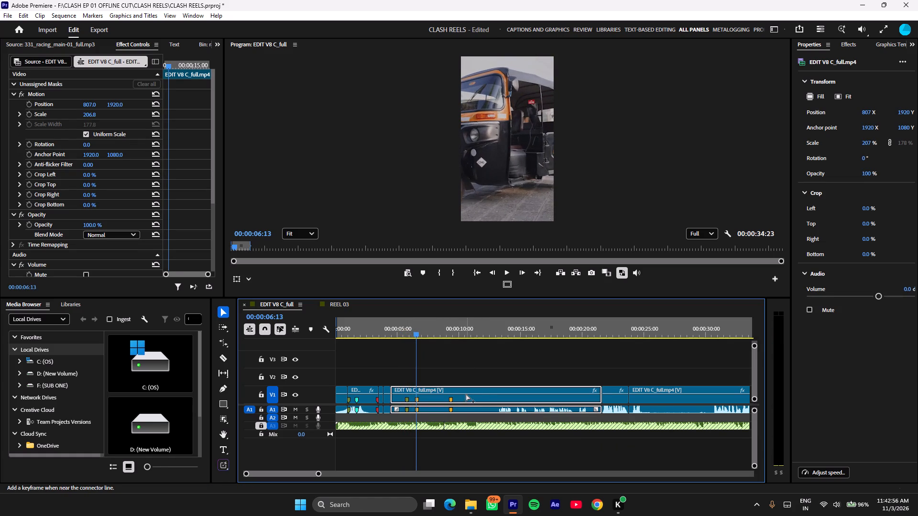
pyautogui.hotkey('ctrl', 'k')
# Scrub the shots after the new cut up to about 00:00:11:20 and replay the edit from the sequence start.
pyautogui.moveTo(423, 334); pyautogui.dragTo(476, 328)
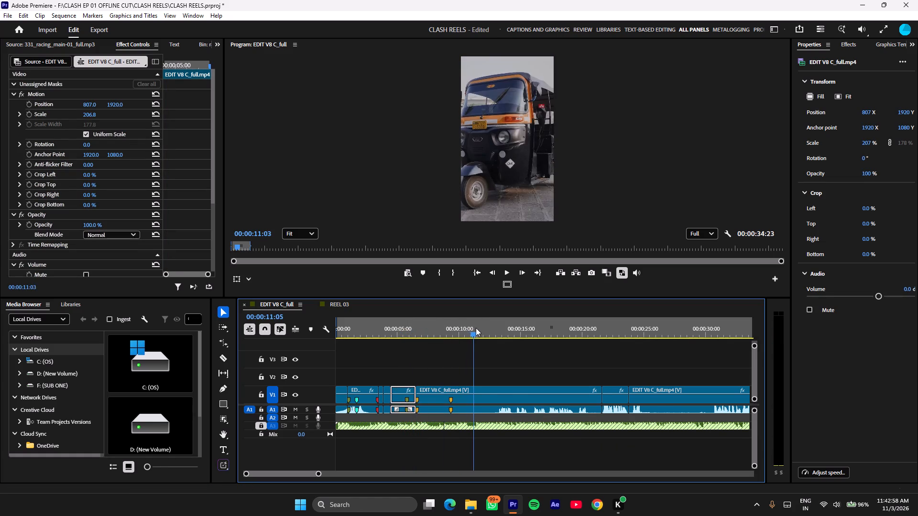
pyautogui.moveTo(476, 328); pyautogui.dragTo(434, 350)
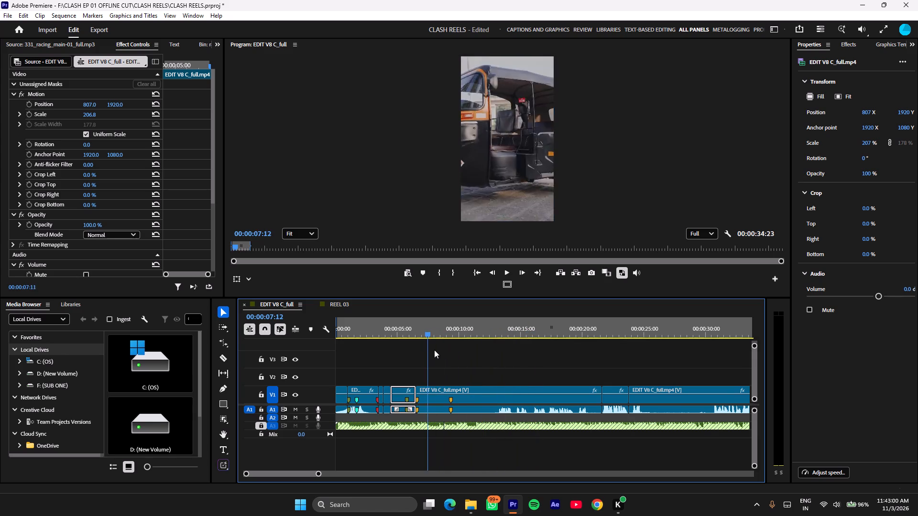
pyautogui.moveTo(434, 350); pyautogui.dragTo(486, 344)
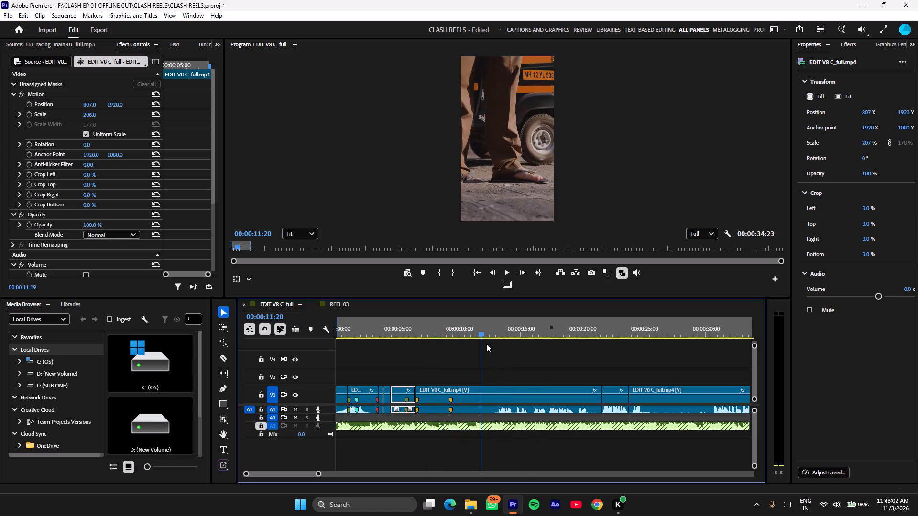
pyautogui.moveTo(486, 344); pyautogui.dragTo(404, 359)
pyautogui.press('space')
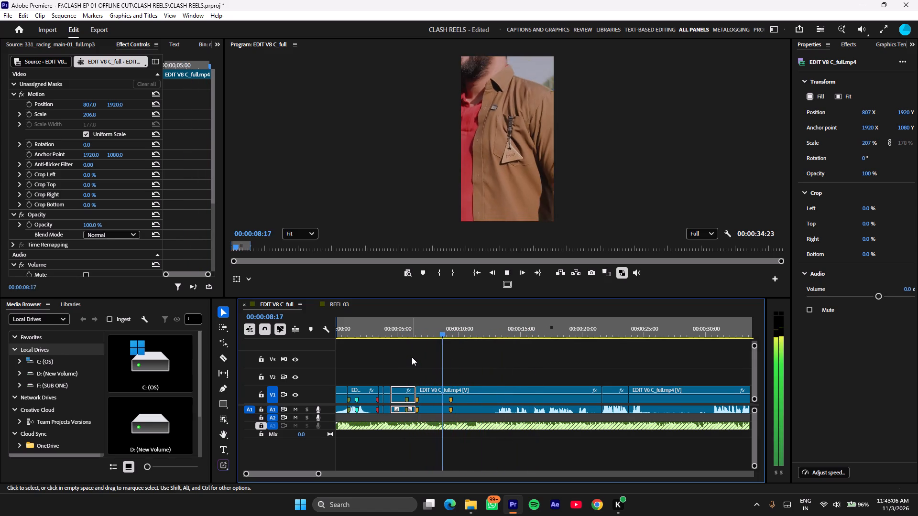
pyautogui.press('space')
pyautogui.moveTo(450, 339); pyautogui.dragTo(267, 367)
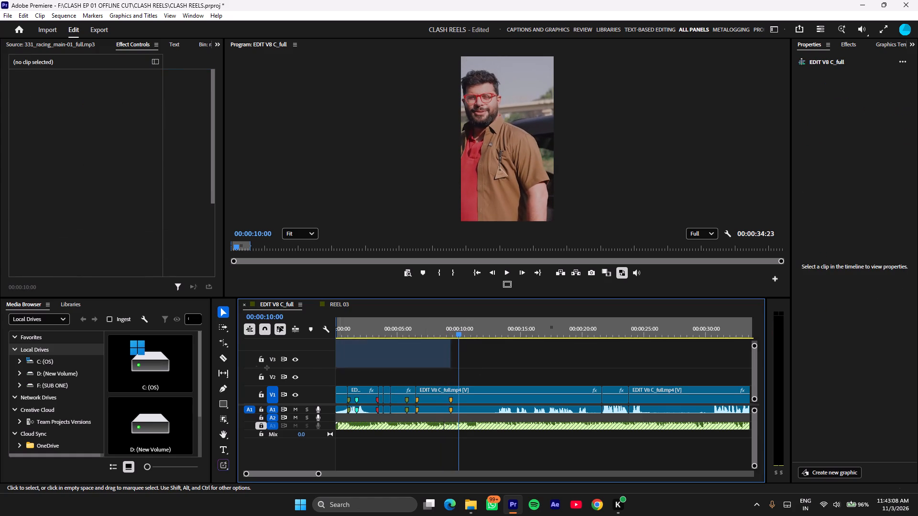
pyautogui.moveTo(267, 367); pyautogui.dragTo(256, 370)
pyautogui.click(415, 341)
pyautogui.moveTo(430, 323); pyautogui.dragTo(141, 373)
pyautogui.press('space')
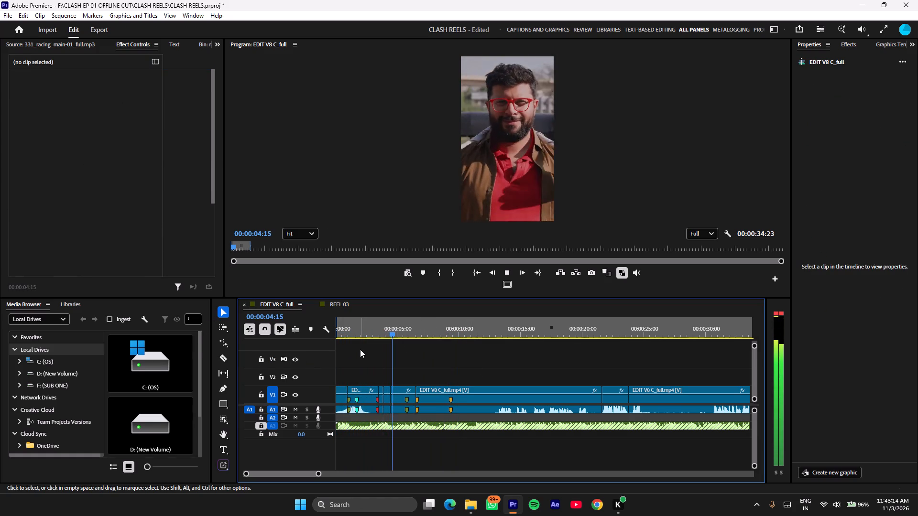
pyautogui.press('space')
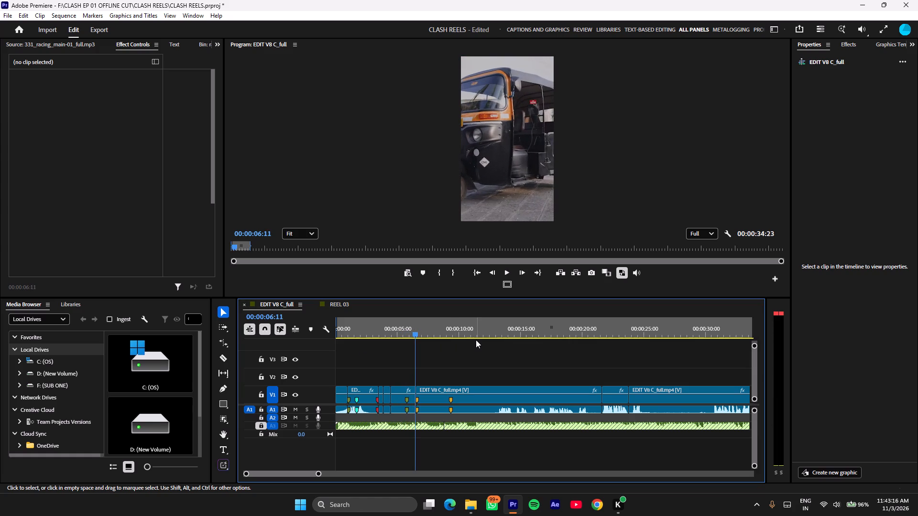
# Split the long clip after the cut again at 00:00:06:17.
pyautogui.press('space')
pyautogui.press('space')
pyautogui.click(445, 390)
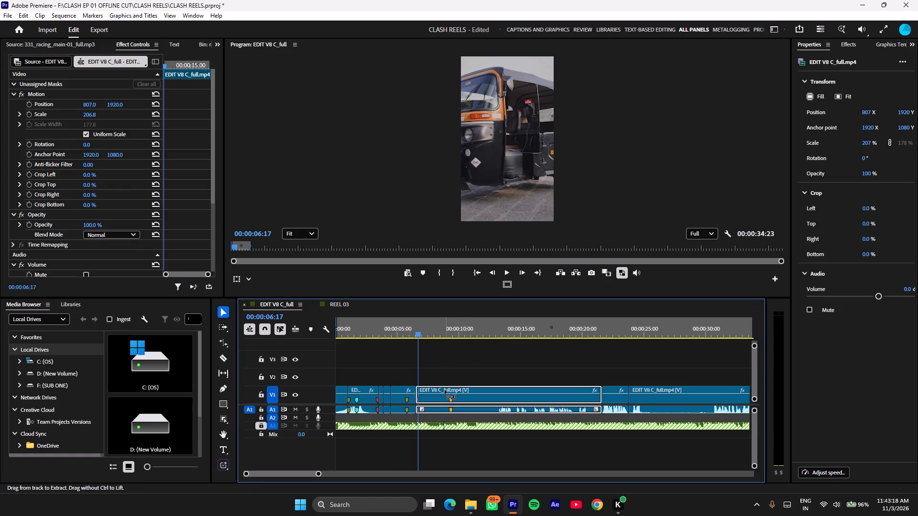
pyautogui.hotkey('ctrl', 'k')
# Split the long clip at 00:00:08:02 and ripple delete the rickshaw section between 00:00:06:17 and that cut.
pyautogui.moveTo(417, 335); pyautogui.dragTo(438, 329)
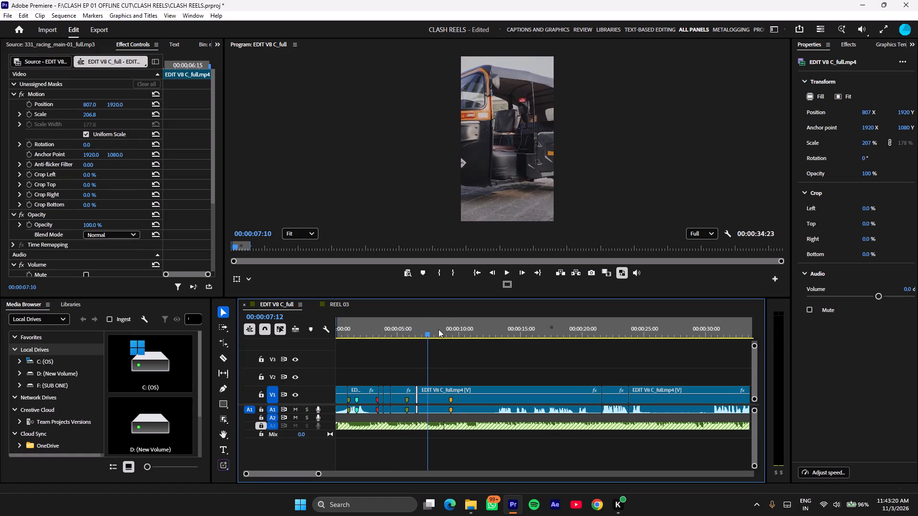
pyautogui.moveTo(438, 329); pyautogui.dragTo(436, 332)
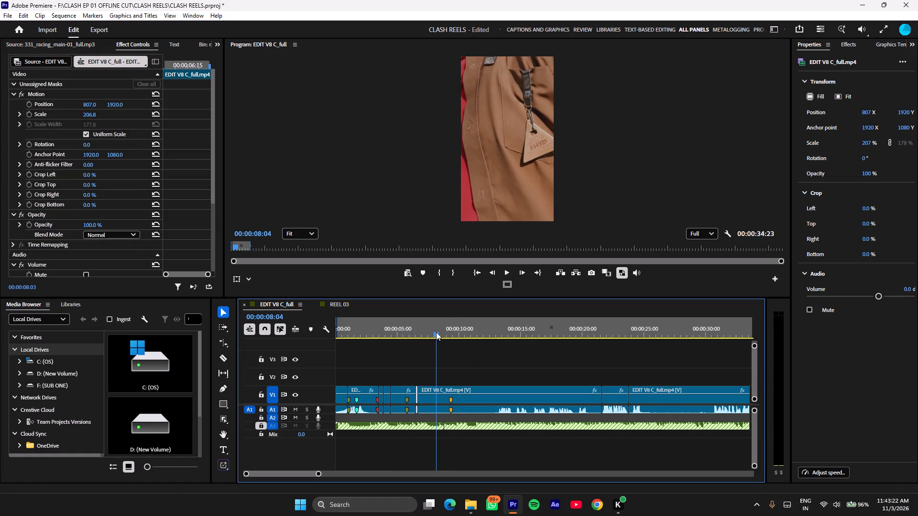
pyautogui.moveTo(436, 332); pyautogui.dragTo(433, 336)
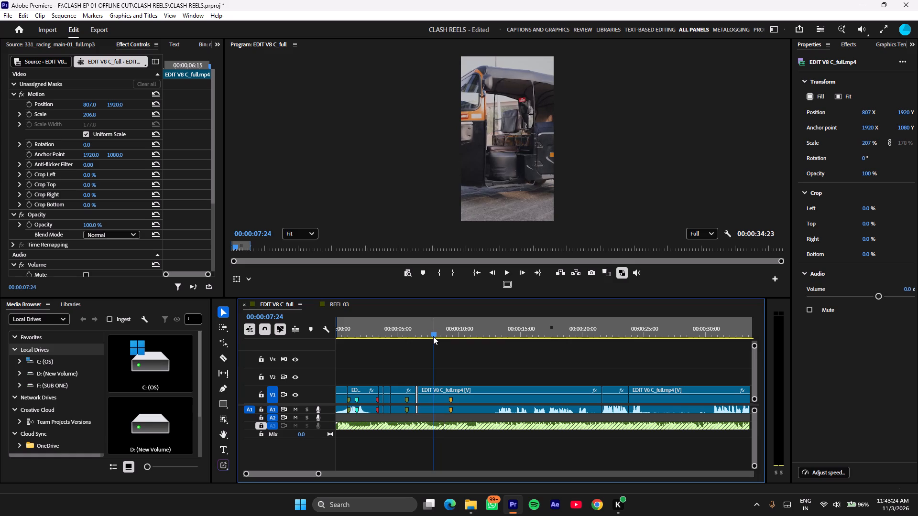
pyautogui.press('Right')
pyautogui.press('Right')
pyautogui.press('Right')
pyautogui.click(512, 396)
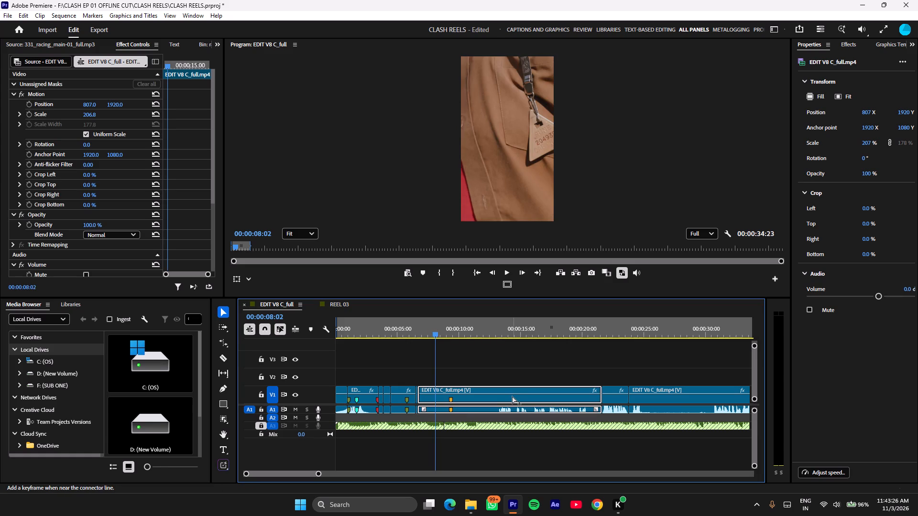
pyautogui.hotkey('ctrl', 'k')
pyautogui.press('BackSpace')
pyautogui.rightClick(428, 394)
pyautogui.click(441, 402)
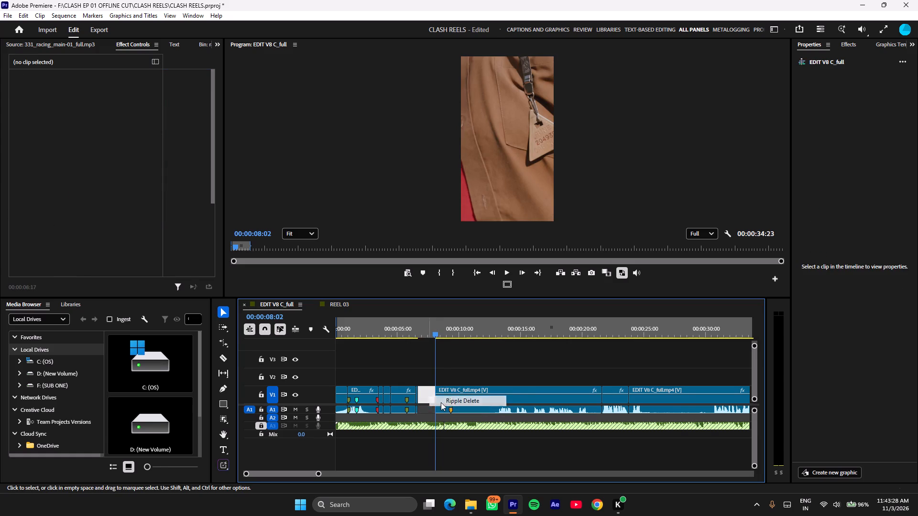
# Split the clip at 00:00:09:01, at the end of the shot of the man in the brown shirt.
pyautogui.moveTo(419, 333); pyautogui.dragTo(449, 326)
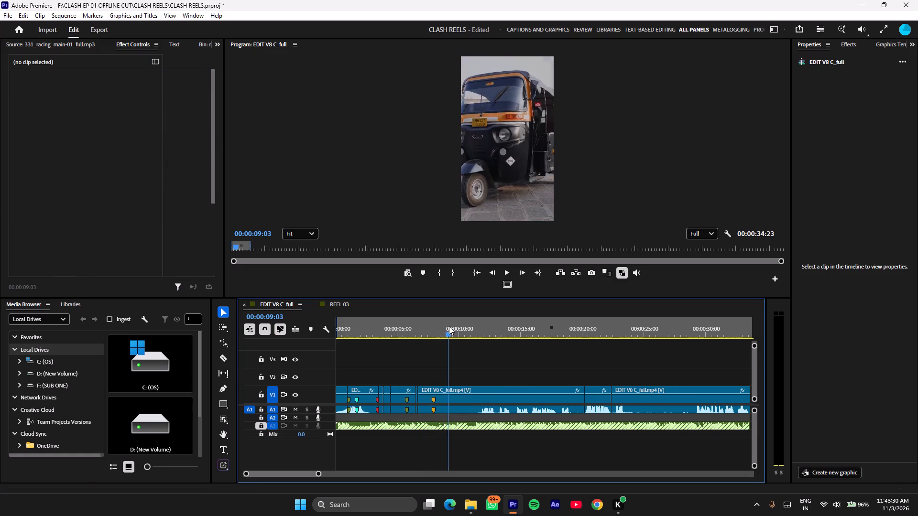
pyautogui.moveTo(449, 326); pyautogui.dragTo(447, 327)
pyautogui.press('Right')
pyautogui.press('Right')
pyautogui.press('Right')
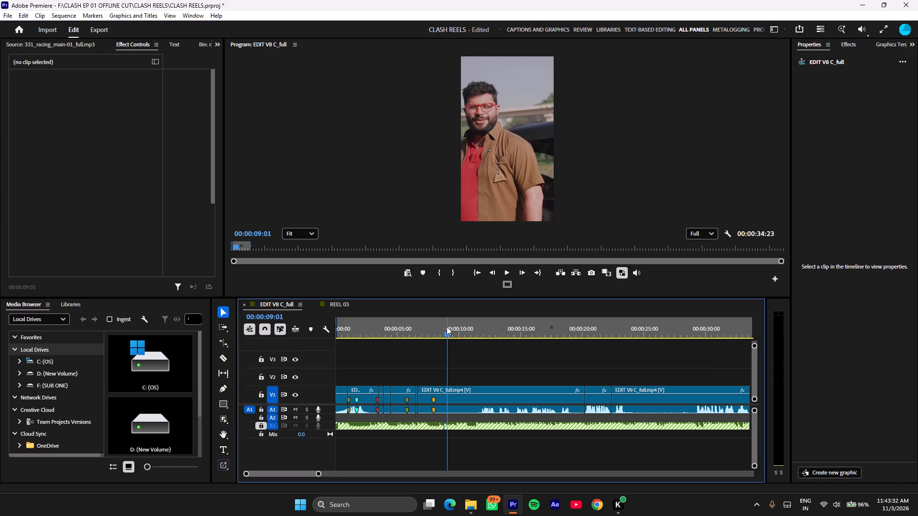
pyautogui.press('Right')
pyautogui.press('Right')
pyautogui.press('Left')
pyautogui.press('Left')
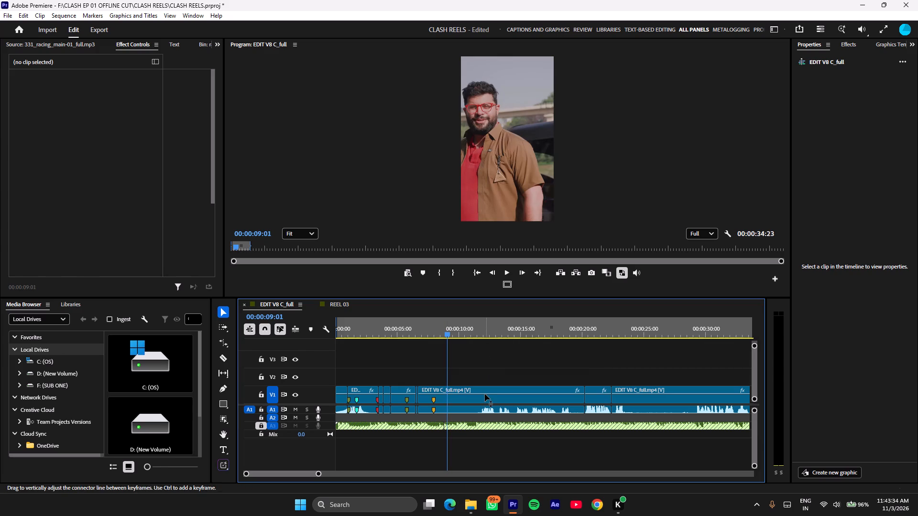
pyautogui.click(485, 394)
pyautogui.hotkey('ctrl', '1')
pyautogui.hotkey('ctrl', 'k')
# Split the brown-shirt shot at 00:00:08:09 and rate-stretch its first part to 350% speed, 12 frames long.
pyautogui.click(443, 331)
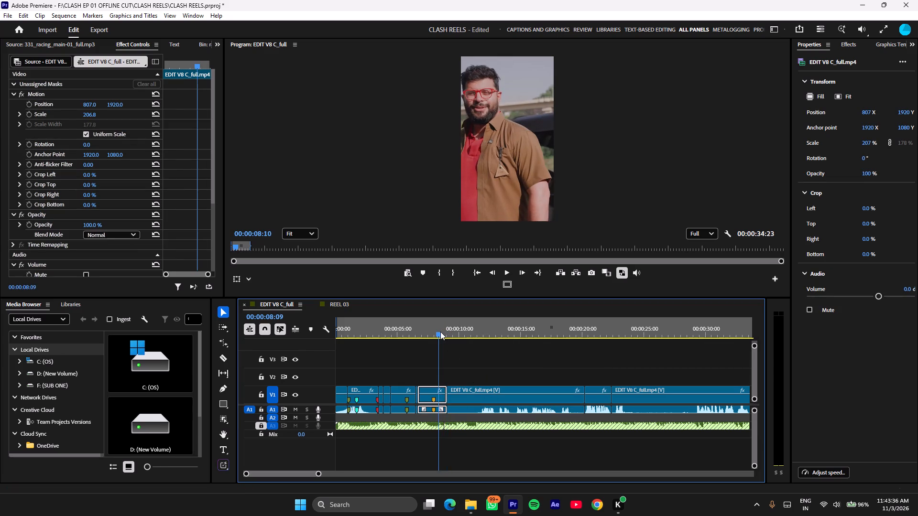
pyautogui.hotkey('ctrl', 'k')
pyautogui.press('r')
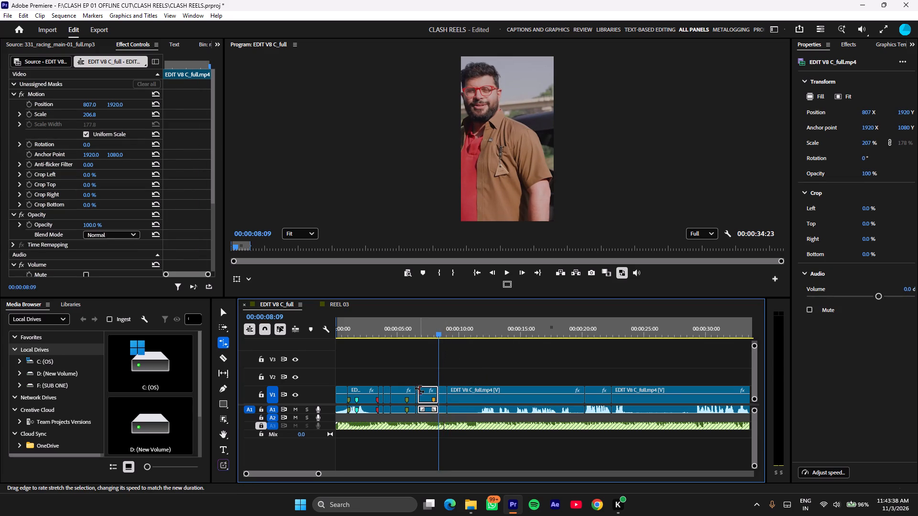
pyautogui.moveTo(419, 390); pyautogui.dragTo(436, 377)
pyautogui.press('v')
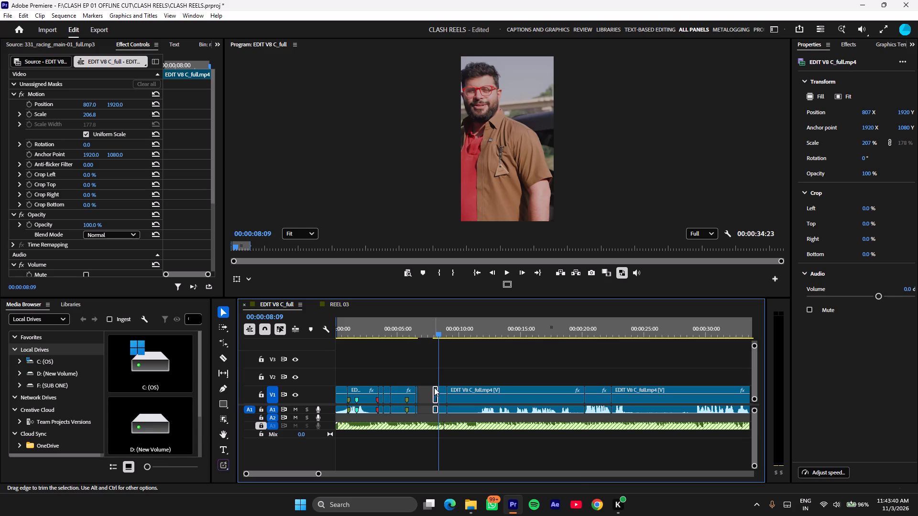
# Set the sped-up clip's time interpolation to Frame blending.
pyautogui.rightClick(436, 390)
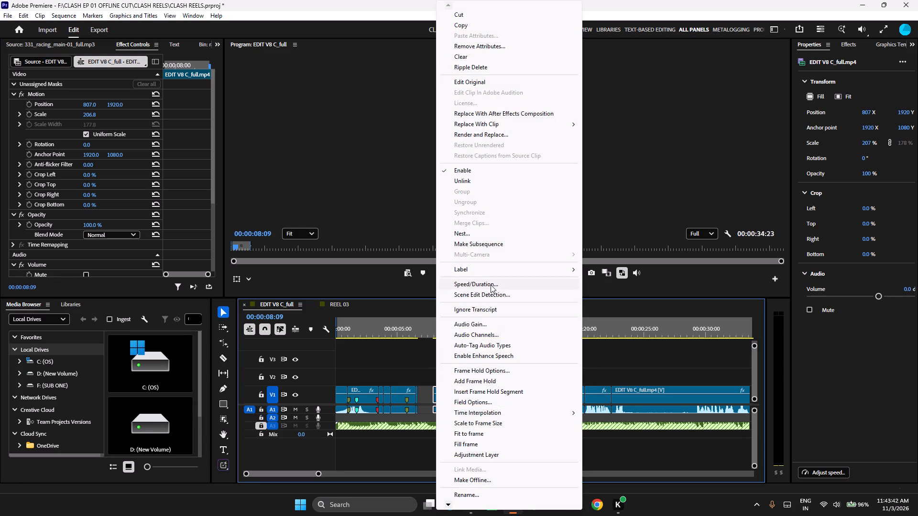
pyautogui.click(491, 285)
pyautogui.click(475, 282)
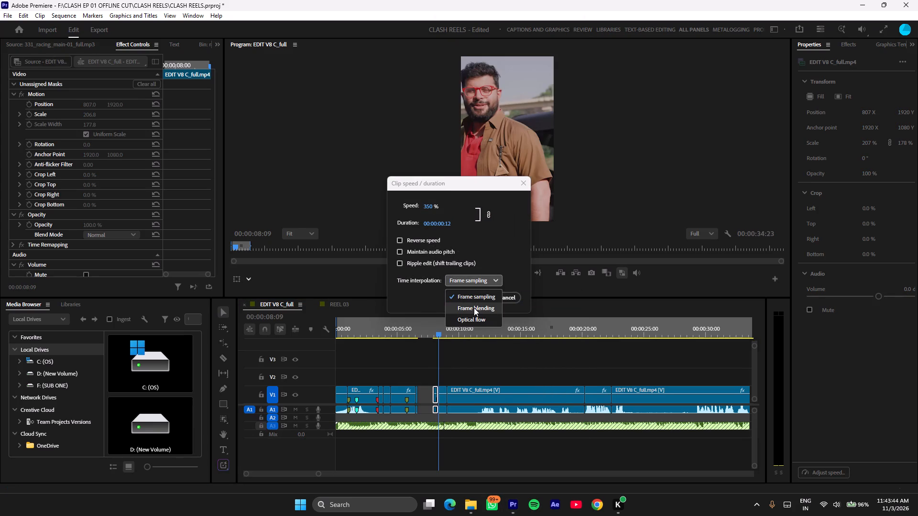
pyautogui.click(474, 308)
pyautogui.click(480, 298)
# Ripple delete the gap before the sped-up clip and play across the closed cut.
pyautogui.rightClick(428, 389)
pyautogui.click(437, 396)
pyautogui.moveTo(410, 322); pyautogui.dragTo(401, 325)
pyautogui.press('space')
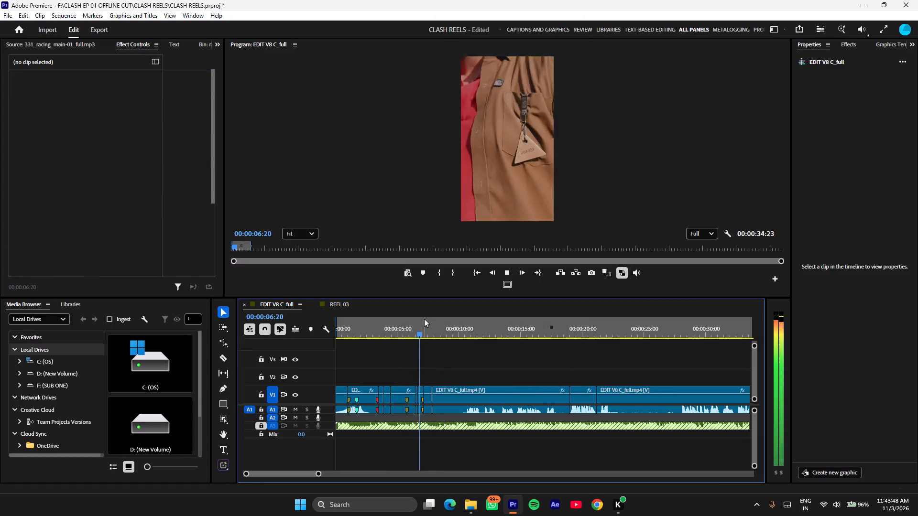
pyautogui.press('space')
# Reframe the brown-shirt clip at 00:00:07:11 by setting its horizontal position to 1340.
pyautogui.moveTo(431, 317); pyautogui.dragTo(431, 324)
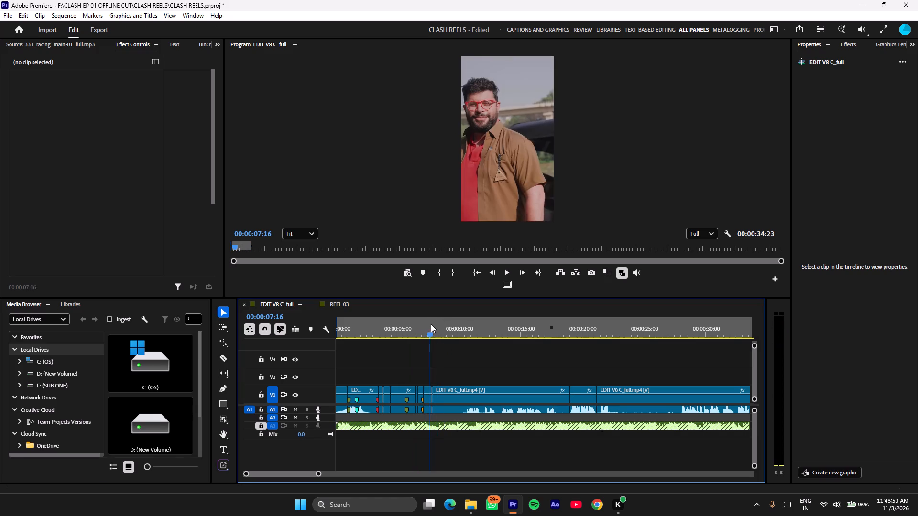
pyautogui.moveTo(431, 324); pyautogui.dragTo(430, 325)
pyautogui.click(430, 327)
pyautogui.write('===')
pyautogui.click(555, 391)
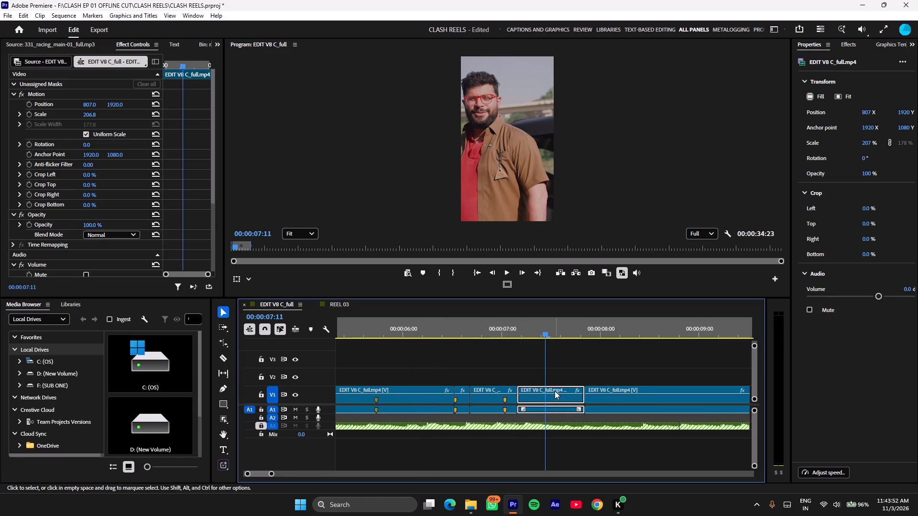
pyautogui.moveTo(91, 105); pyautogui.dragTo(349, 112)
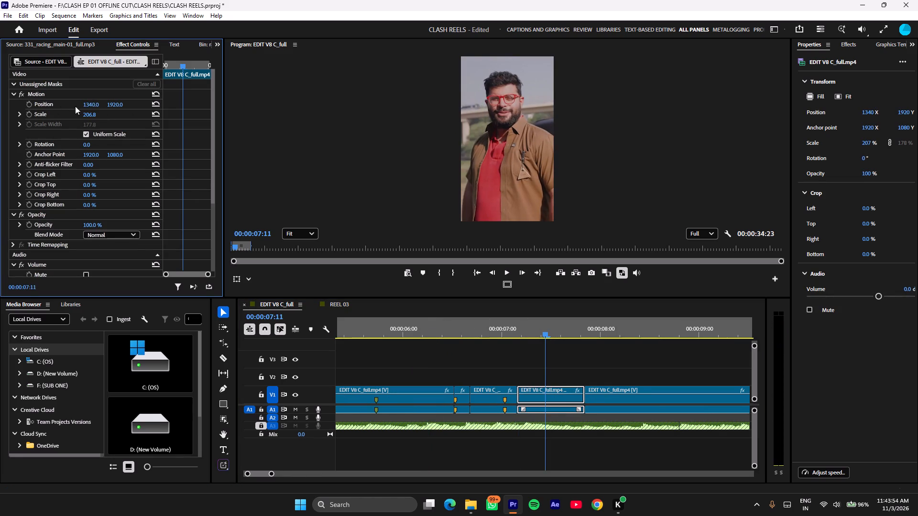
# Copy the horizontal position of 1340 to the sped-up clip just before it.
pyautogui.click(92, 102)
pyautogui.hotkey('ctrl', 'c')
pyautogui.click(487, 390)
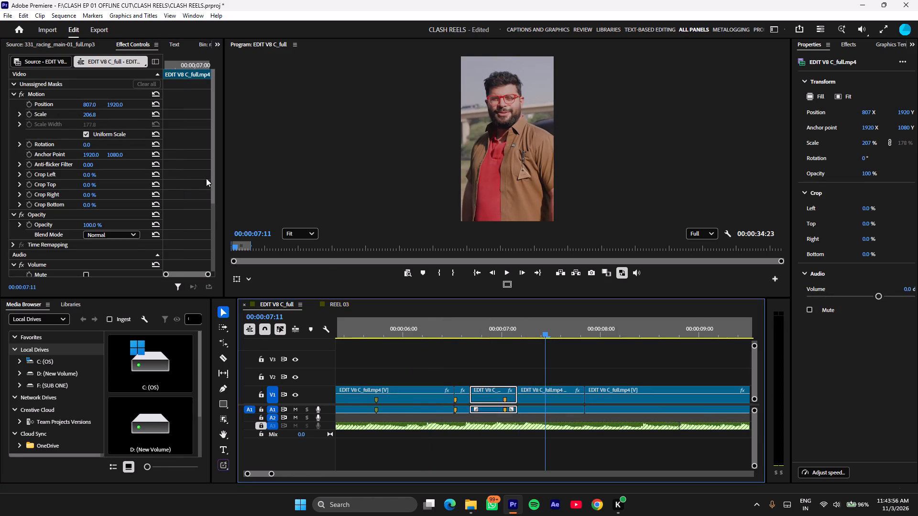
pyautogui.click(91, 105)
pyautogui.hotkey('ctrl', 'v')
pyautogui.click(120, 92)
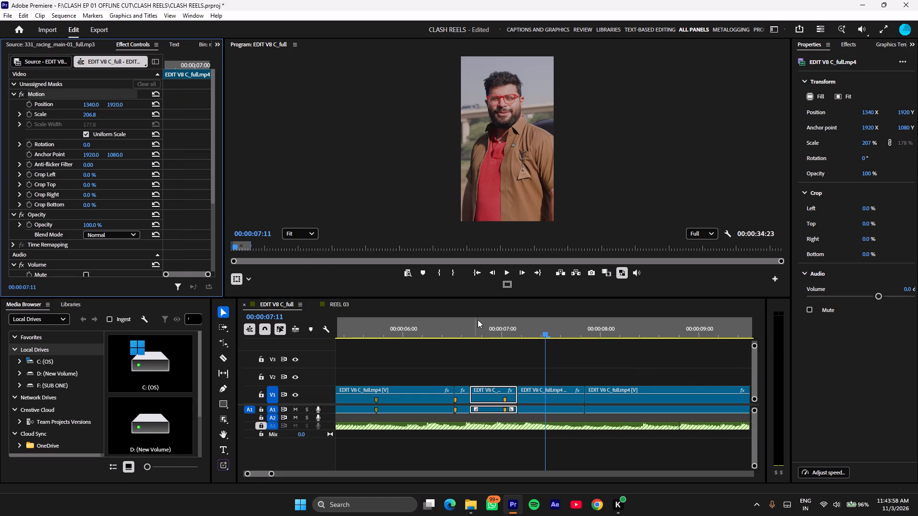
# Play the reframed shots through 00:00:09:08 and replay the sequence from its start to review the timing.
pyautogui.moveTo(468, 326); pyautogui.dragTo(439, 331)
pyautogui.click(565, 379)
pyautogui.press('space')
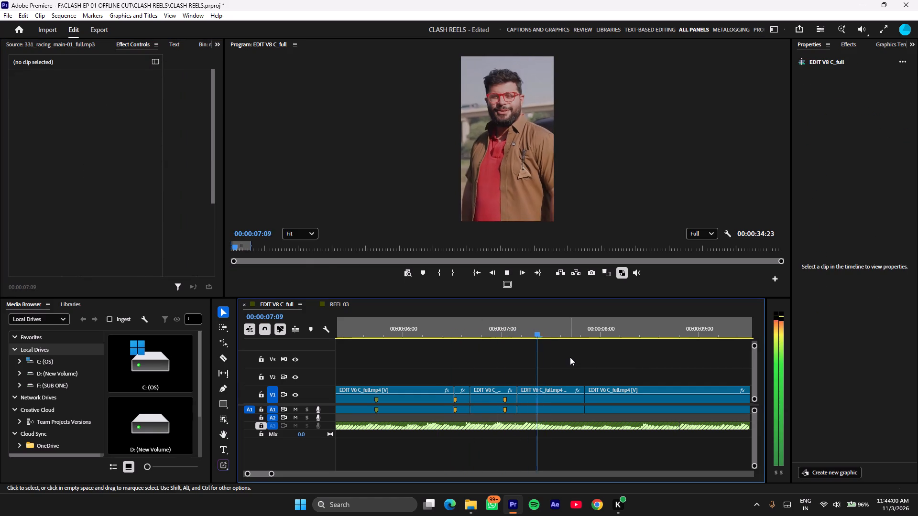
pyautogui.press('space')
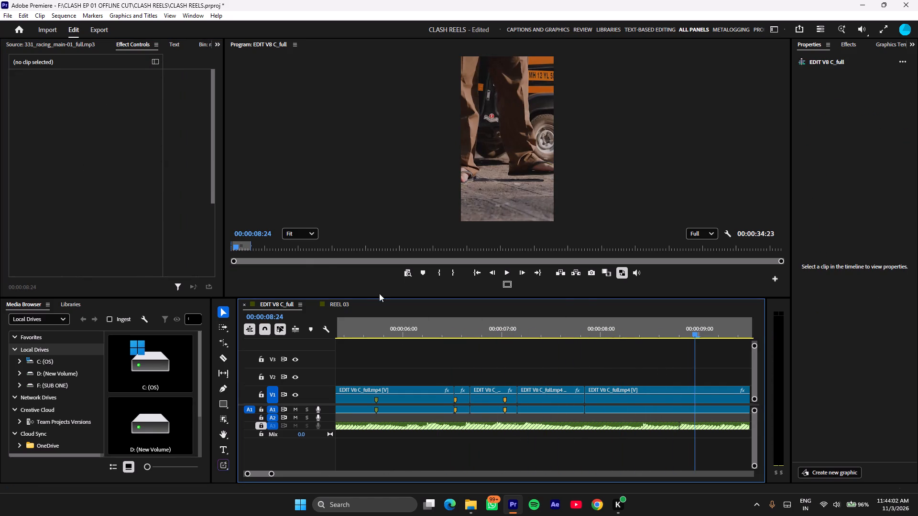
pyautogui.press('space')
pyautogui.press('space')
pyautogui.moveTo(272, 475); pyautogui.dragTo(290, 474)
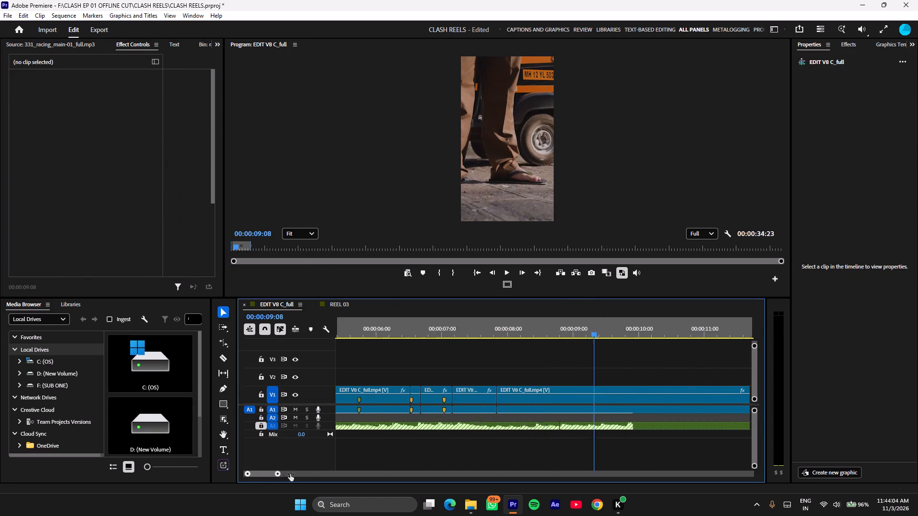
pyautogui.moveTo(290, 474); pyautogui.dragTo(326, 467)
pyautogui.moveTo(445, 329); pyautogui.dragTo(10, 396)
pyautogui.press('space')
pyautogui.press('space')
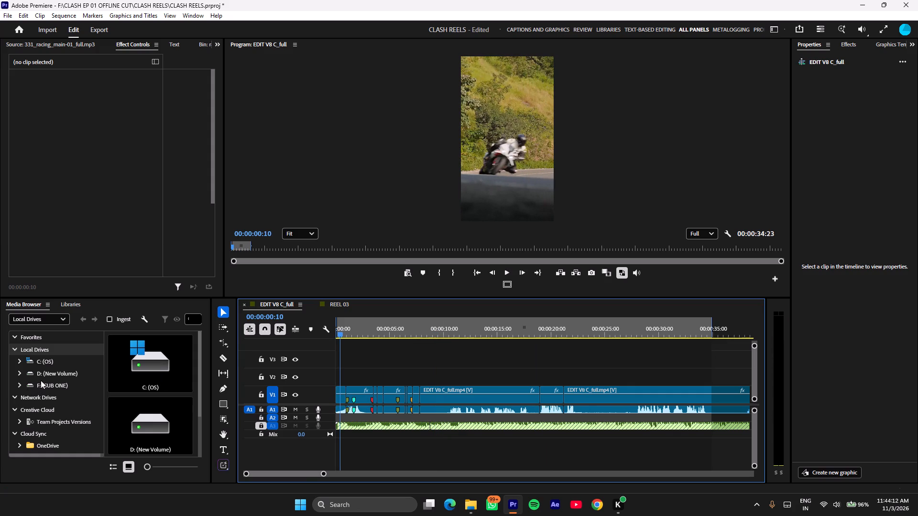
pyautogui.press('space')
pyautogui.press('space')
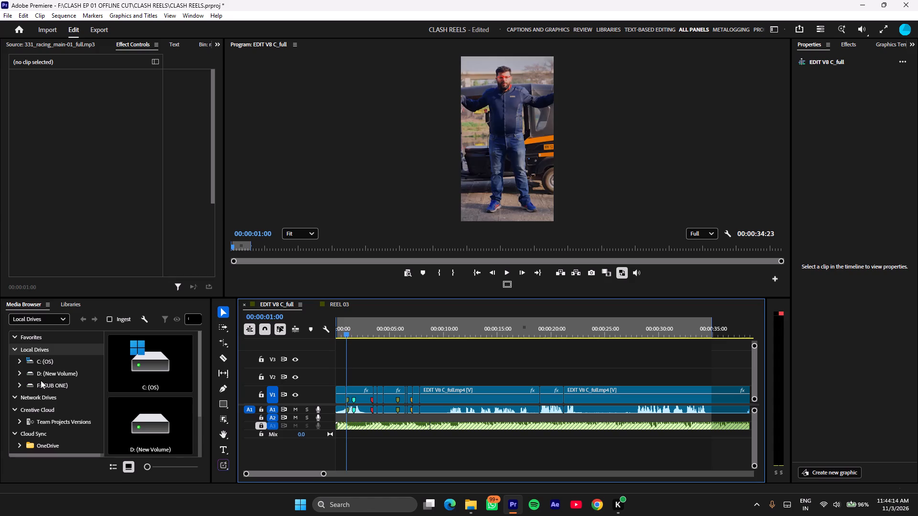
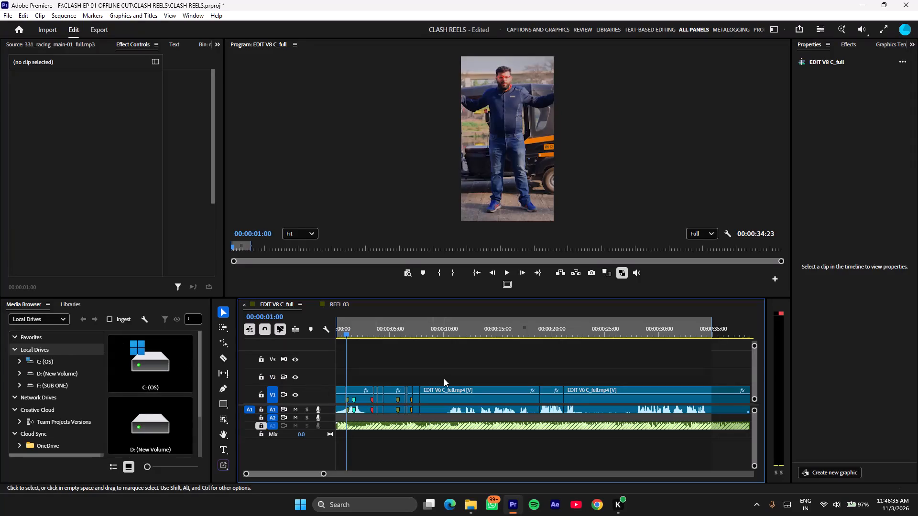
# Play the sequence from its start through 00:00:10:23 to review the shot timing against the music.
pyautogui.press('=')
pyautogui.press('=')
pyautogui.moveTo(379, 318); pyautogui.dragTo(319, 337)
pyautogui.press('space')
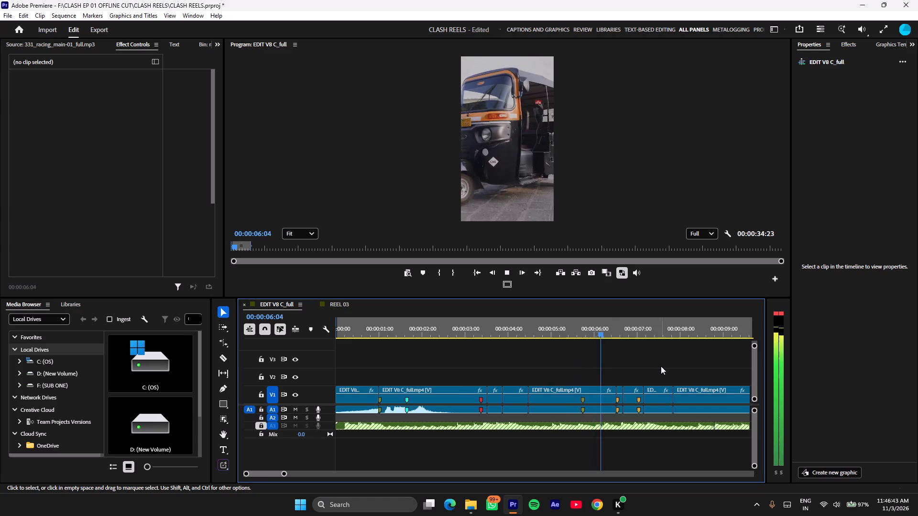
pyautogui.scroll(-5, 661, 366)
pyautogui.press('space')
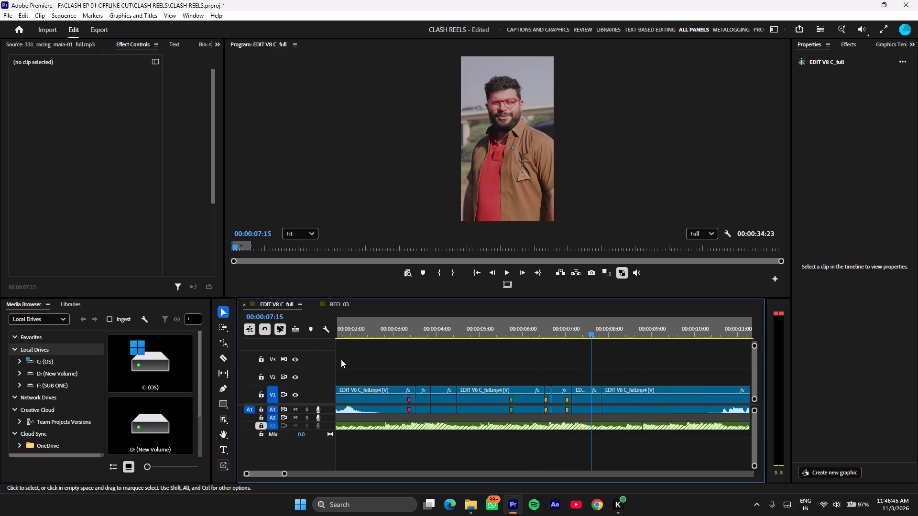
pyautogui.press('space')
pyautogui.moveTo(285, 473); pyautogui.dragTo(318, 467)
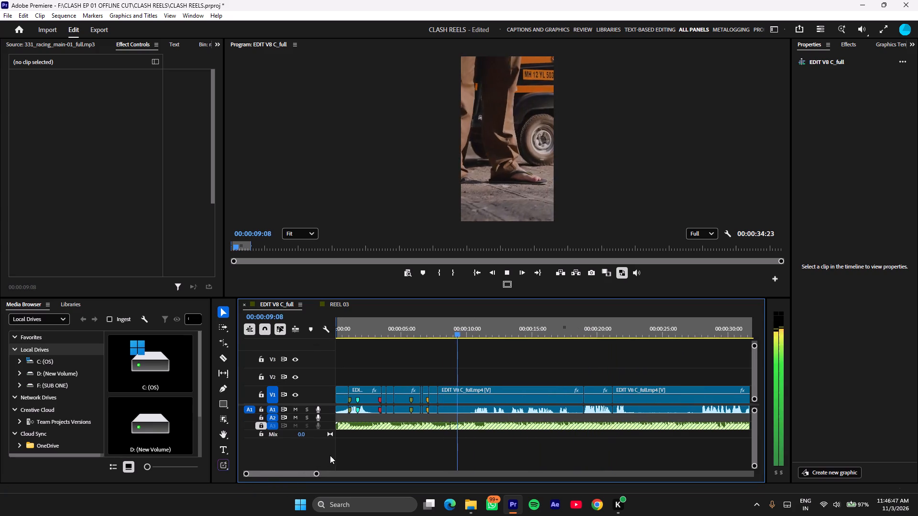
pyautogui.press('space')
pyautogui.press('space')
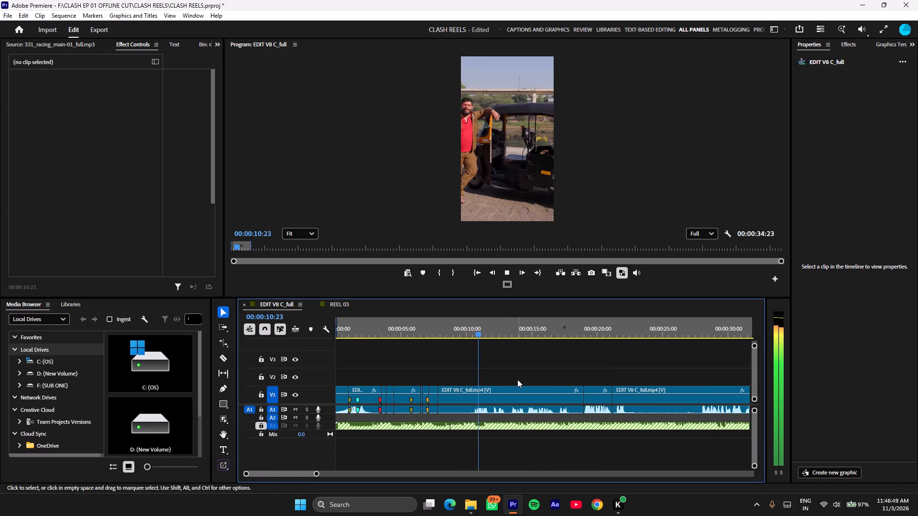
pyautogui.press('space')
# Replay the walking-legs shot from its start and split its long clip at 00:00:08:23.
pyautogui.moveTo(485, 329); pyautogui.dragTo(437, 343)
pyautogui.press('space')
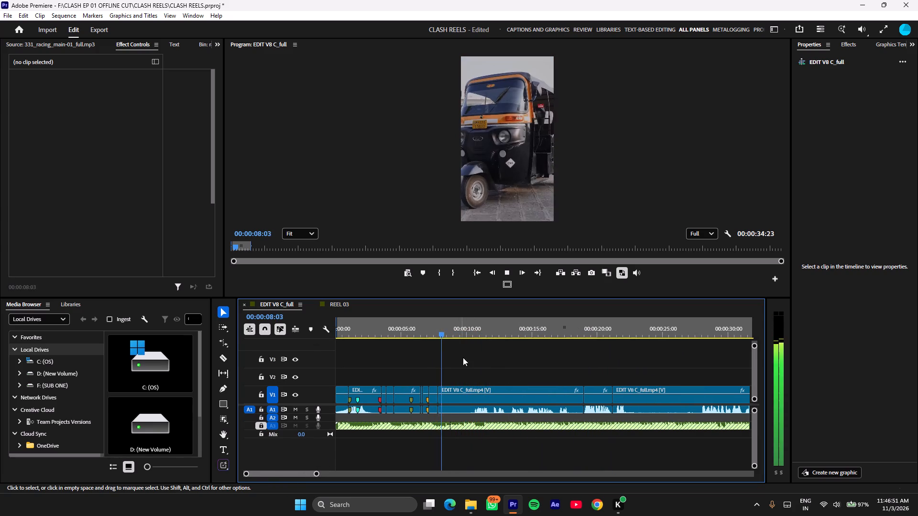
pyautogui.press('space')
pyautogui.click(491, 398)
pyautogui.hotkey('ctrl', 'k')
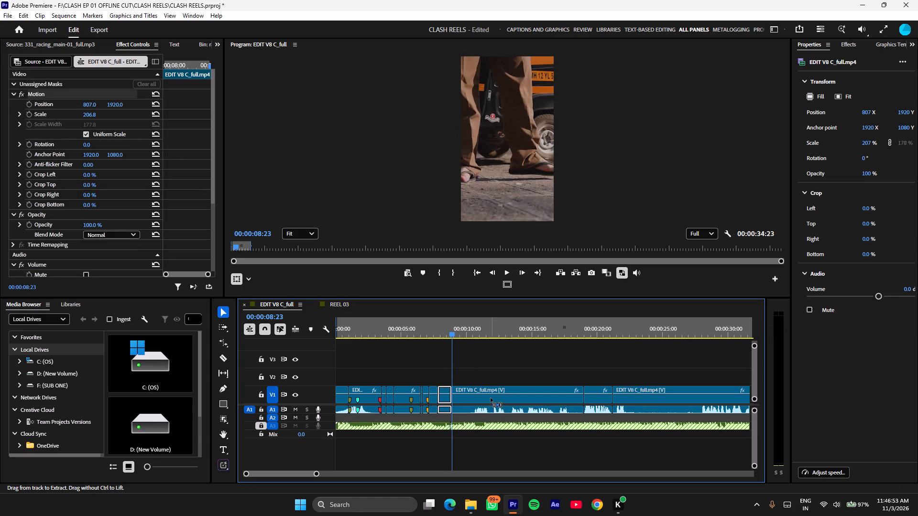
# Split the walking-legs clip again at 00:00:10:14, delete the section back to 00:00:08:23 and ripple delete the gap.
pyautogui.moveTo(466, 334); pyautogui.dragTo(475, 330)
pyautogui.click(517, 396)
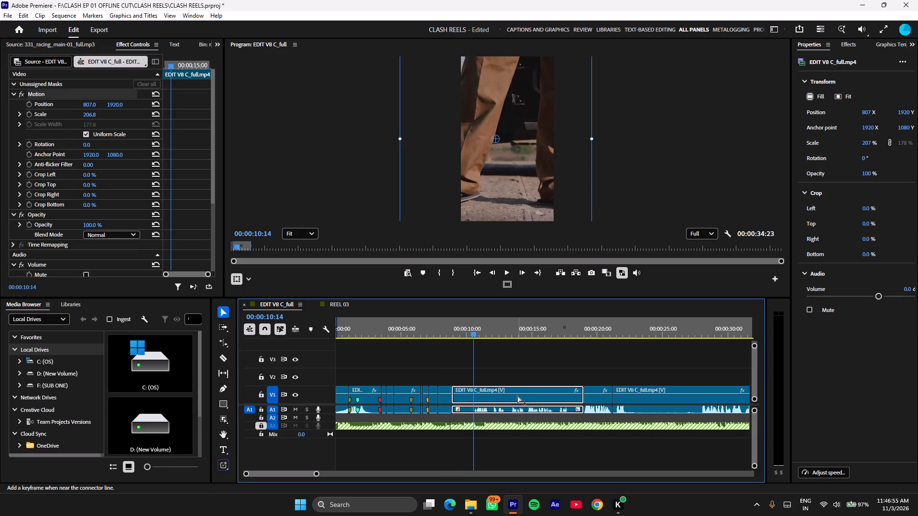
pyautogui.hotkey('ctrl', 'k')
pyautogui.press('BackSpace')
pyautogui.rightClick(457, 397)
pyautogui.click(472, 408)
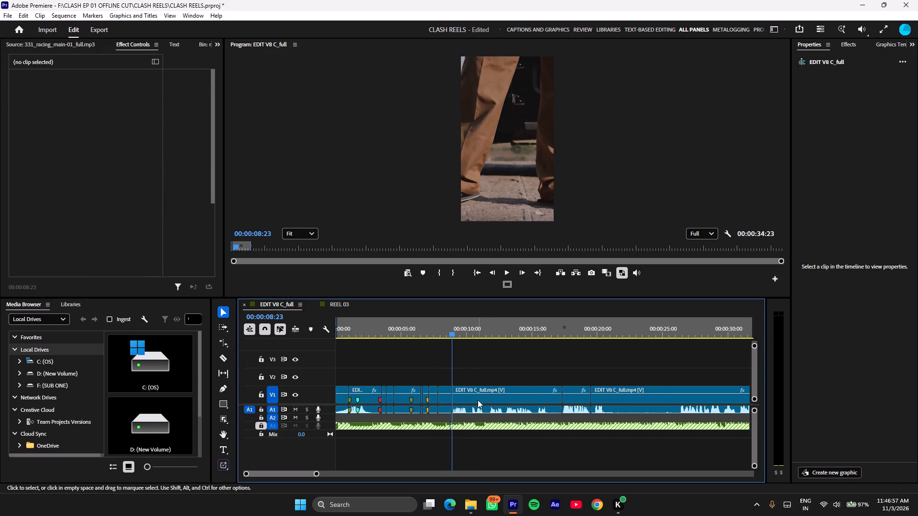
# Trim two frames off the start of the clip after the 00:00:08:23 cut and ripple delete the gap.
pyautogui.click(477, 393)
pyautogui.press('=')
pyautogui.press('=')
pyautogui.press('=')
pyautogui.press('=')
pyautogui.press('=')
pyautogui.press('=')
pyautogui.press('=')
pyautogui.press('=')
pyautogui.press('=')
pyautogui.press('=')
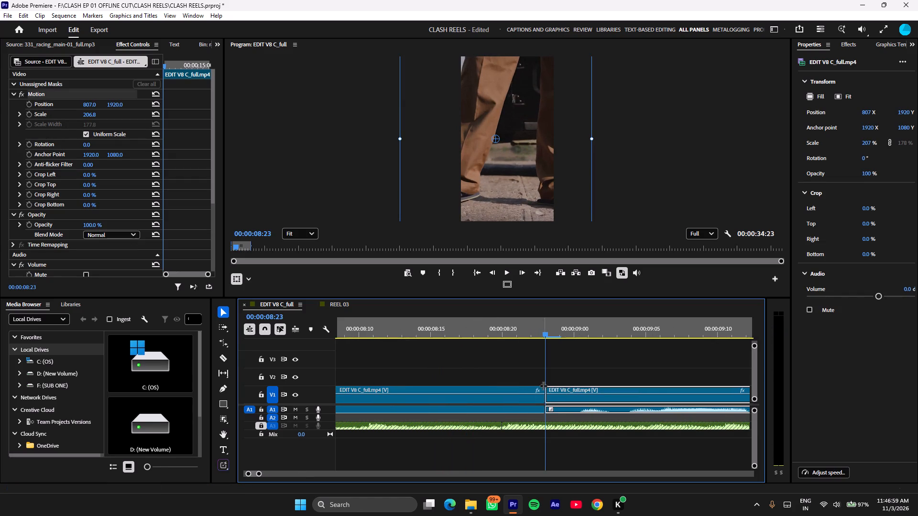
pyautogui.moveTo(546, 386); pyautogui.dragTo(572, 382)
pyautogui.rightClick(557, 390)
pyautogui.click(575, 405)
pyautogui.rightClick(565, 387)
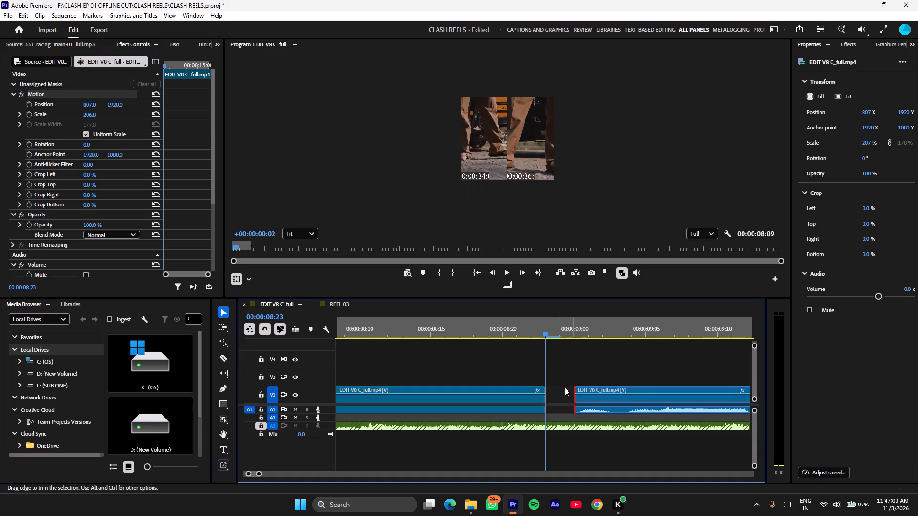
pyautogui.click(588, 391)
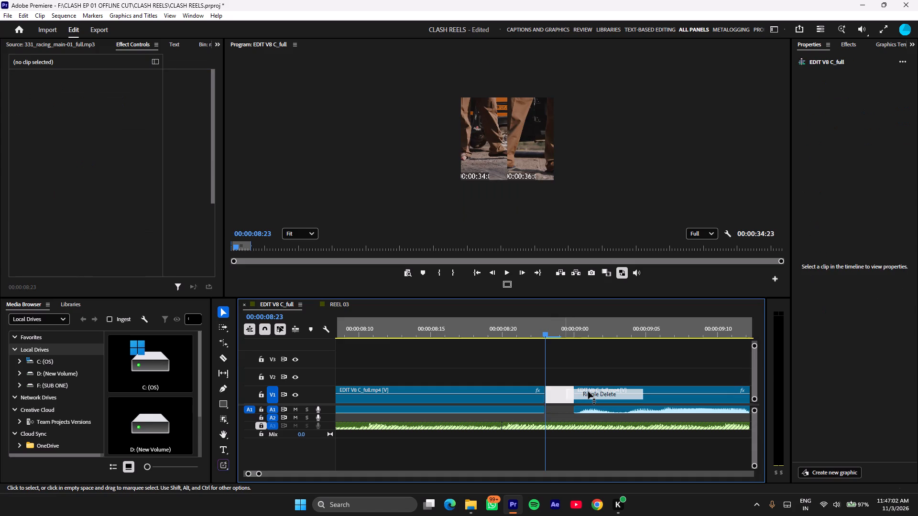
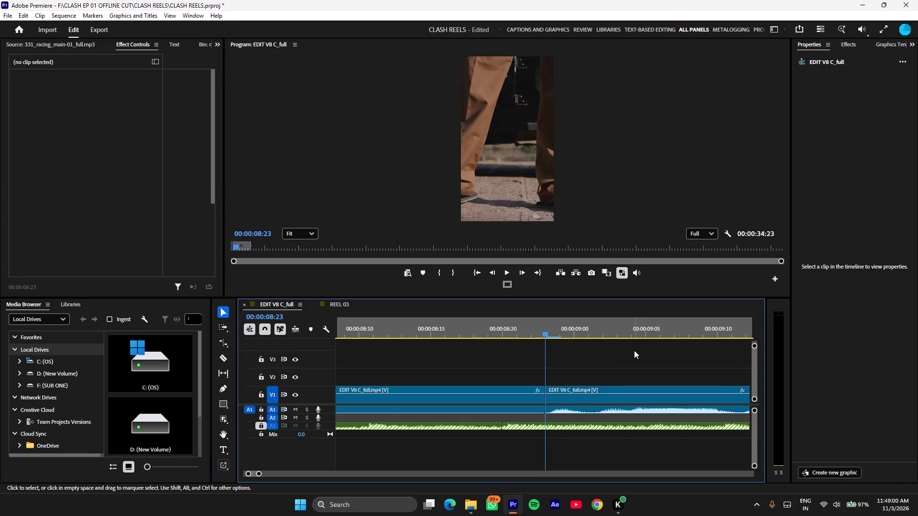
# Play the sequence from its start through 00:00:11:11 to review the trimmed cut at 00:00:08:23 against the music.
pyautogui.press('-')
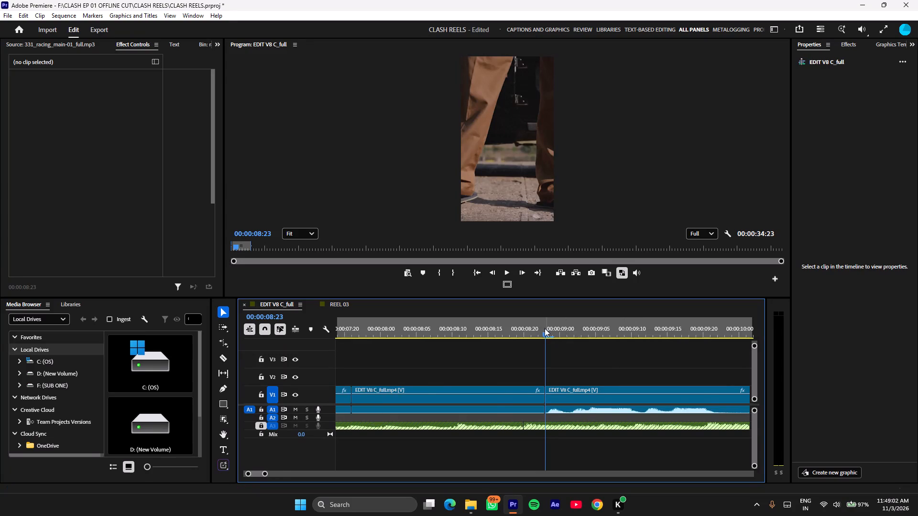
pyautogui.press('-')
pyautogui.press('-')
pyautogui.moveTo(524, 328); pyautogui.dragTo(49, 386)
pyautogui.press('-')
pyautogui.press('-')
pyautogui.press('-')
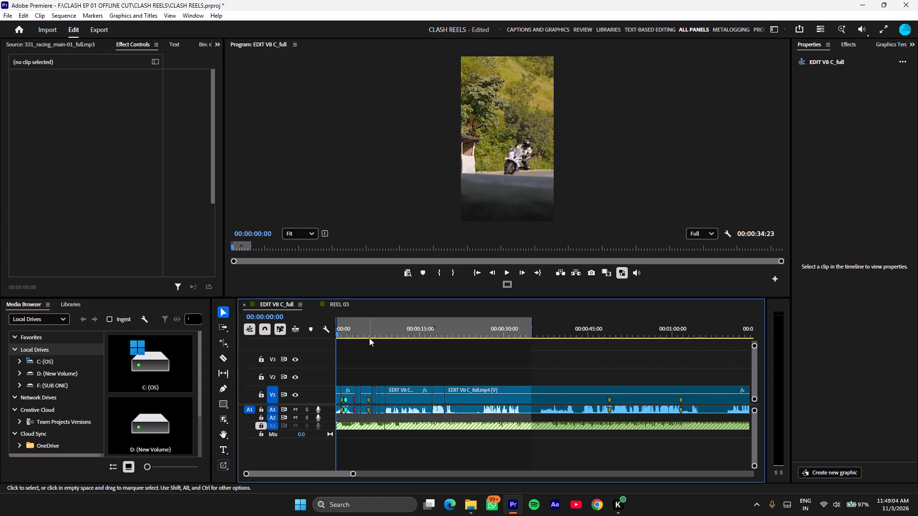
pyautogui.moveTo(369, 337); pyautogui.dragTo(278, 342)
pyautogui.press('space')
pyautogui.press('space')
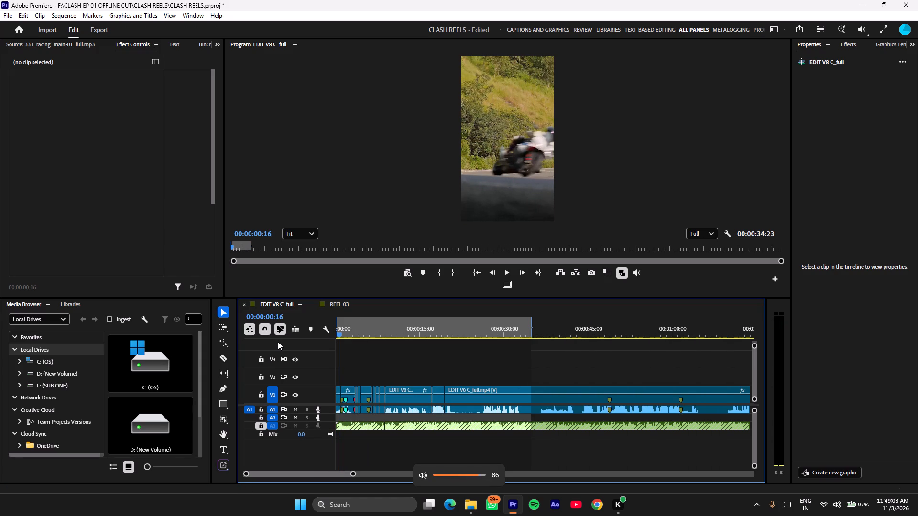
pyautogui.press('Return')
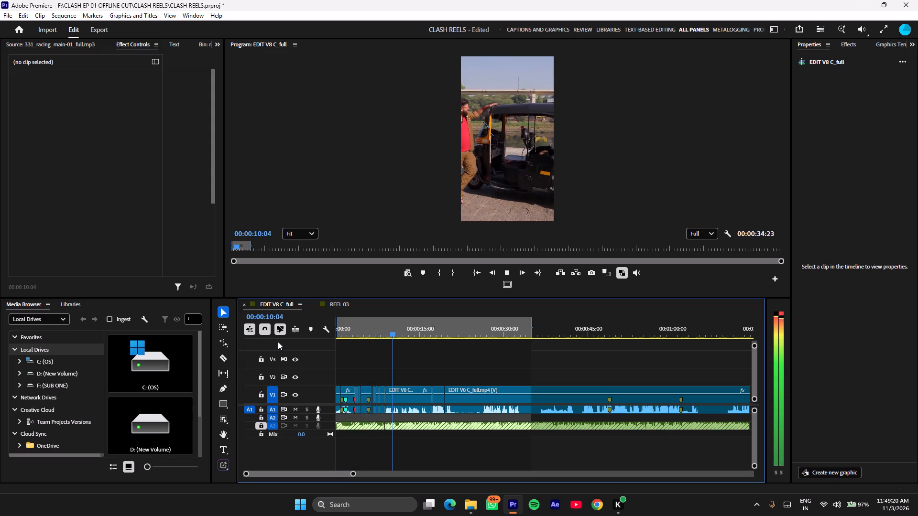
pyautogui.press('space')
# Select the auto-rickshaw clip that starts at the 00:00:08:23 cut on V1.
pyautogui.click(399, 401)
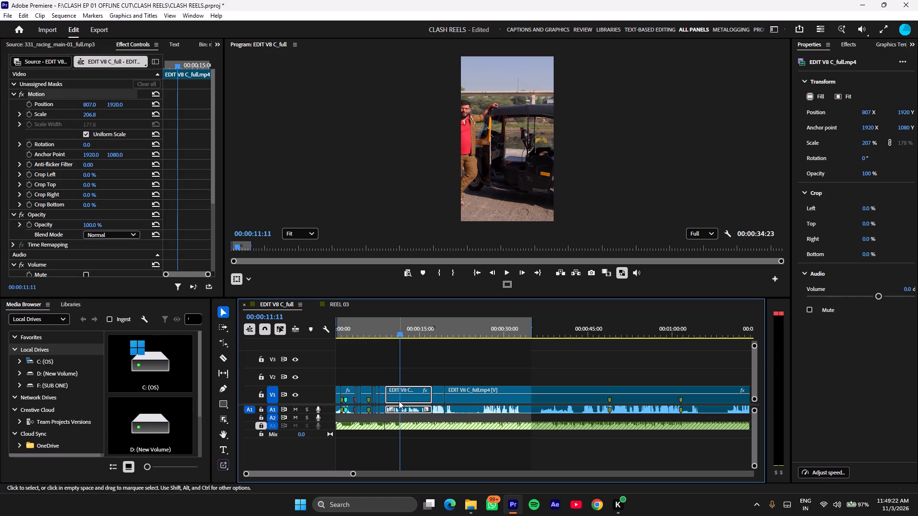
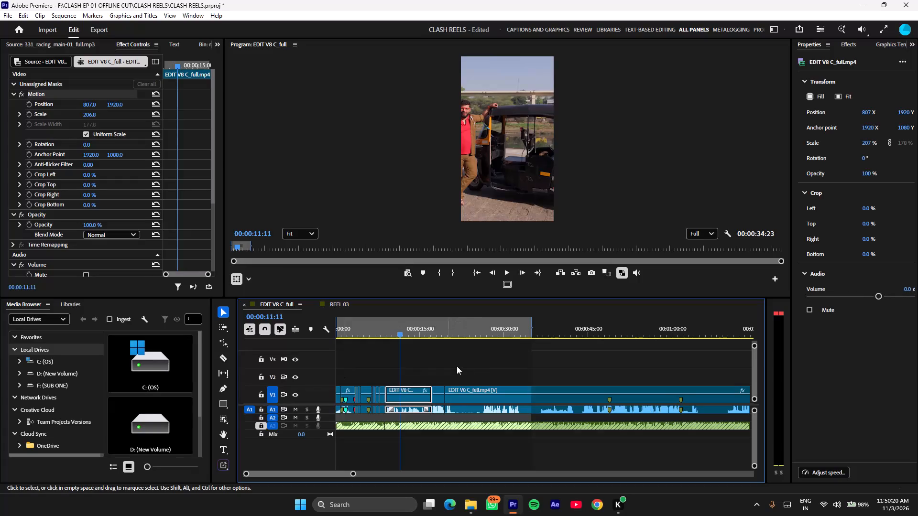
# Deselect the auto-rickshaw clip on V1 so that no clip is selected in the sequence.
pyautogui.click(495, 350)
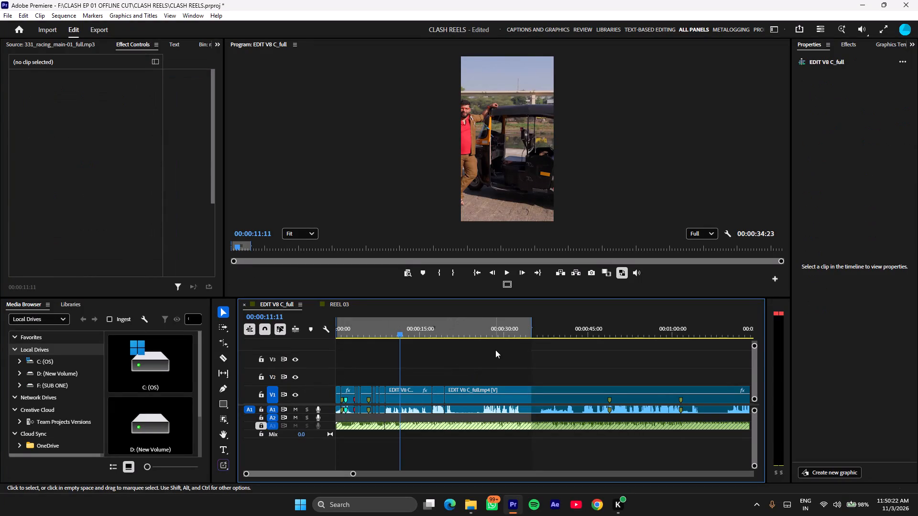
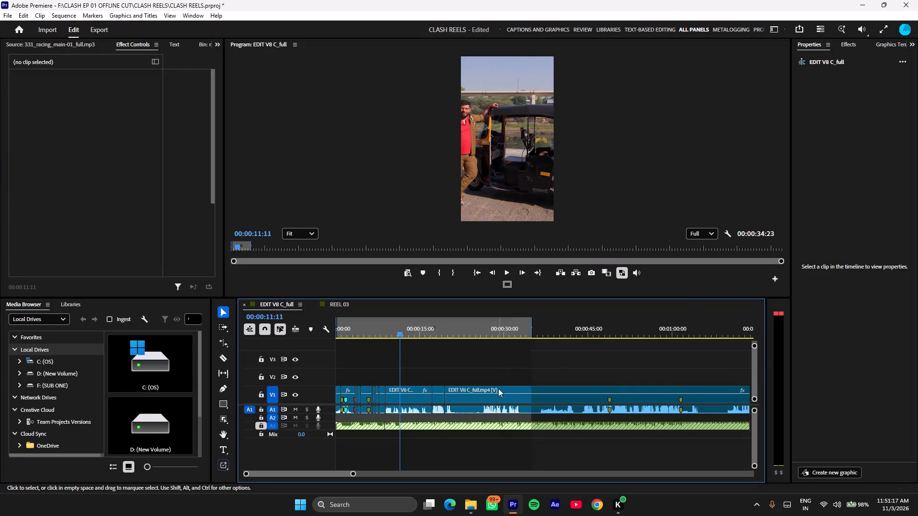
# Park the playhead at 00:00:08:23, where the long auto-rickshaw clip starts on V1, and select that clip with its linked audio.
pyautogui.click(504, 376)
pyautogui.write('==')
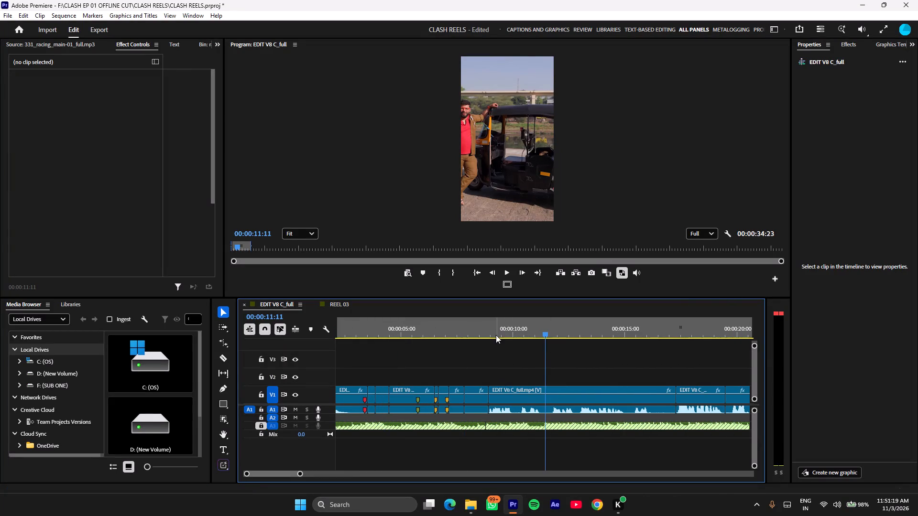
pyautogui.click(495, 335)
pyautogui.click(489, 334)
pyautogui.click(521, 405)
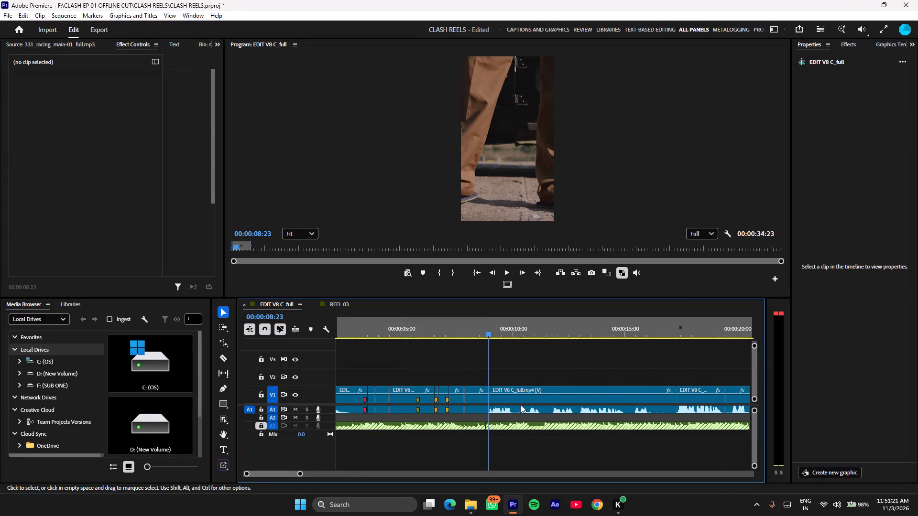
pyautogui.click(523, 400)
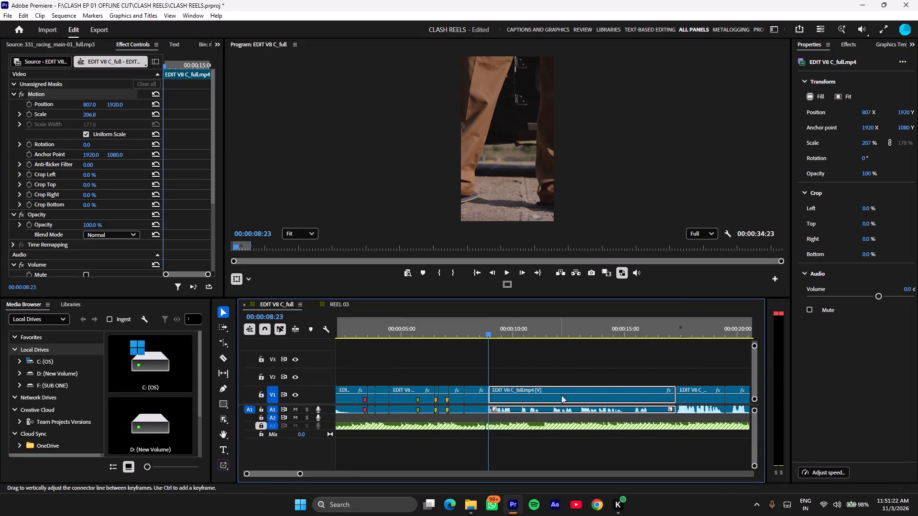
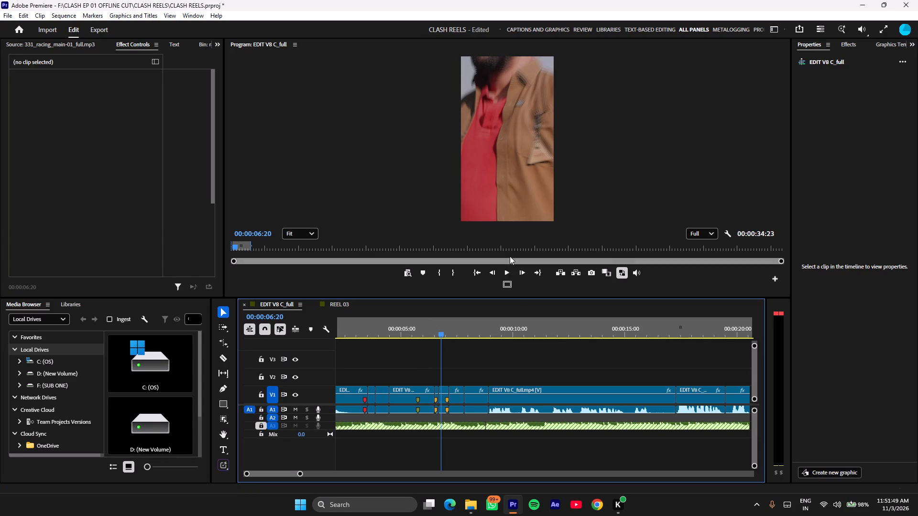
# Shift the long auto-rickshaw clip horizontally until the man stands near the frame's centre, and park the playhead at its start, 00:00:08:23.
pyautogui.click(404, 333)
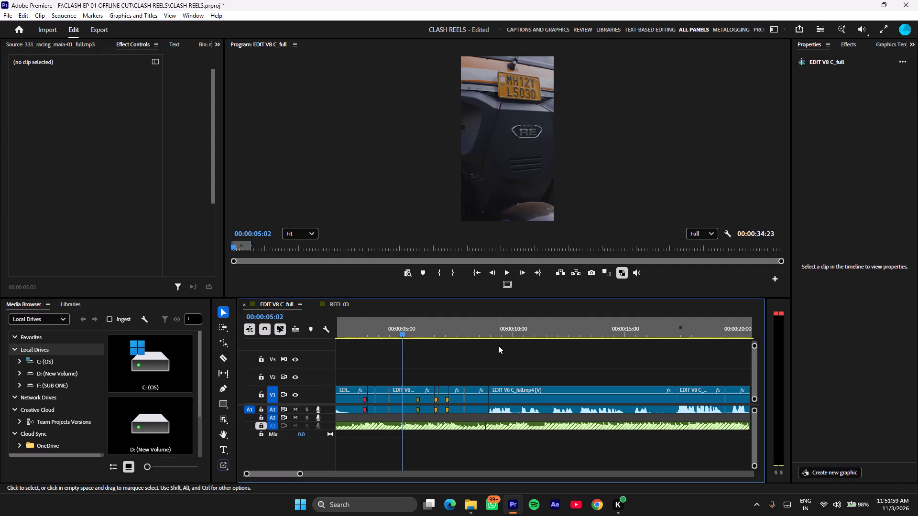
pyautogui.press('space')
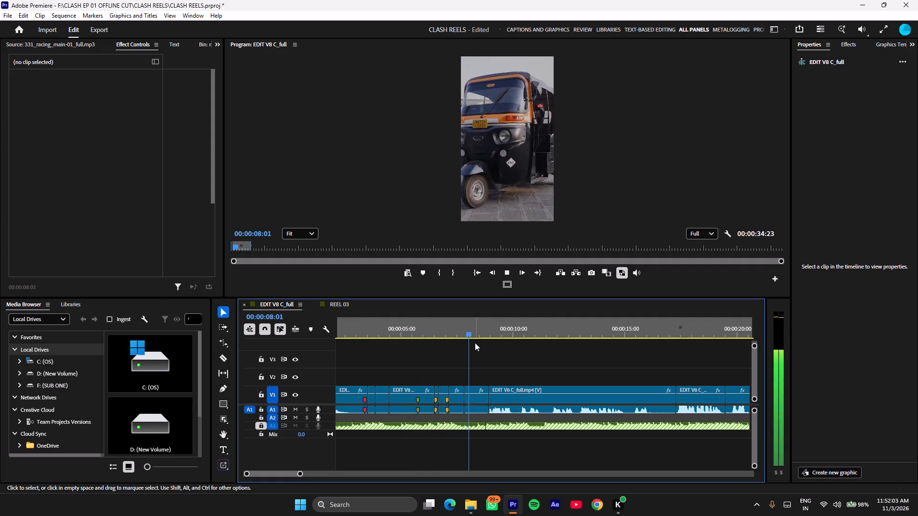
pyautogui.press('space')
pyautogui.click(560, 380)
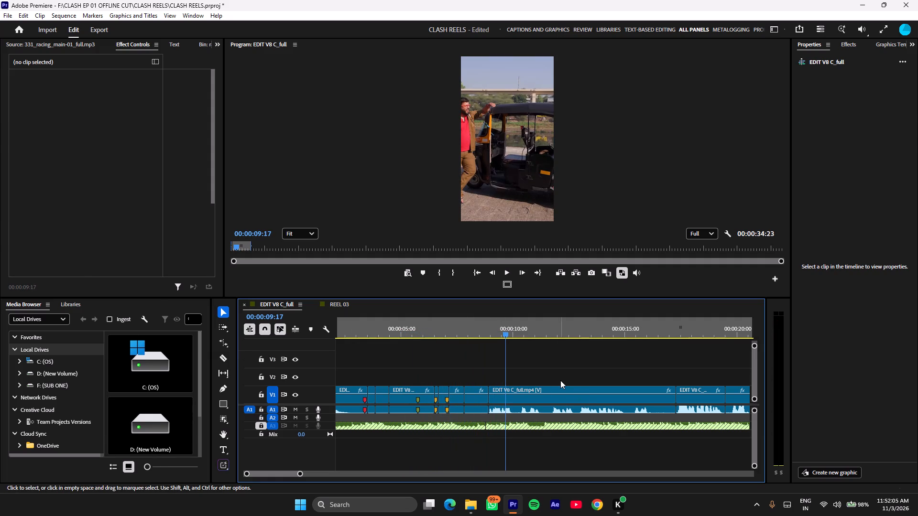
pyautogui.click(537, 393)
pyautogui.moveTo(91, 106); pyautogui.dragTo(445, 111)
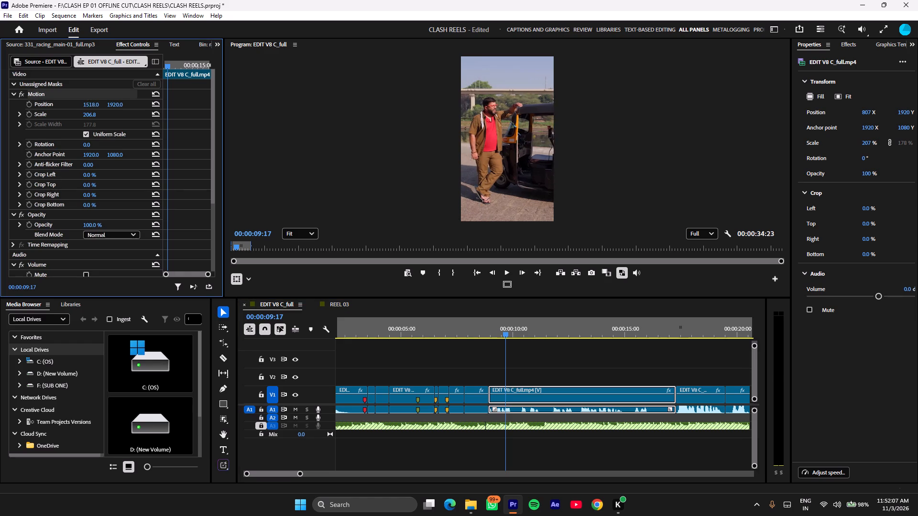
pyautogui.moveTo(445, 111); pyautogui.dragTo(538, 112)
pyautogui.click(570, 382)
pyautogui.tripleClick(496, 328)
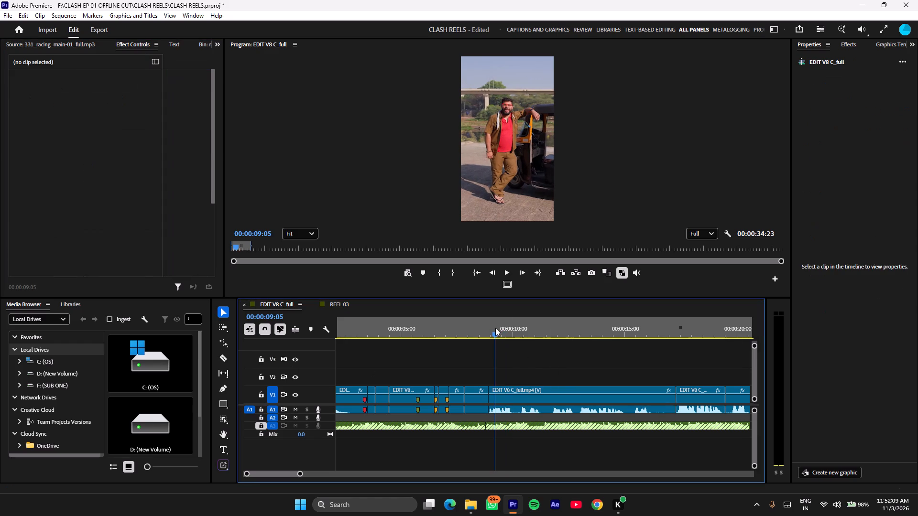
pyautogui.click(490, 330)
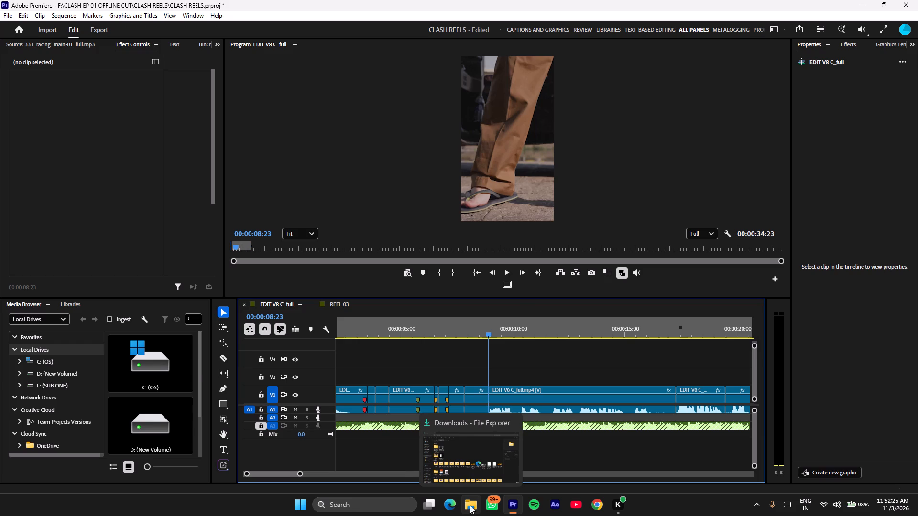
# Switch to File Explorer and open the RENDERS folder inside CLASH EP 01 OFFLINE CUT on drive F:.
pyautogui.click(482, 460)
pyautogui.scroll(6, 87, 248)
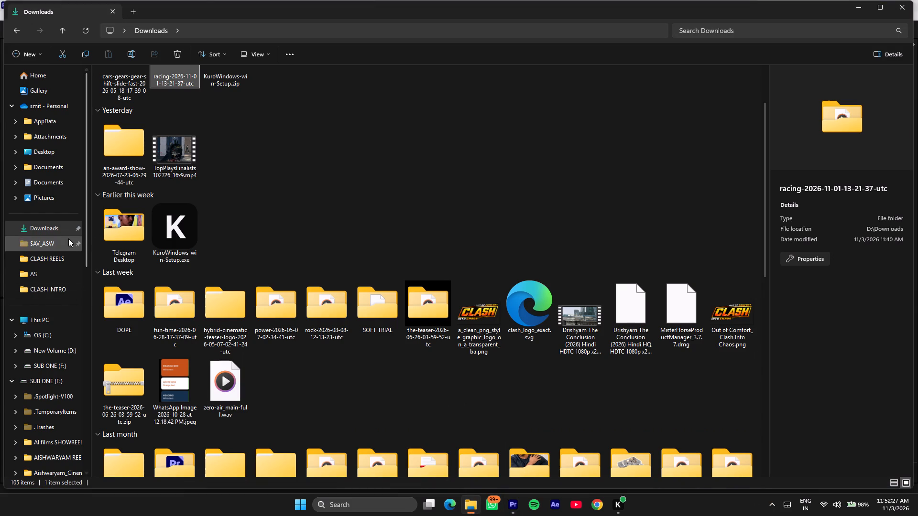
pyautogui.scroll(3, 48, 395)
pyautogui.click(47, 355)
pyautogui.click(48, 365)
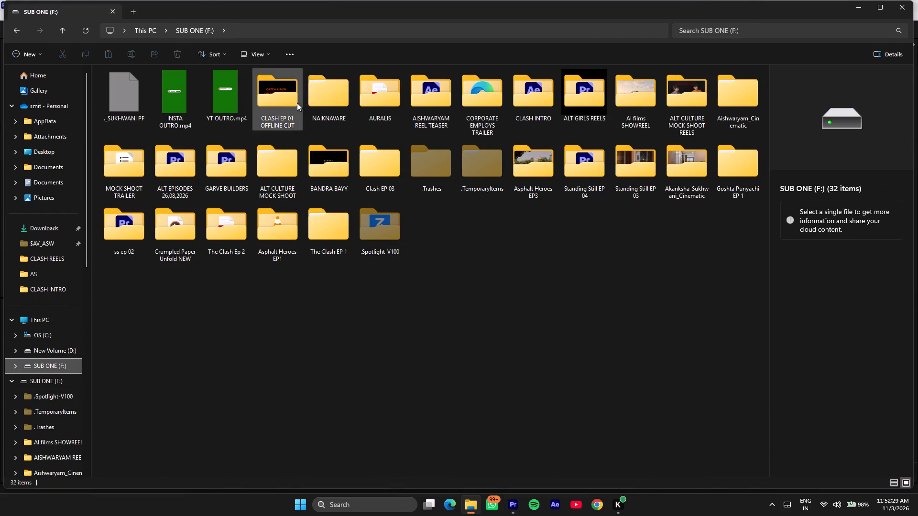
pyautogui.doubleClick(291, 103)
pyautogui.doubleClick(144, 126)
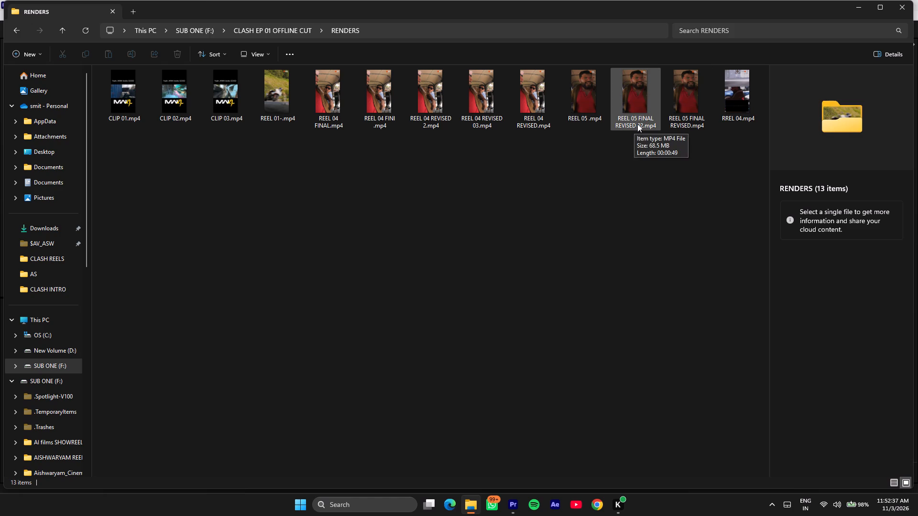
pyautogui.click(518, 503)
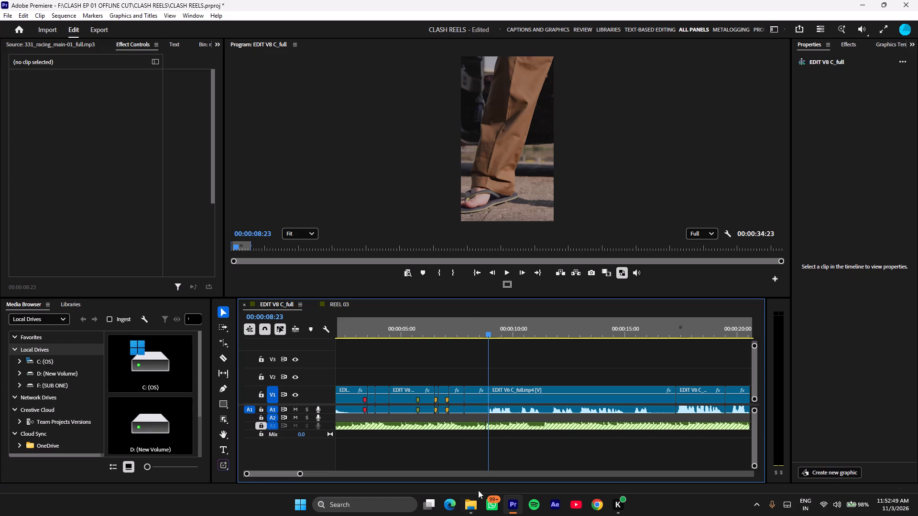
pyautogui.click(473, 509)
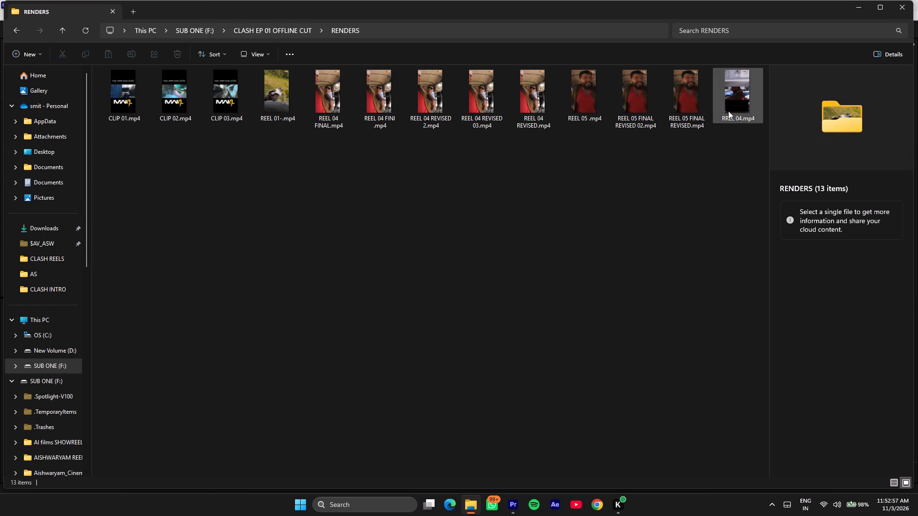
# Preview the earlier renders REEL 01-, RREL 04 and REEL 05 FINAL REVISED 02, closing the player after each.
pyautogui.click(285, 97)
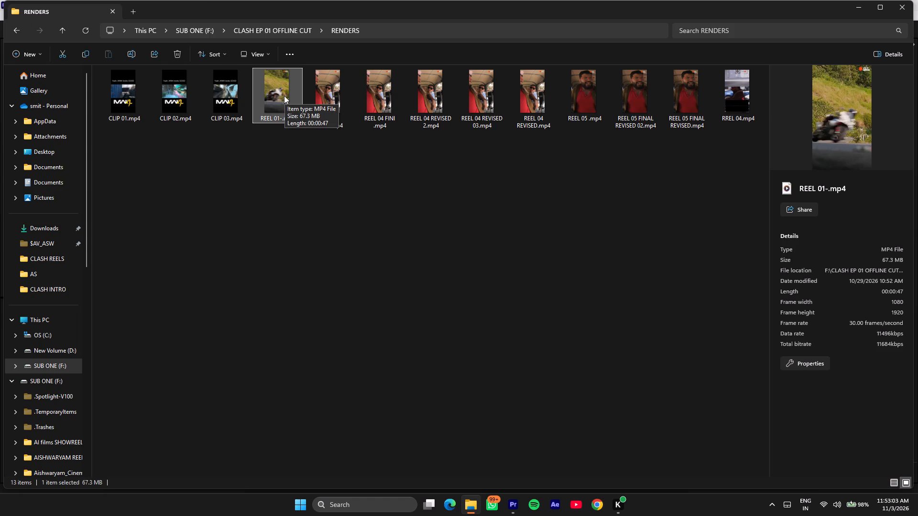
pyautogui.doubleClick(280, 86)
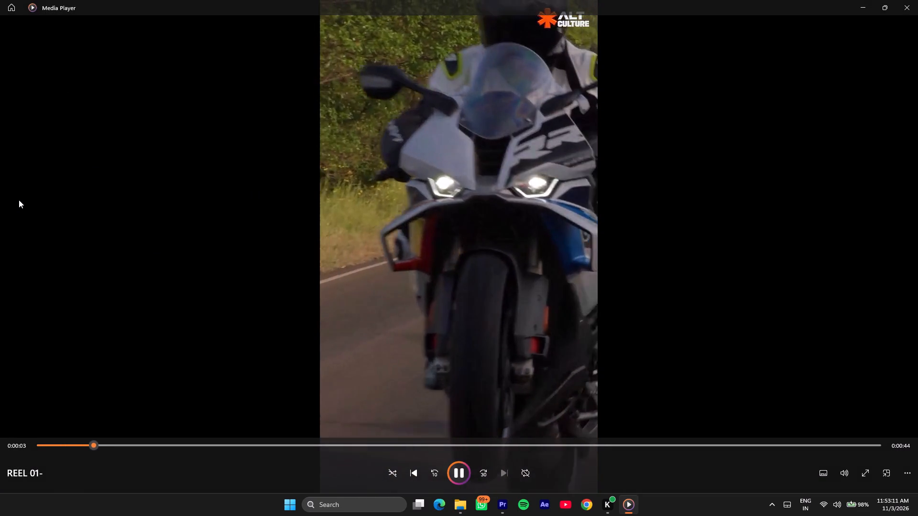
pyautogui.click(917, 0)
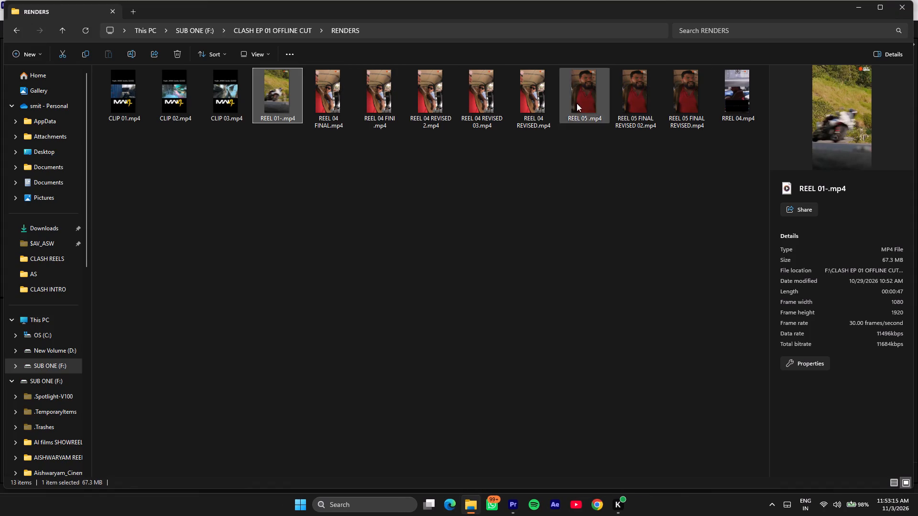
pyautogui.click(730, 87)
pyautogui.doubleClick(753, 82)
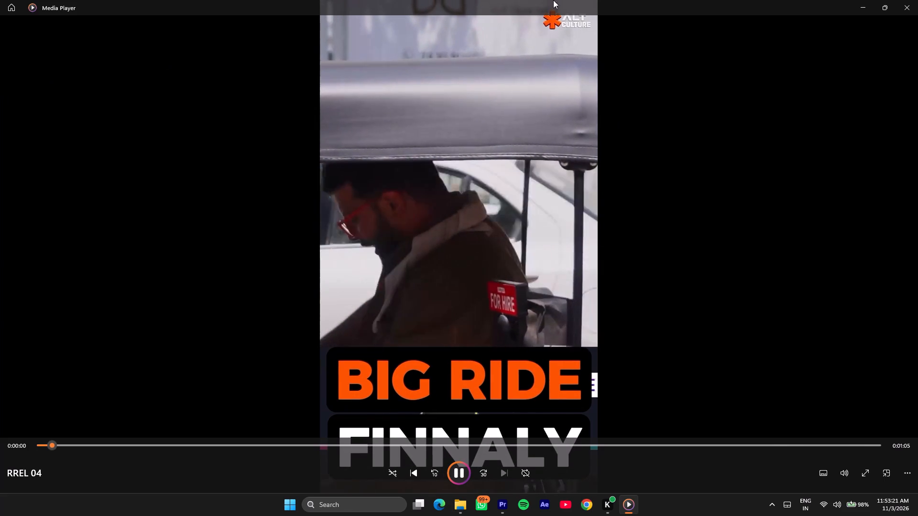
pyautogui.click(917, 0)
pyautogui.click(509, 221)
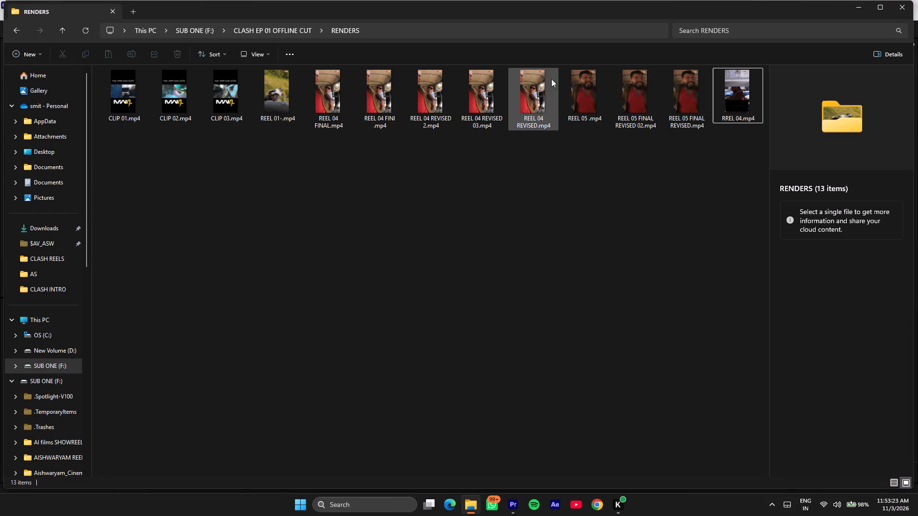
pyautogui.doubleClick(625, 81)
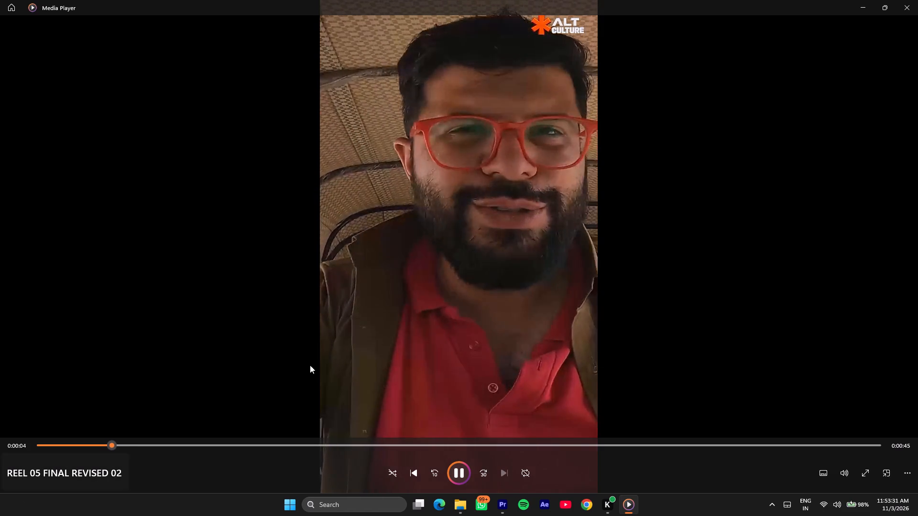
pyautogui.click(917, 0)
pyautogui.click(432, 333)
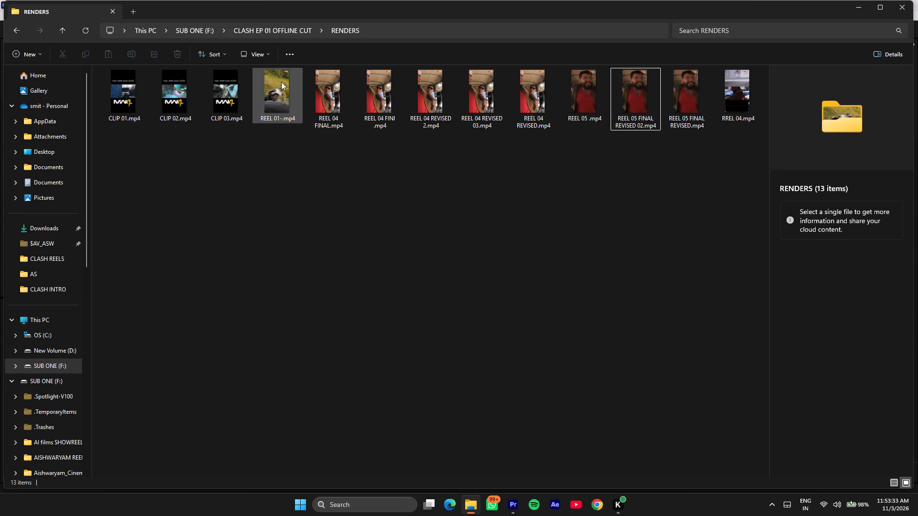
# Go to the CLASH REELS folder in CLASH EP 01 OFFLINE CUT and watch REEL 03 FINAL.mp4 with the system volume raised.
pyautogui.click(302, 30)
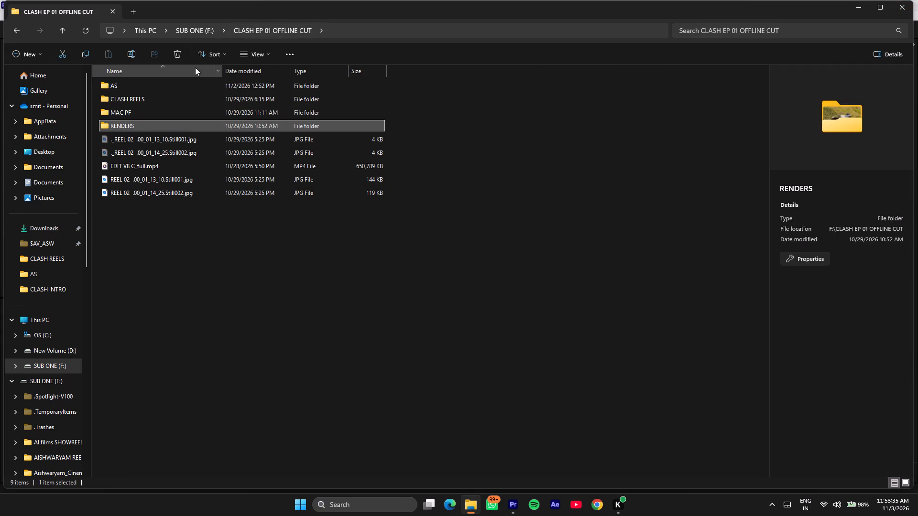
pyautogui.doubleClick(154, 119)
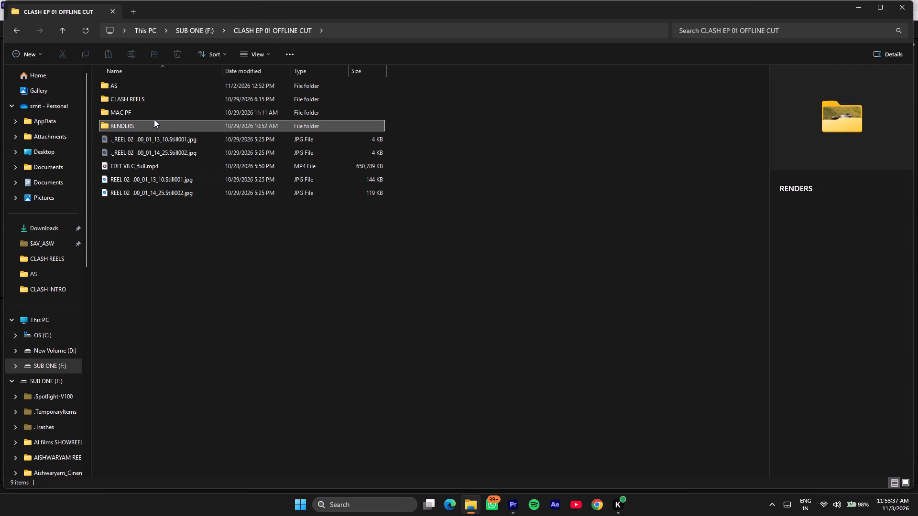
pyautogui.doubleClick(158, 98)
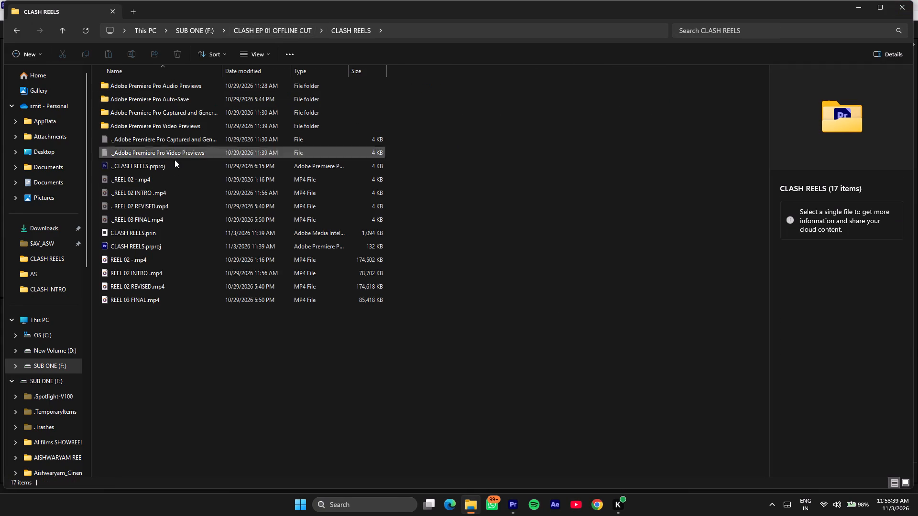
pyautogui.doubleClick(153, 295)
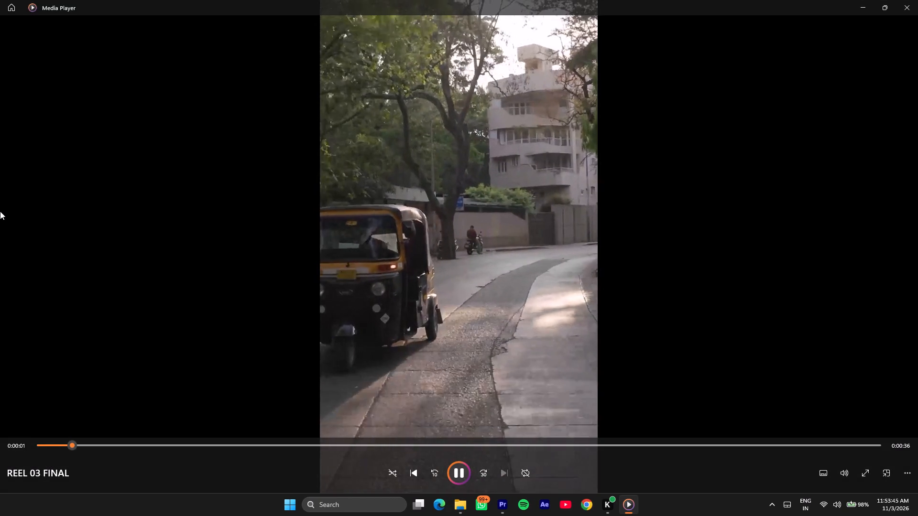
pyautogui.scroll(6, 839, 504)
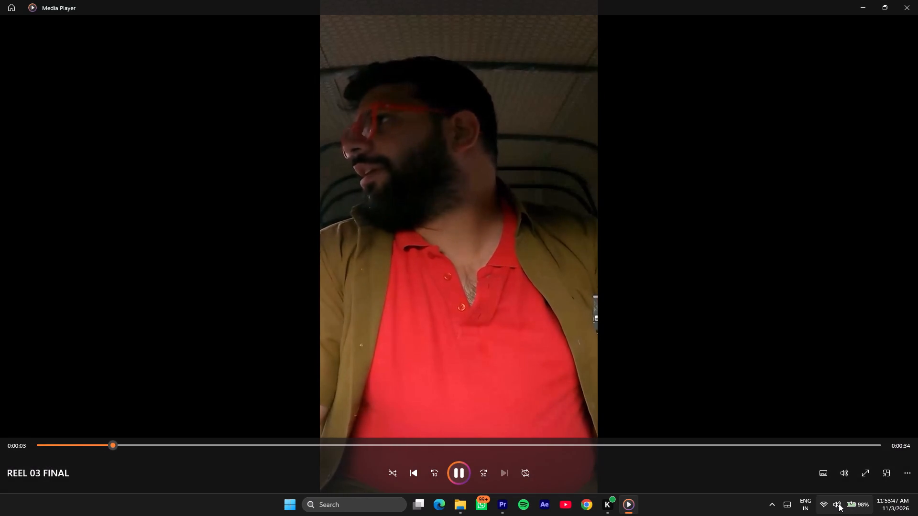
pyautogui.scroll(8, 839, 504)
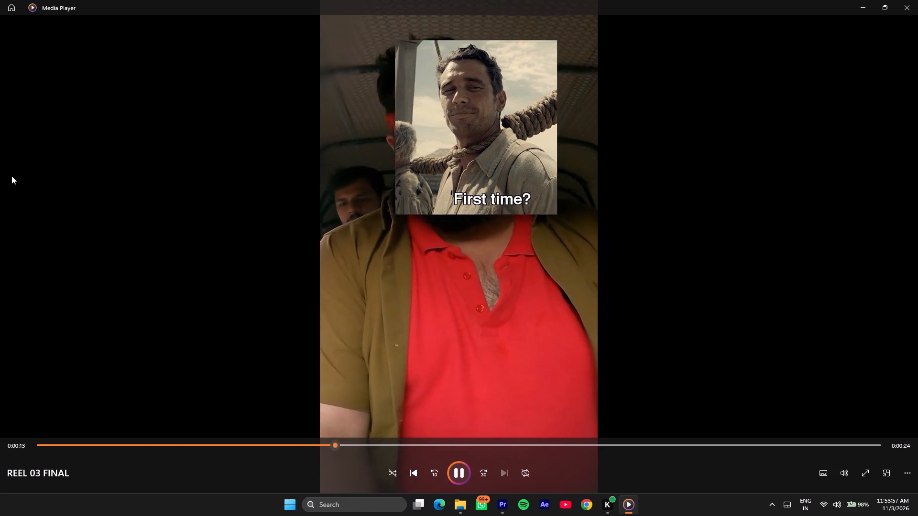
pyautogui.click(917, 0)
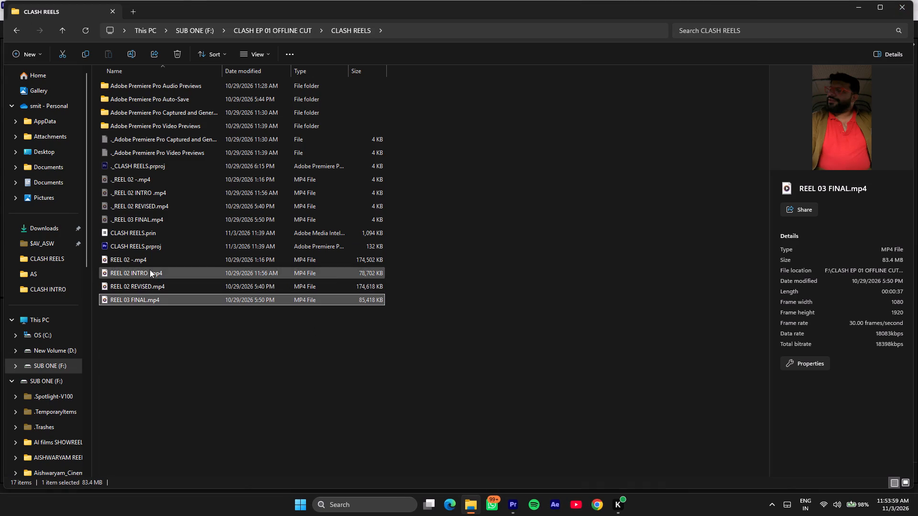
# Watch the opening of REEL 02 REVISED.mp4 up to about 14 seconds, and close the player.
pyautogui.doubleClick(147, 280)
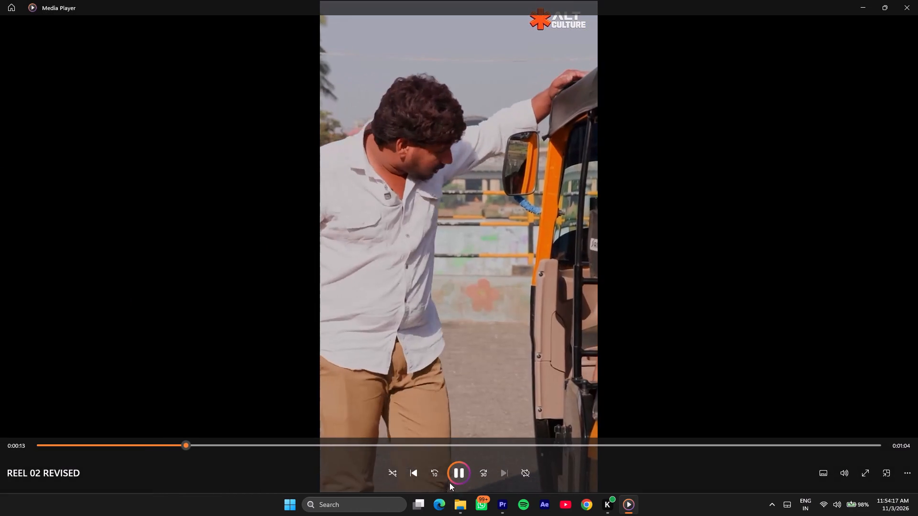
pyautogui.click(454, 480)
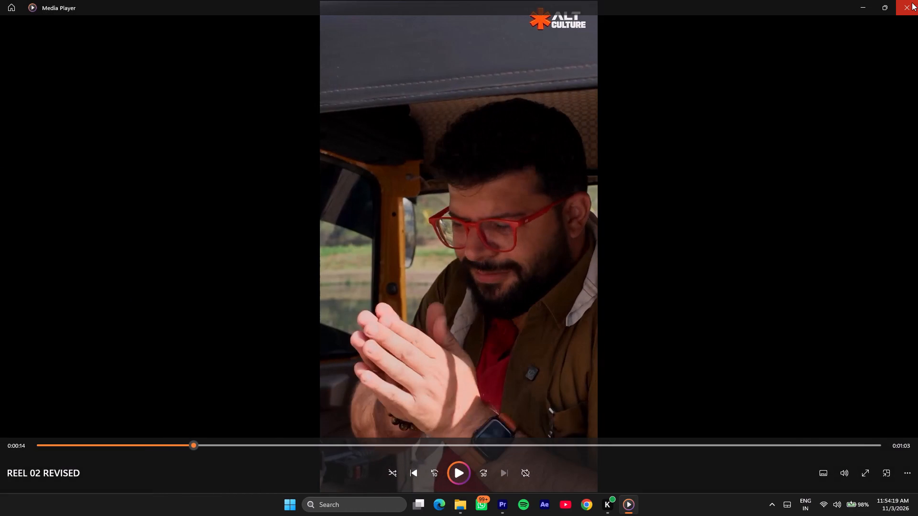
pyautogui.click(912, 2)
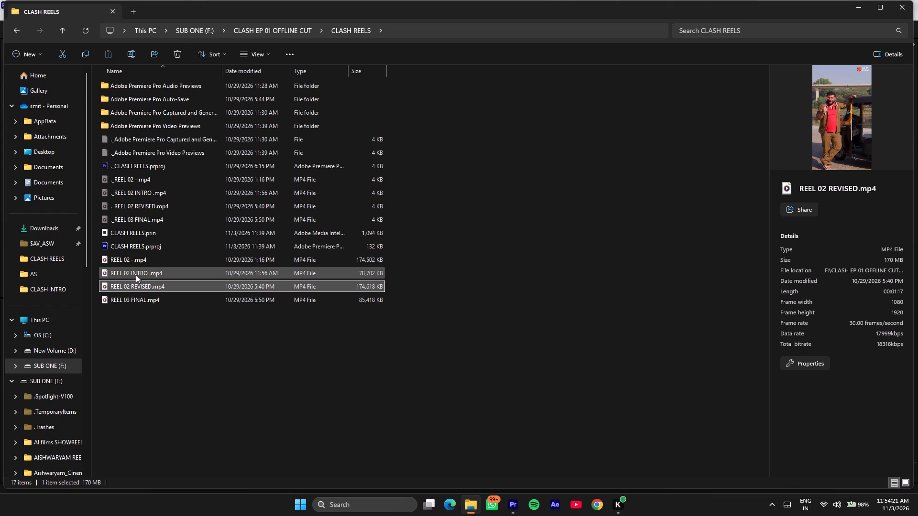
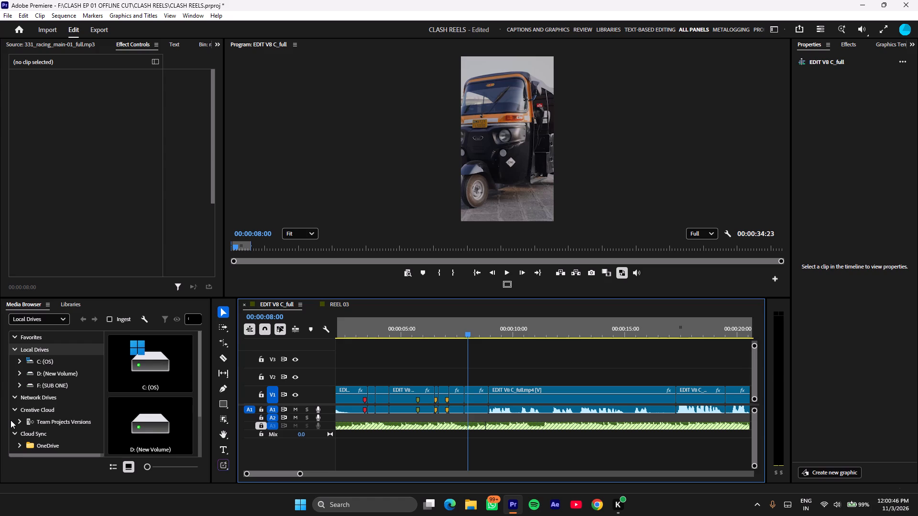
# Play the sequence from 00:00:08:21 to review how the racing music sits under the shot of the man beside the auto-rickshaw.
pyautogui.click(484, 389)
pyautogui.click(485, 375)
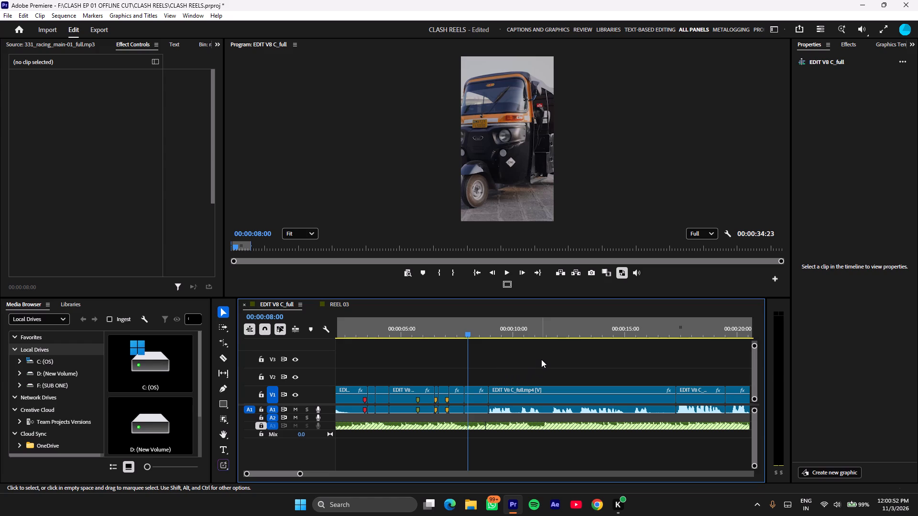
pyautogui.click(541, 359)
pyautogui.click(504, 388)
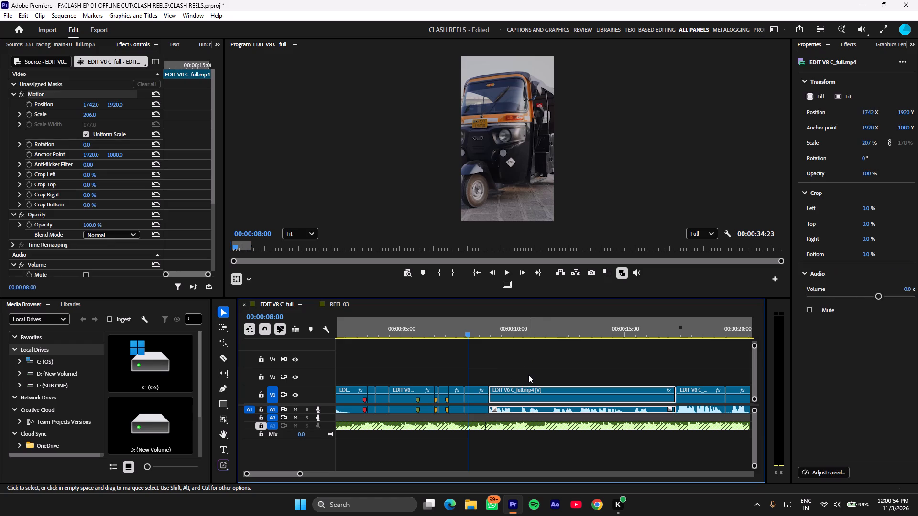
pyautogui.click(529, 374)
pyautogui.moveTo(483, 323); pyautogui.dragTo(488, 324)
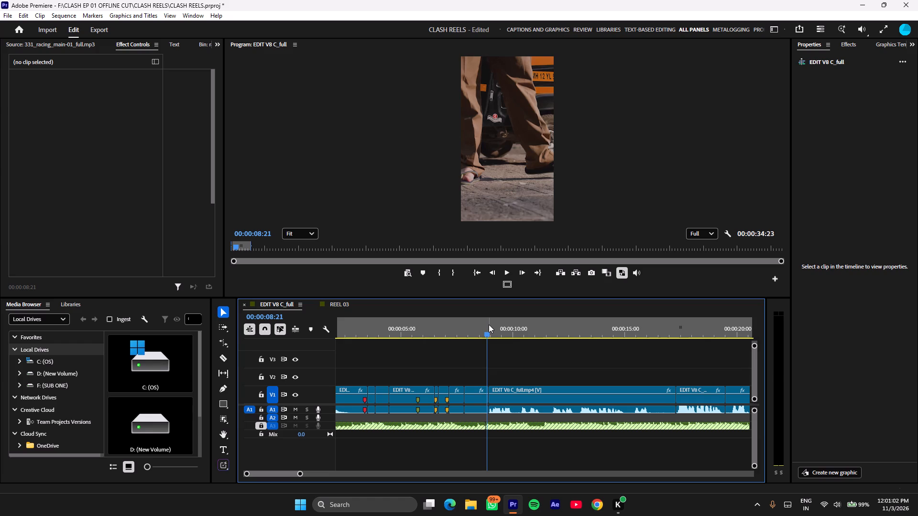
pyautogui.press('space')
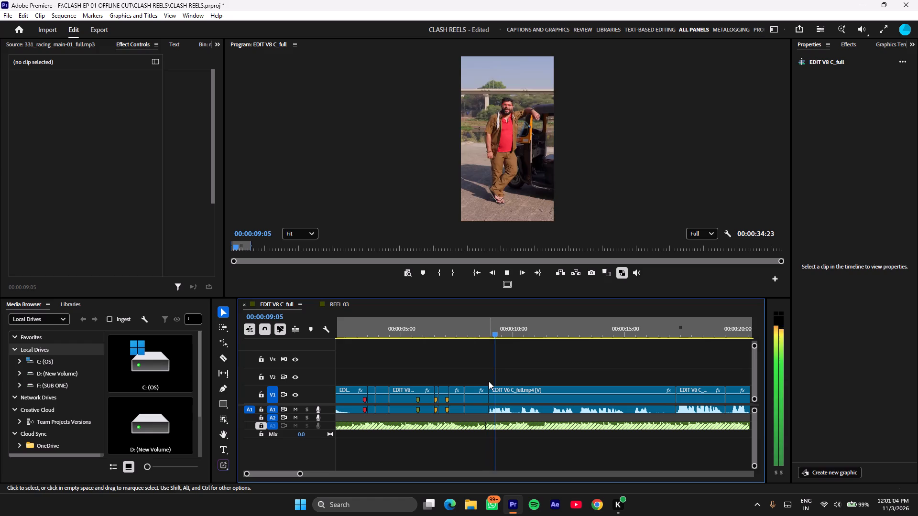
pyautogui.scroll(-3, 586, 372)
pyautogui.click(514, 388)
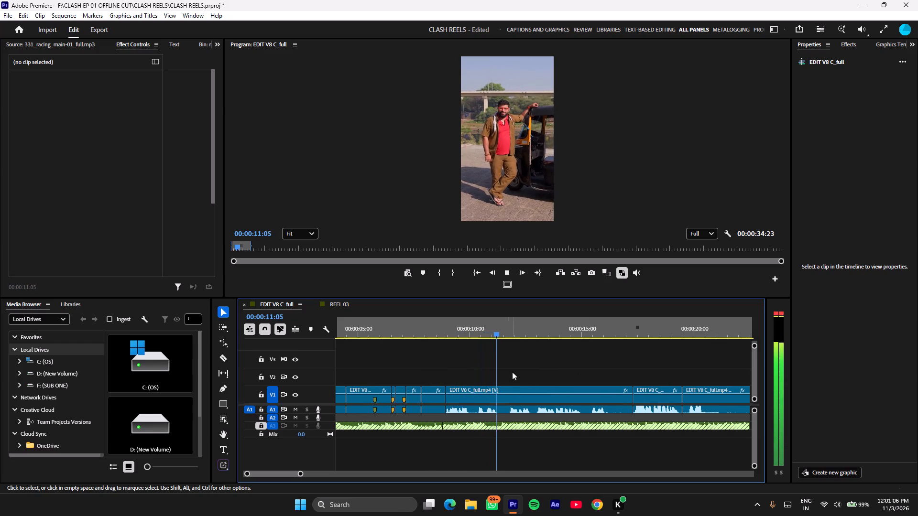
pyautogui.press('space')
pyautogui.moveTo(477, 322); pyautogui.dragTo(456, 336)
pyautogui.moveTo(450, 339); pyautogui.dragTo(439, 343)
pyautogui.moveTo(431, 320); pyautogui.dragTo(435, 327)
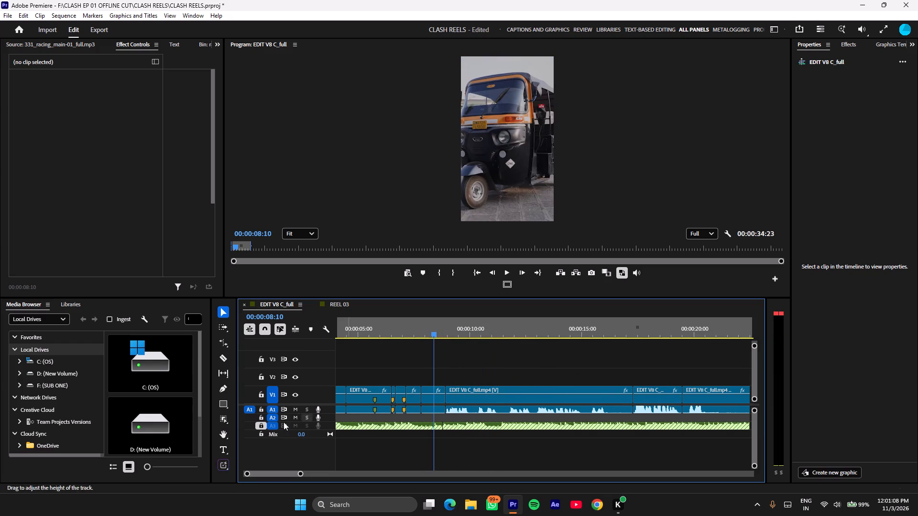
# Unlock the A3 music track and delete the racing music clip that starts around 00:00:09.
pyautogui.click(255, 425)
pyautogui.click(248, 424)
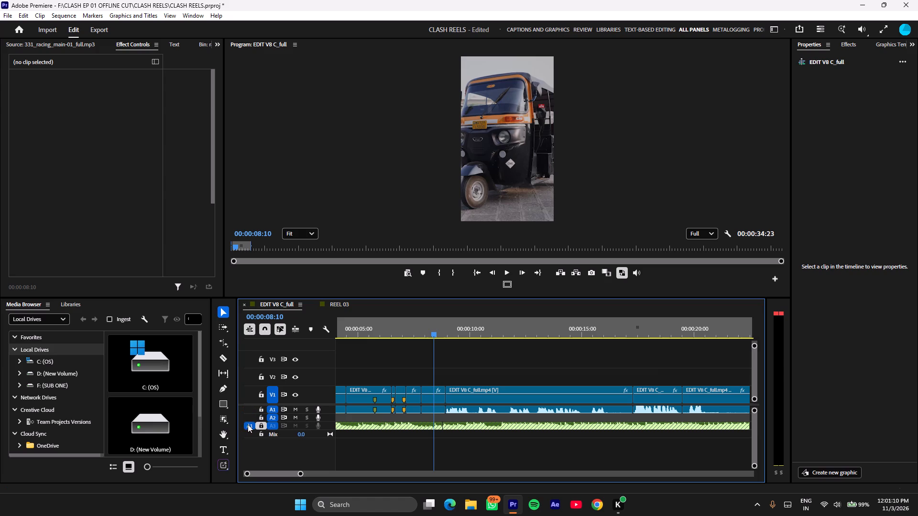
pyautogui.click(472, 429)
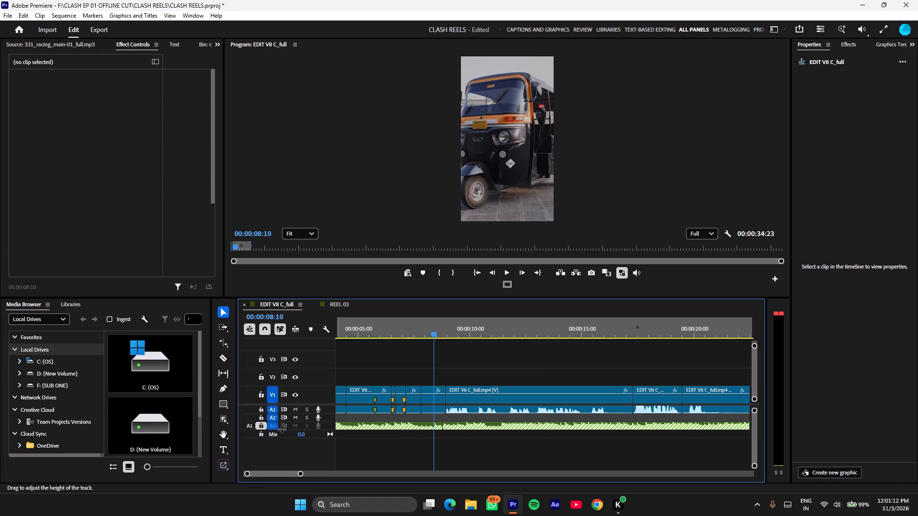
pyautogui.click(259, 425)
pyautogui.click(476, 425)
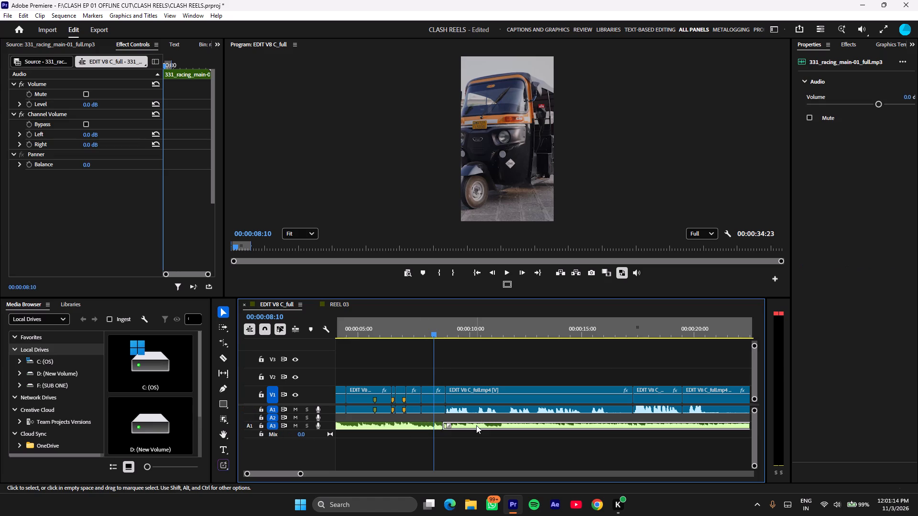
pyautogui.press('BackSpace')
# Extend the end of the remaining racing music clip on A3 to about 00:01:05.
pyautogui.moveTo(441, 426); pyautogui.dragTo(839, 431)
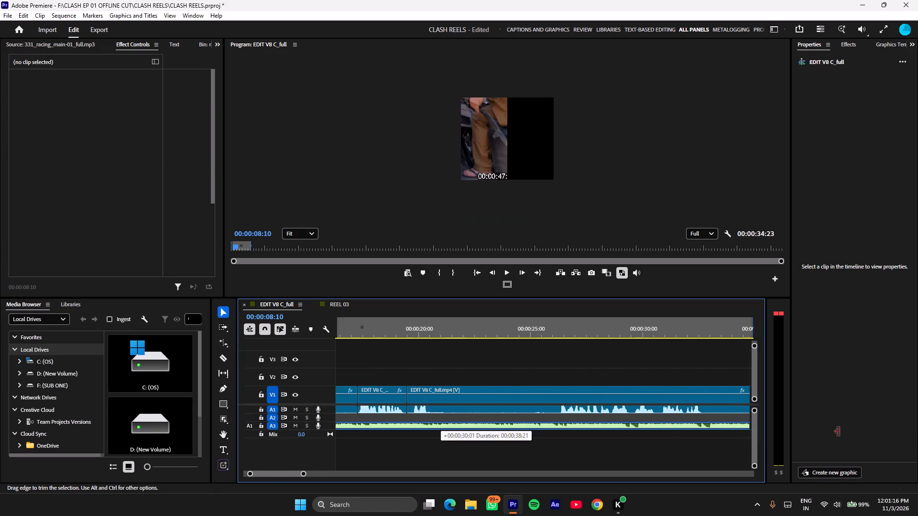
pyautogui.moveTo(839, 431); pyautogui.dragTo(765, 433)
# Keyframe the racing music's volume Level at 00:00:08:22 and drop it to -15.8 dB with a second keyframe placed just after it.
pyautogui.moveTo(449, 330); pyautogui.dragTo(147, 344)
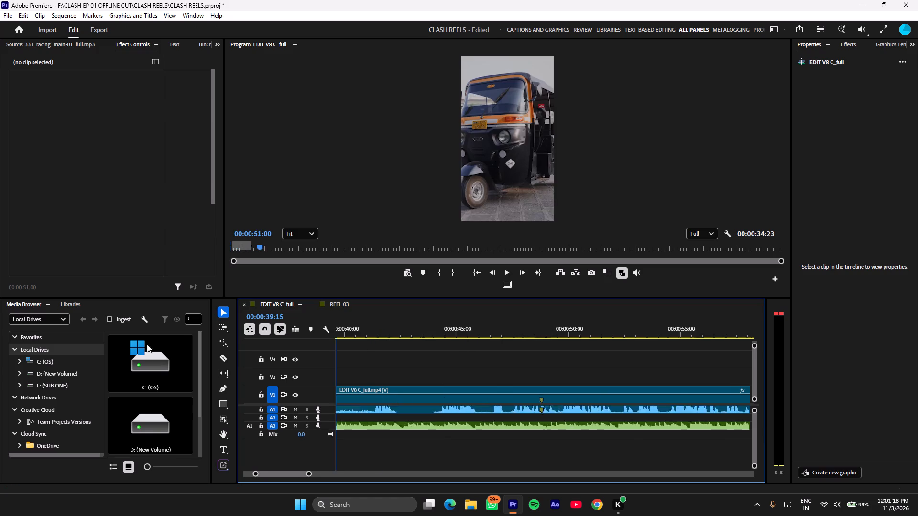
pyautogui.moveTo(147, 344); pyautogui.dragTo(468, 373)
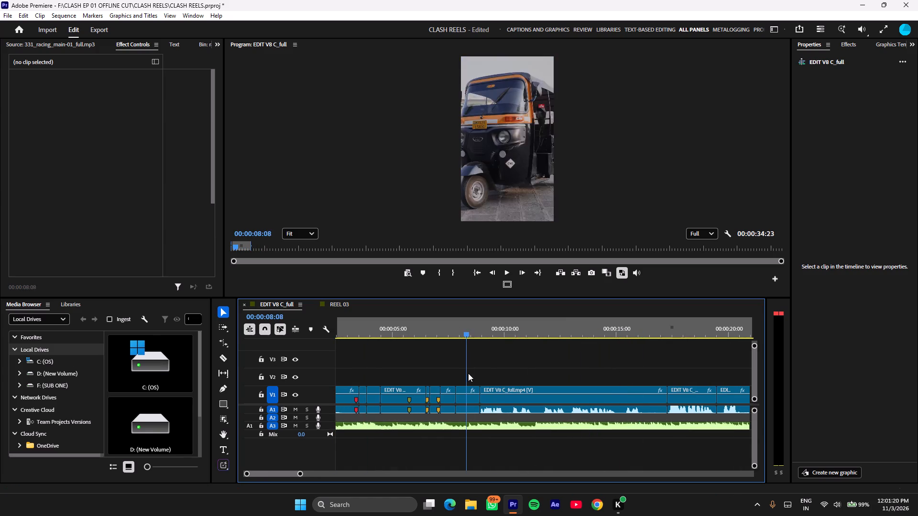
pyautogui.moveTo(468, 373); pyautogui.dragTo(481, 370)
pyautogui.click(487, 425)
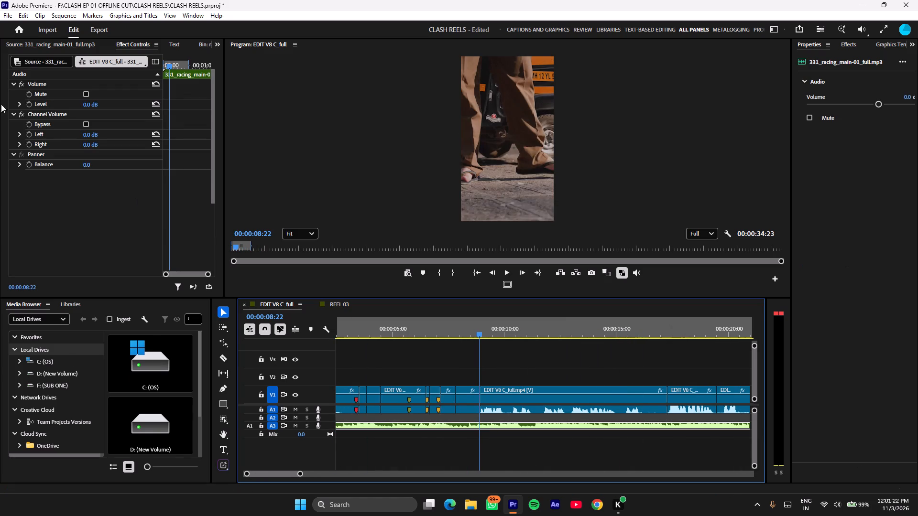
pyautogui.click(27, 103)
pyautogui.click(171, 66)
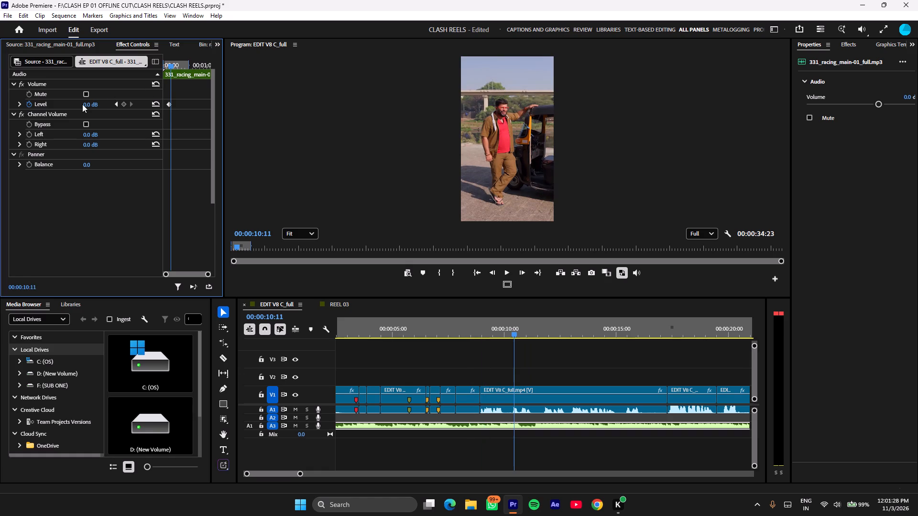
pyautogui.moveTo(91, 106); pyautogui.dragTo(71, 112)
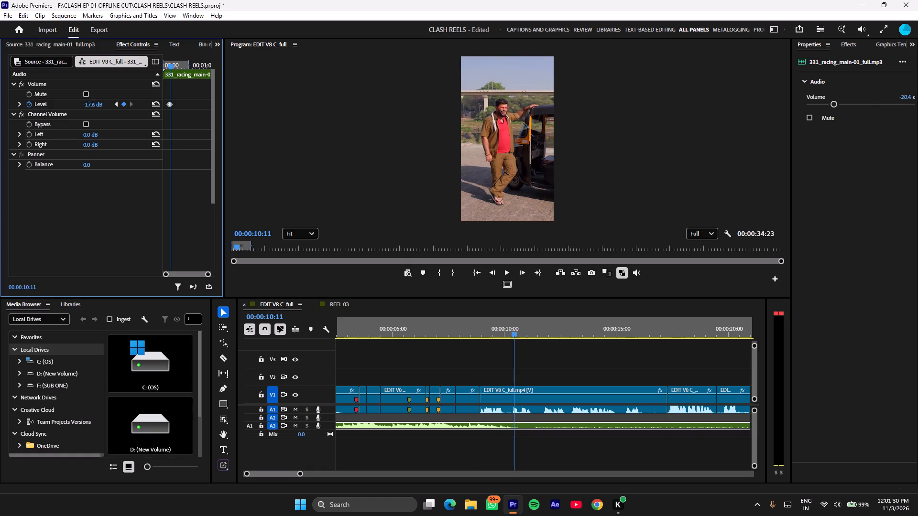
pyautogui.moveTo(71, 112); pyautogui.dragTo(72, 112)
pyautogui.moveTo(208, 271); pyautogui.dragTo(192, 276)
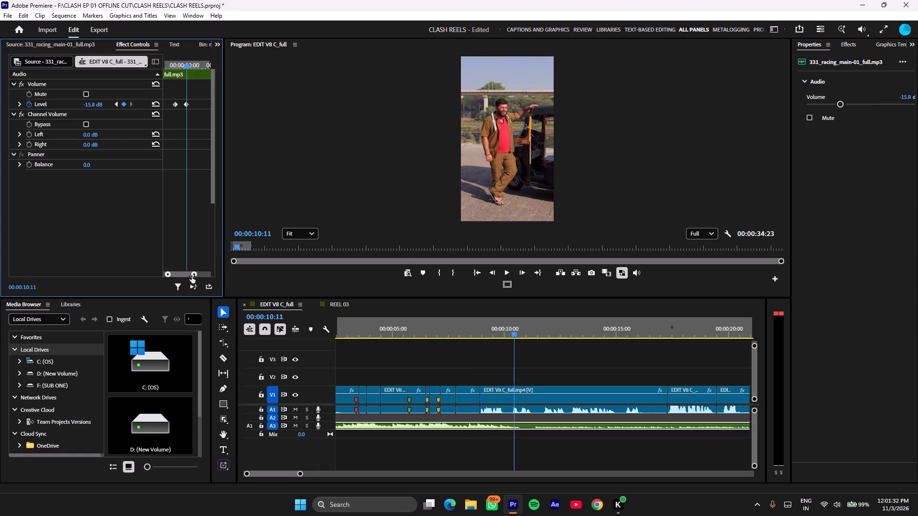
pyautogui.moveTo(192, 276); pyautogui.dragTo(191, 277)
pyautogui.moveTo(187, 103); pyautogui.dragTo(186, 103)
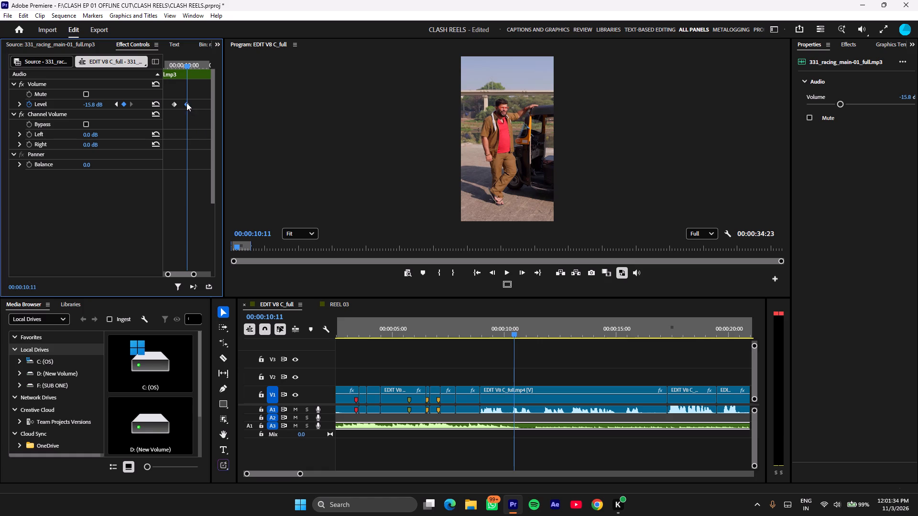
pyautogui.moveTo(186, 103); pyautogui.dragTo(175, 107)
pyautogui.moveTo(466, 327); pyautogui.dragTo(459, 330)
pyautogui.press('space')
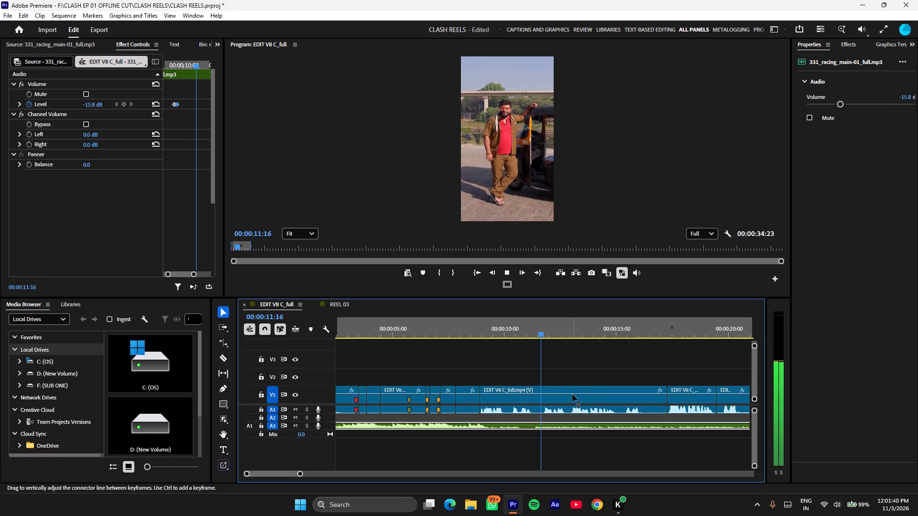
# Cut the shot of the man beside the auto-rickshaw at 00:00:11:09, delete its second part and ripple delete the gap.
pyautogui.moveTo(543, 331); pyautogui.dragTo(511, 338)
pyautogui.press('space')
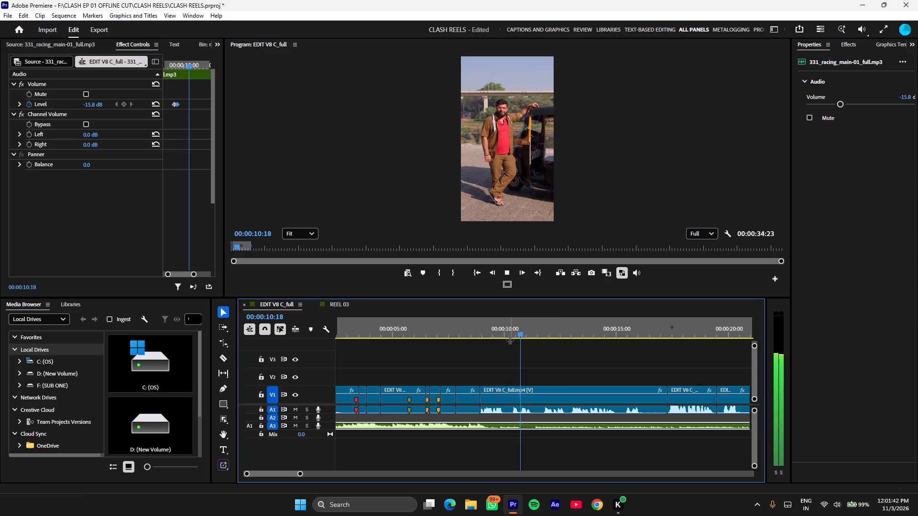
pyautogui.press('space')
pyautogui.click(572, 386)
pyautogui.click(564, 394)
pyautogui.moveTo(543, 339); pyautogui.dragTo(539, 340)
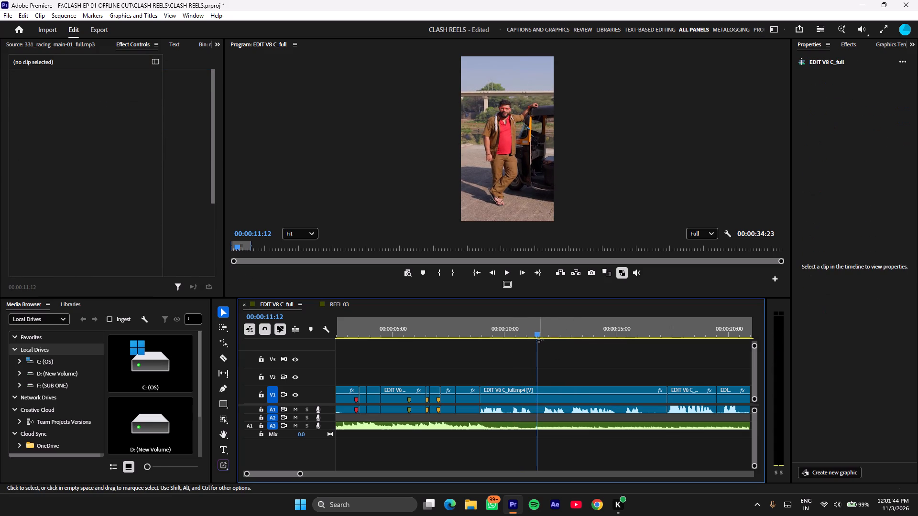
pyautogui.moveTo(539, 340); pyautogui.dragTo(538, 340)
pyautogui.click(535, 326)
pyautogui.click(561, 411)
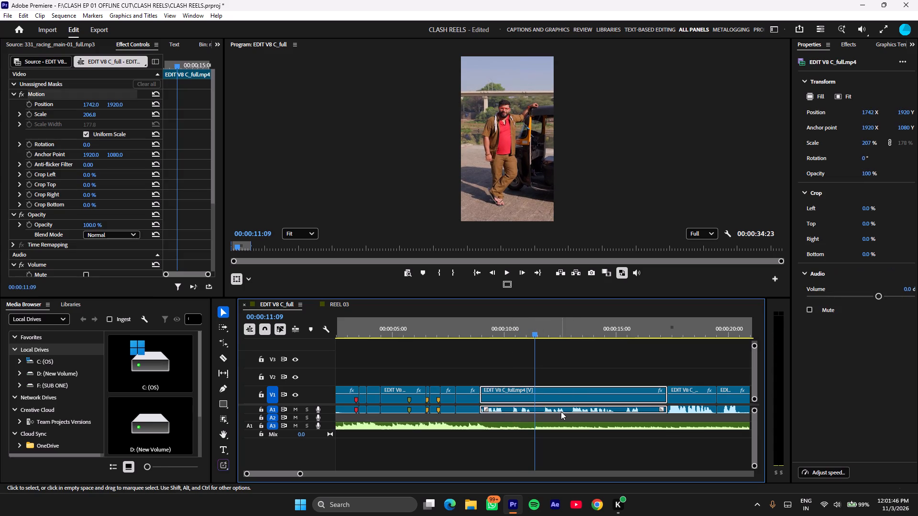
pyautogui.hotkey('ctrl', 'k')
pyautogui.click(567, 402)
pyautogui.press('BackSpace')
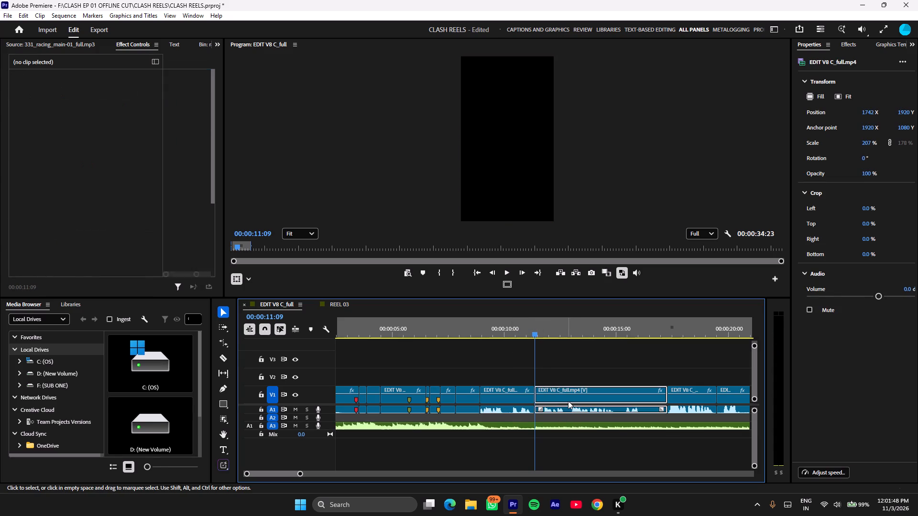
pyautogui.rightClick(572, 394)
pyautogui.click(616, 398)
# Keyframe the racing music's Level at -15.8 dB at 00:00:11:09 and reset it to 0 dB at 00:00:11:10.
pyautogui.click(568, 425)
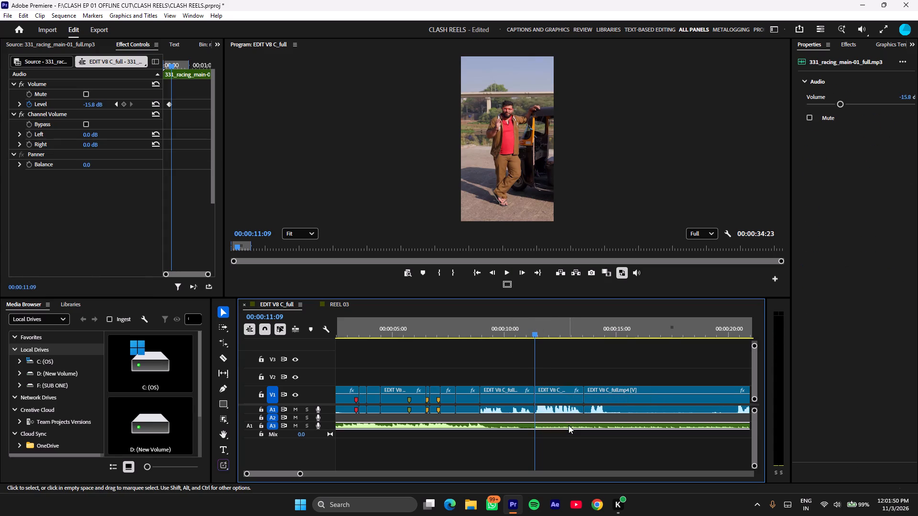
pyautogui.moveTo(207, 276); pyautogui.dragTo(180, 280)
pyautogui.click(124, 105)
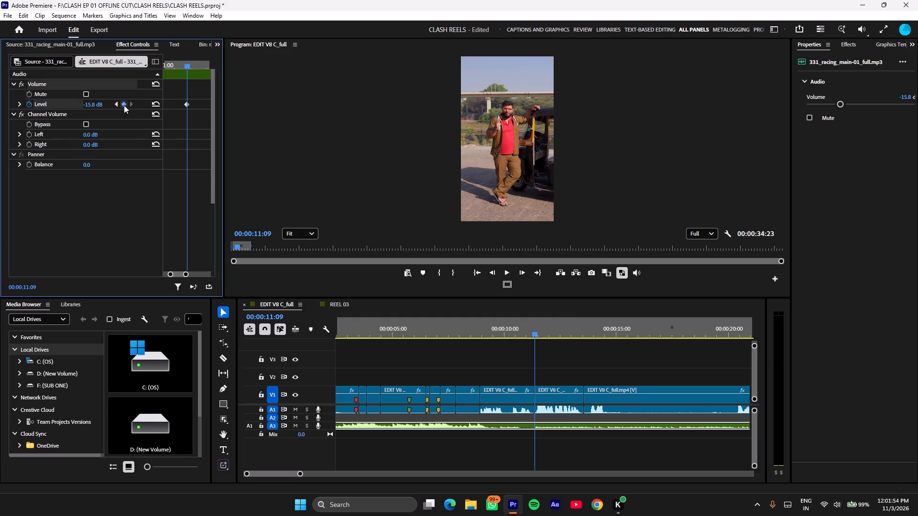
pyautogui.click(187, 65)
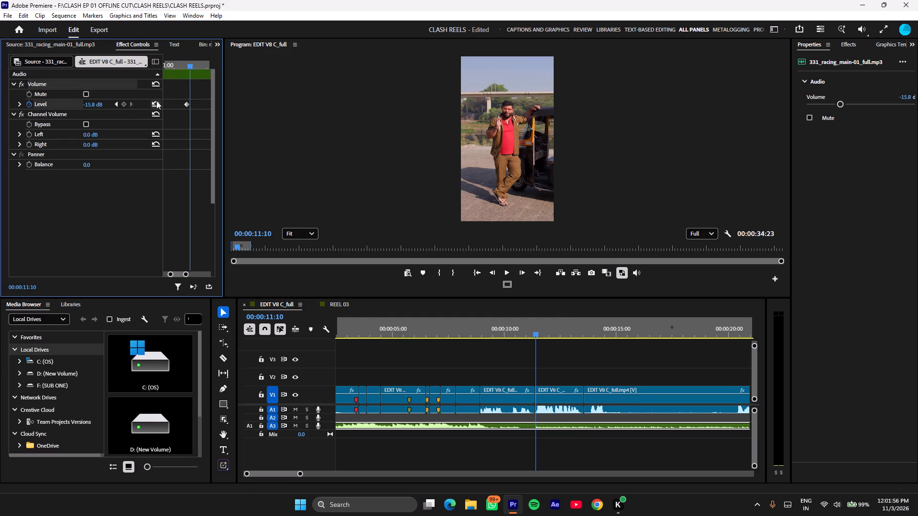
pyautogui.click(156, 101)
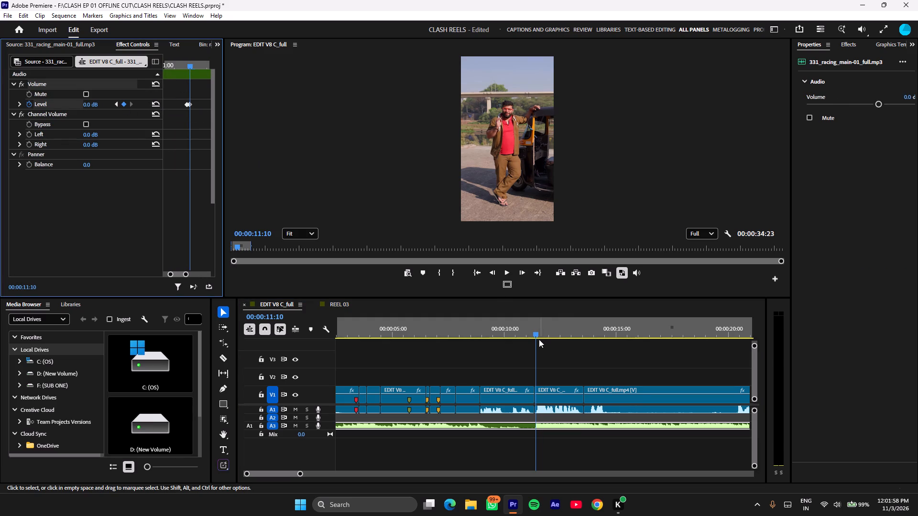
pyautogui.moveTo(536, 331); pyautogui.dragTo(521, 335)
pyautogui.press('space')
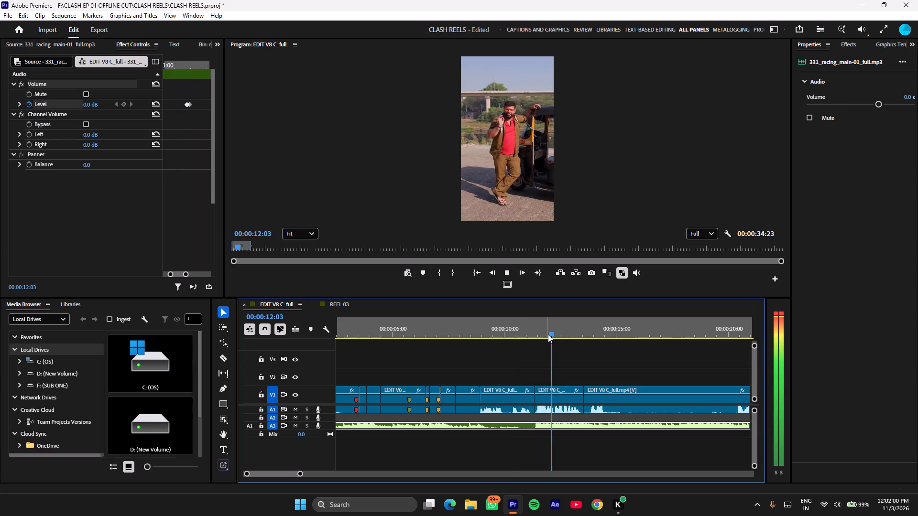
pyautogui.press('space')
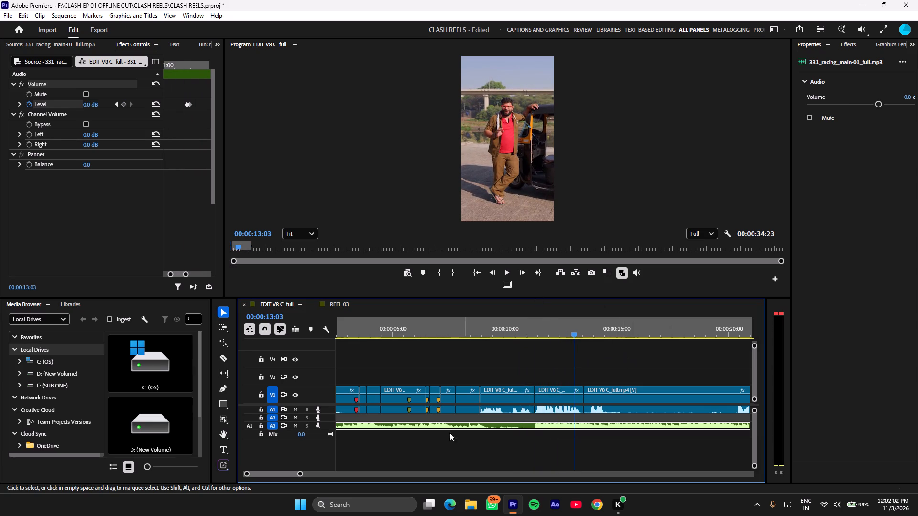
# Split the last EDIT V8 C_full clip at 00:00:16:13, delete the part before the cut and ripple delete the gap.
pyautogui.moveTo(300, 473); pyautogui.dragTo(352, 478)
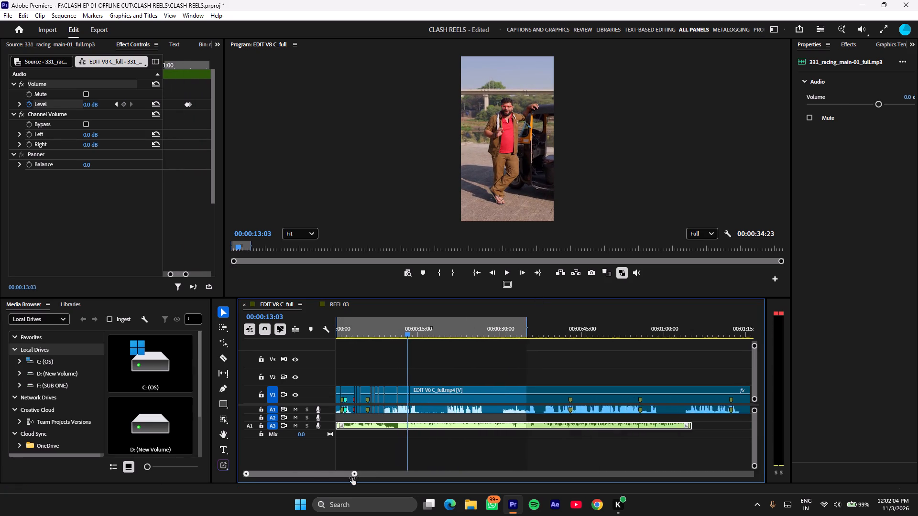
pyautogui.moveTo(352, 478); pyautogui.dragTo(349, 478)
pyautogui.moveTo(418, 332); pyautogui.dragTo(453, 327)
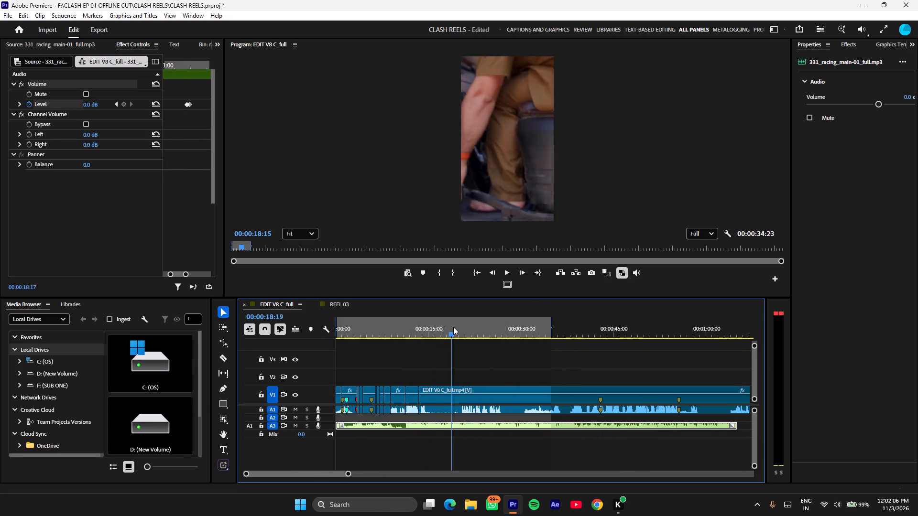
pyautogui.moveTo(453, 327); pyautogui.dragTo(443, 341)
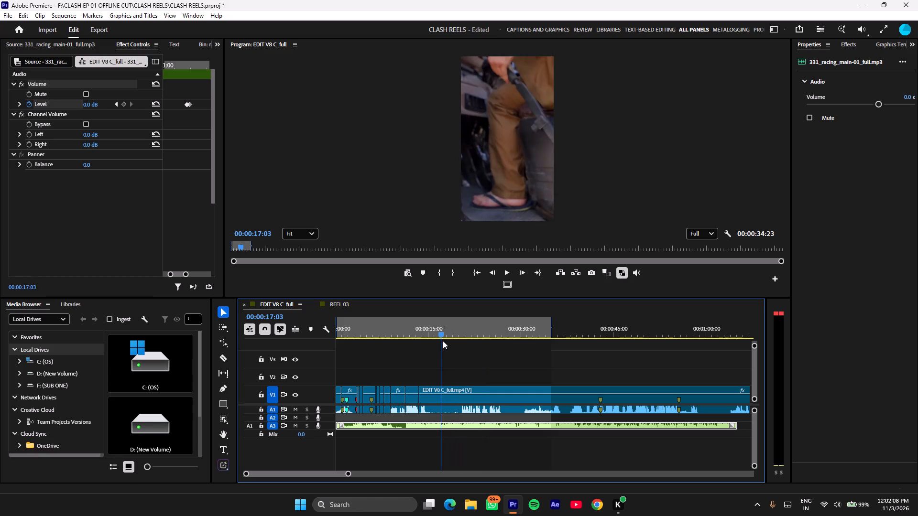
pyautogui.moveTo(443, 341); pyautogui.dragTo(439, 342)
pyautogui.click(451, 397)
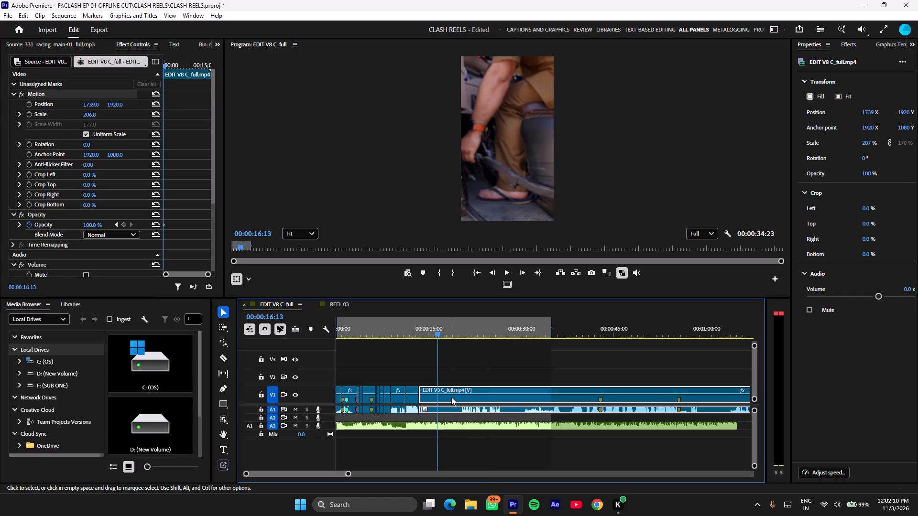
pyautogui.hotkey('ctrl', 'k')
pyautogui.press('BackSpace')
pyautogui.rightClick(424, 397)
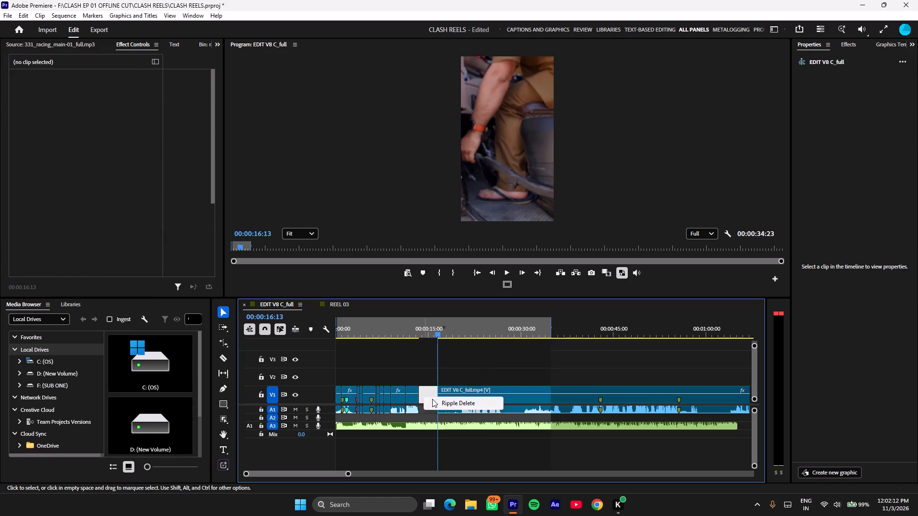
pyautogui.click(432, 399)
# Lock the A3 audio track that holds the racing music.
pyautogui.click(259, 425)
# Play back the shots from about 00:00:10:00 to 00:00:14:00 to check the cut from the man to the close-up of the legs.
pyautogui.press('space')
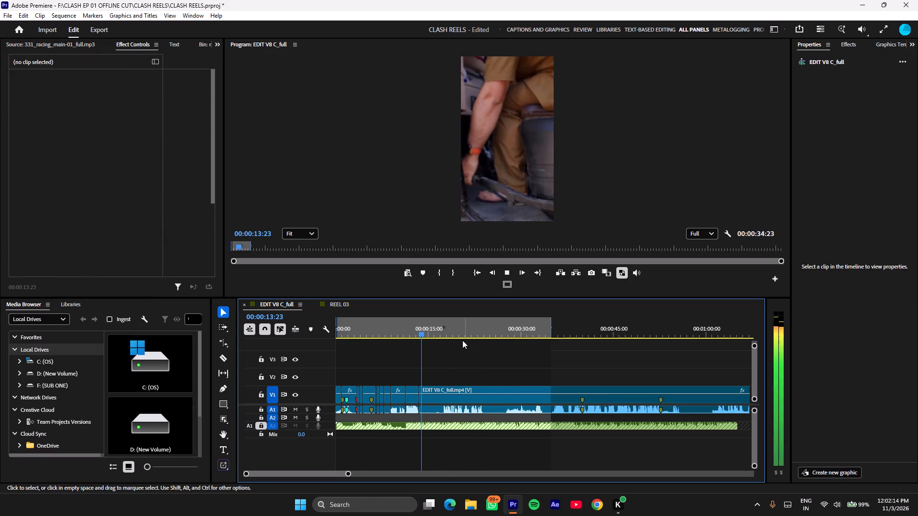
pyautogui.press('space')
pyautogui.moveTo(430, 328); pyautogui.dragTo(414, 333)
pyautogui.press('space')
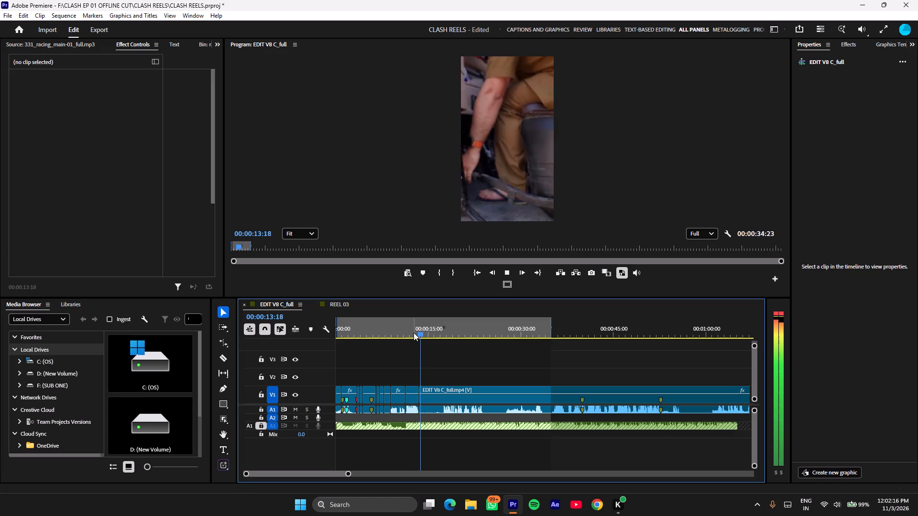
pyautogui.click(414, 331)
pyautogui.press('=')
pyautogui.press('=')
pyautogui.press('space')
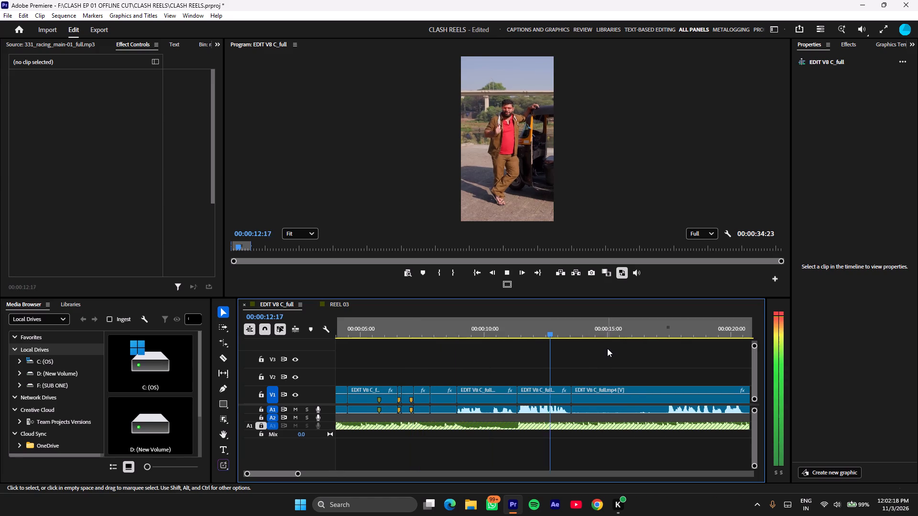
pyautogui.press('space')
pyautogui.moveTo(576, 336); pyautogui.dragTo(523, 343)
pyautogui.press('space')
pyautogui.moveTo(494, 333); pyautogui.dragTo(487, 335)
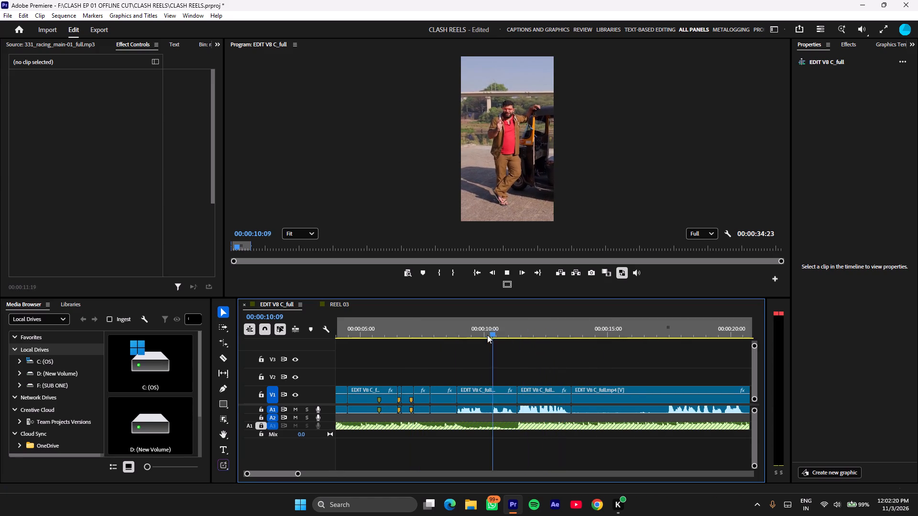
pyautogui.moveTo(487, 335); pyautogui.dragTo(485, 335)
pyautogui.press('space')
pyautogui.press('space')
pyautogui.press('space')
# Delete the second clip of the man beside the auto-rickshaw, starting at 00:00:11:09, and ripple delete the gap.
pyautogui.click(535, 395)
pyautogui.press('space')
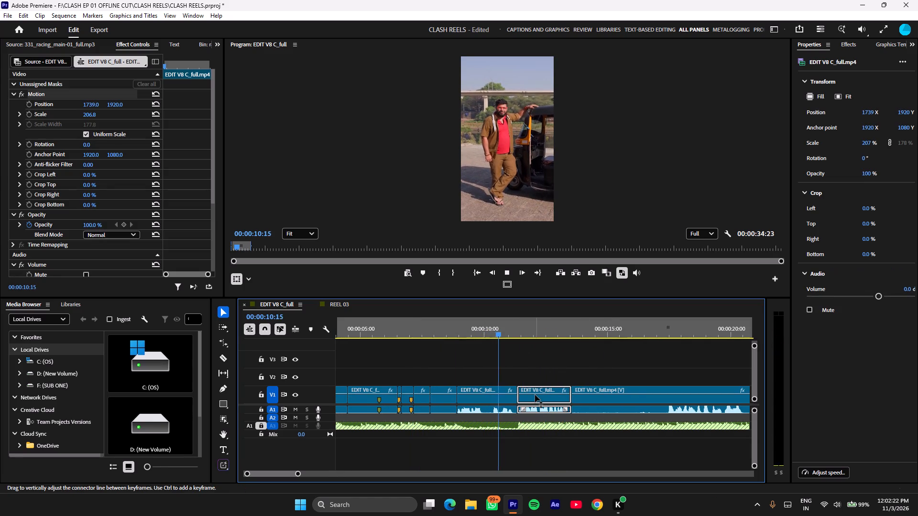
pyautogui.press('BackSpace')
pyautogui.rightClick(535, 395)
pyautogui.press('space')
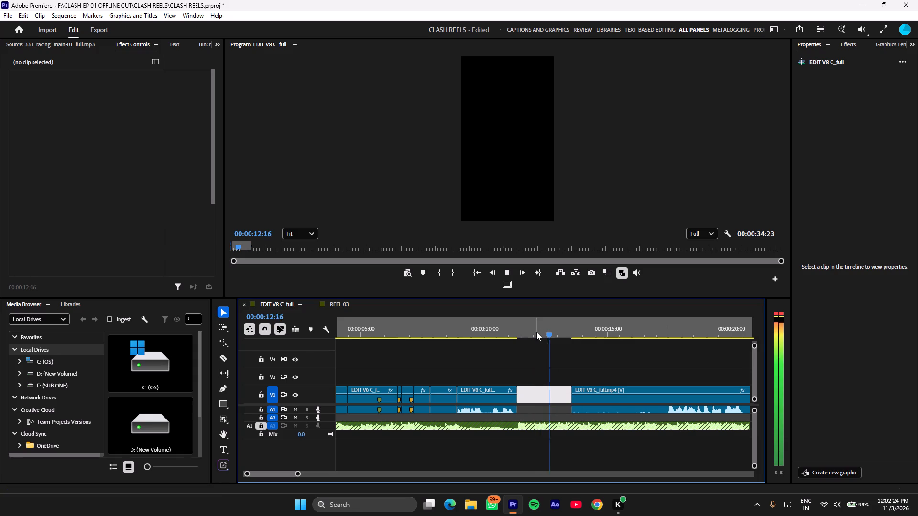
pyautogui.click(536, 332)
pyautogui.rightClick(534, 400)
pyautogui.click(576, 408)
# Split the last EDIT V8 C_full clip at 00:00:11:19, delete the short part before the cut and ripple delete the gap.
pyautogui.click(491, 336)
pyautogui.press('space')
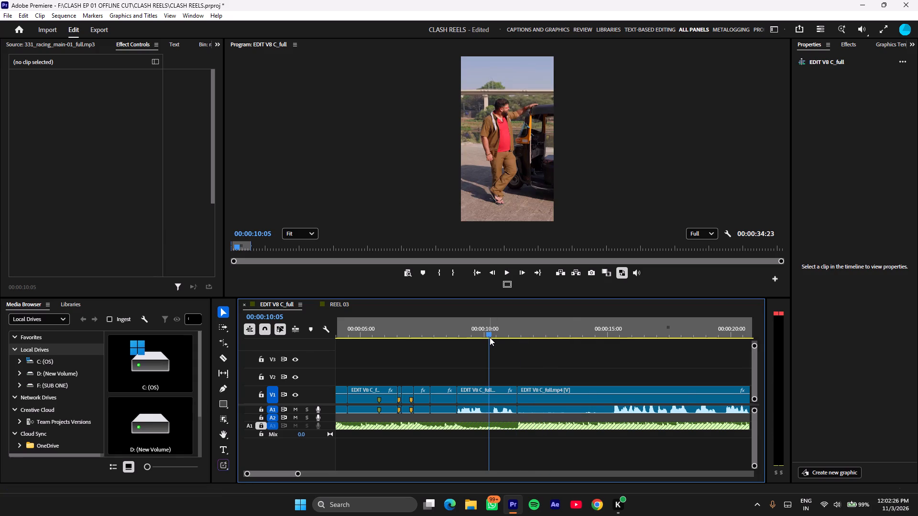
pyautogui.press('space')
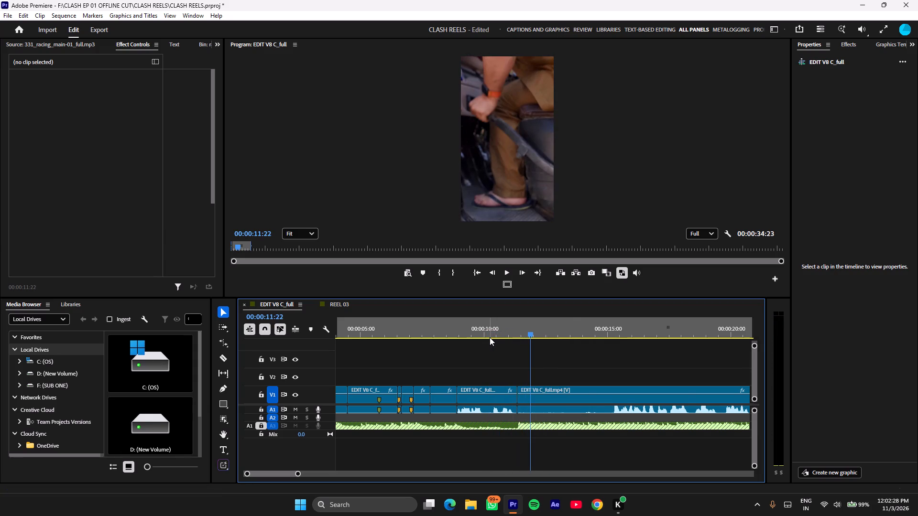
pyautogui.press('=')
pyautogui.press('=')
pyautogui.moveTo(541, 331); pyautogui.dragTo(533, 334)
pyautogui.click(545, 390)
pyautogui.hotkey('ctrl', 'k')
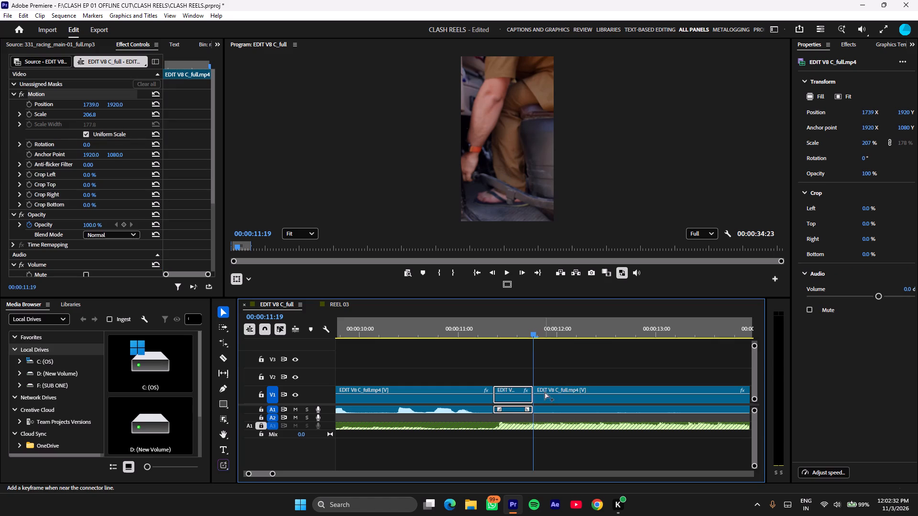
pyautogui.press('BackSpace')
pyautogui.rightClick(509, 405)
pyautogui.rightClick(509, 391)
pyautogui.click(543, 398)
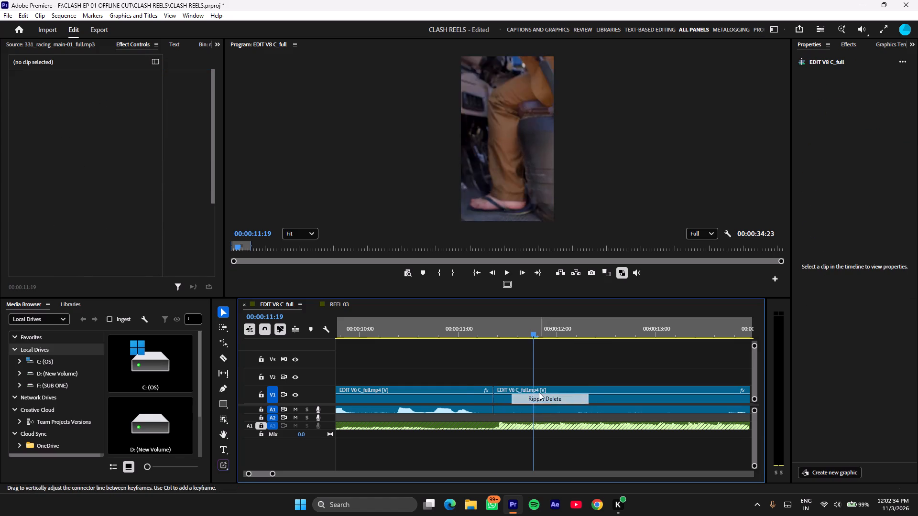
# Split the last EDIT V8 C_full clip at 00:00:11:15 during the close-up of the legs.
pyautogui.moveTo(500, 330); pyautogui.dragTo(470, 336)
pyautogui.press('space')
pyautogui.press('space')
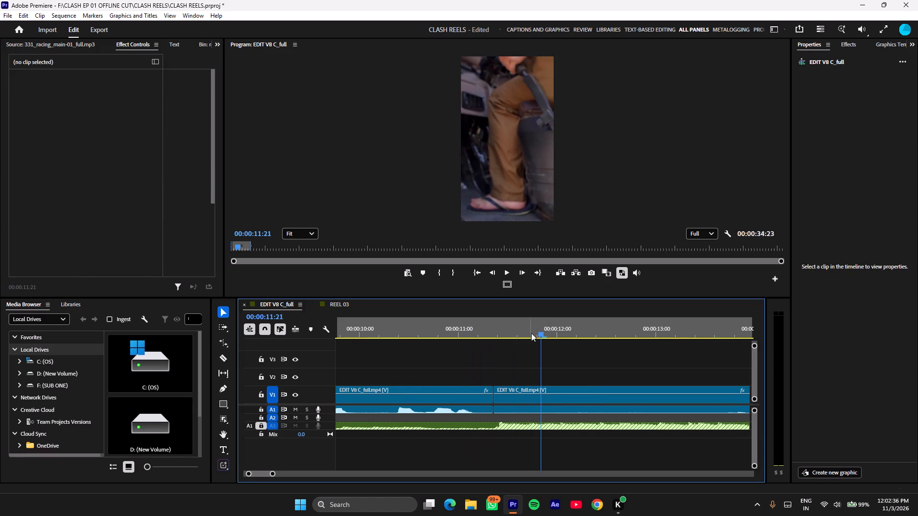
pyautogui.moveTo(499, 329); pyautogui.dragTo(448, 338)
pyautogui.press('space')
pyautogui.press('space')
pyautogui.click(547, 389)
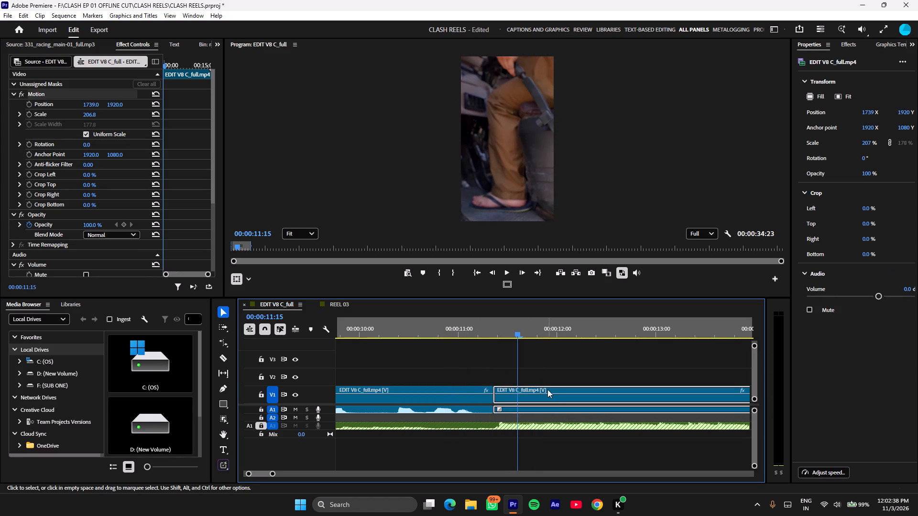
pyautogui.hotkey('ctrl', 'k')
# Split the remaining EDIT V8 C_full clip at 00:00:15:04, delete its part before the cut and ripple delete the gap.
pyautogui.click(552, 396)
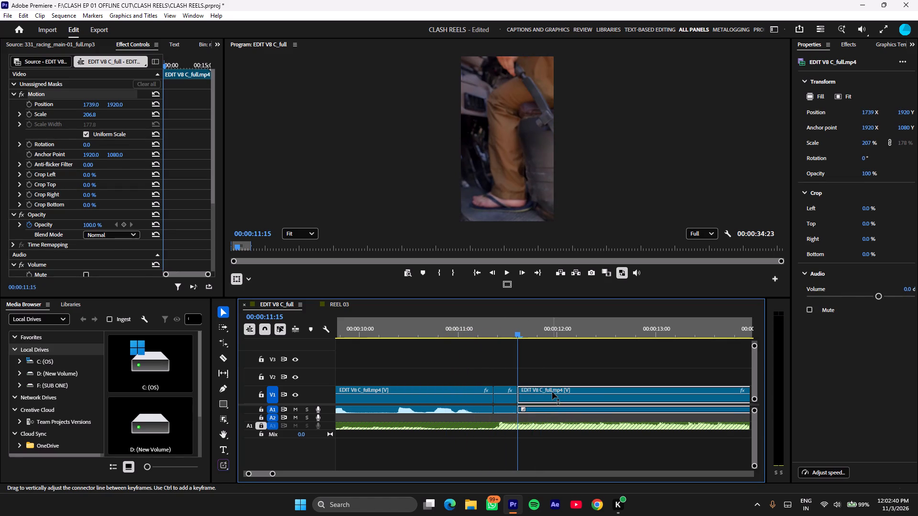
pyautogui.write('--')
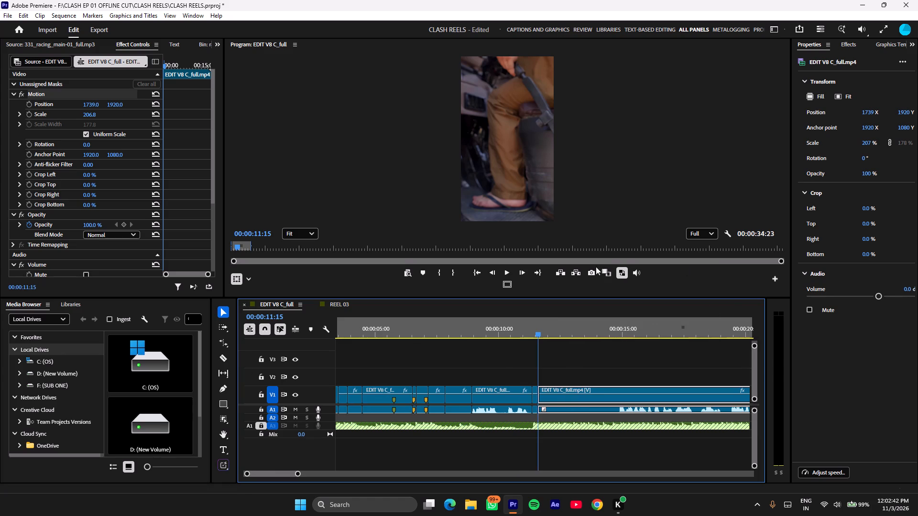
pyautogui.moveTo(547, 327); pyautogui.dragTo(656, 318)
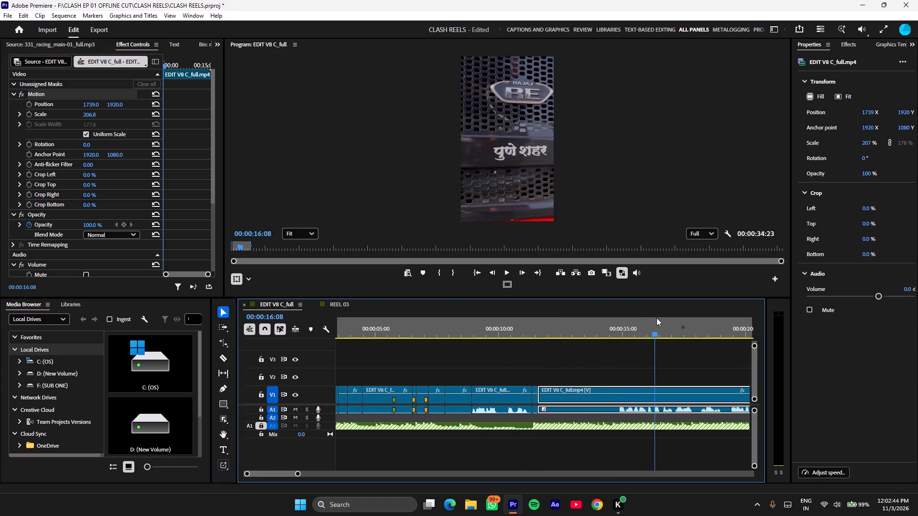
pyautogui.moveTo(656, 318); pyautogui.dragTo(625, 325)
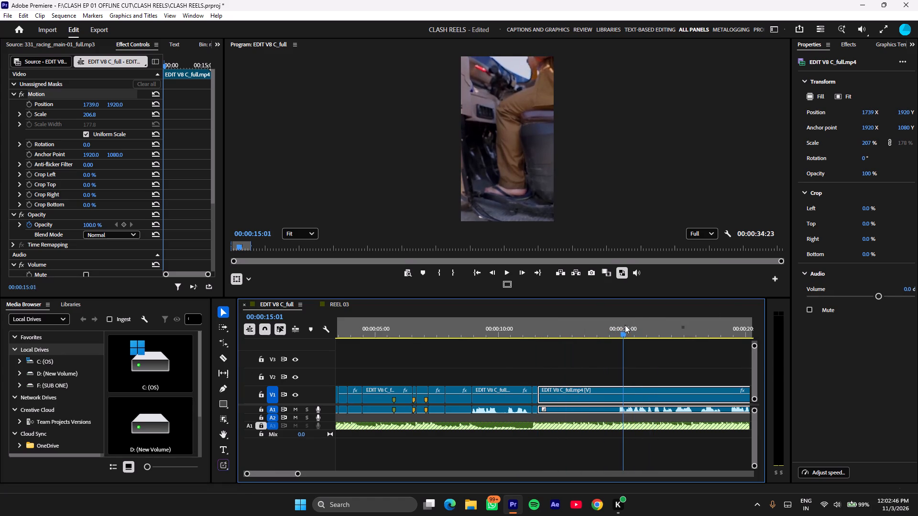
pyautogui.moveTo(625, 325); pyautogui.dragTo(627, 320)
pyautogui.click(639, 397)
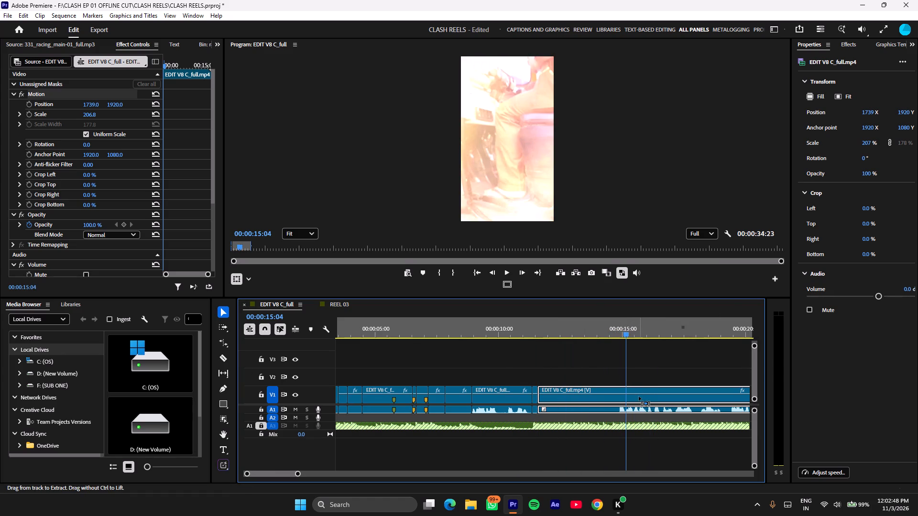
pyautogui.hotkey('ctrl', 'k')
pyautogui.press('BackSpace')
pyautogui.rightClick(592, 388)
pyautogui.click(615, 396)
# Lower the volume of the last EDIT V8 C_full clip, starting at 00:00:11:15, to its minimum.
pyautogui.click(524, 334)
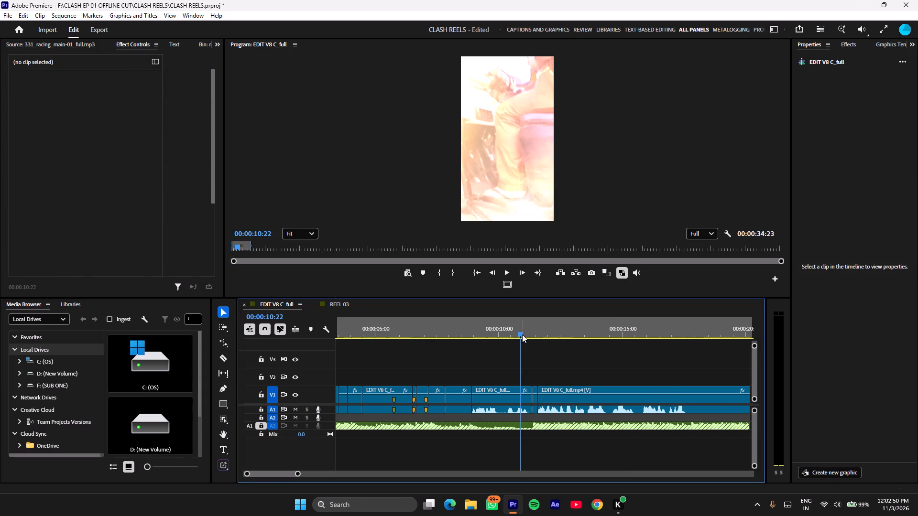
pyautogui.press('space')
pyautogui.press('space')
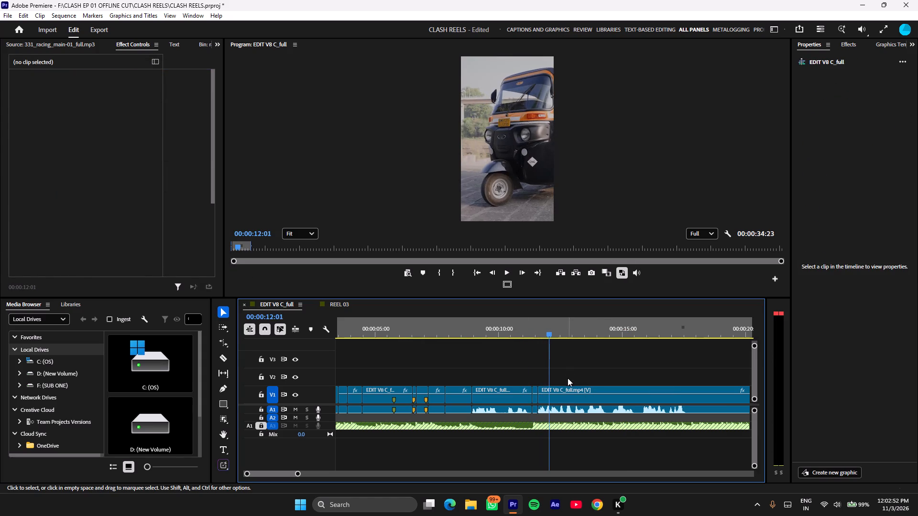
pyautogui.click(560, 407)
pyautogui.moveTo(860, 299); pyautogui.dragTo(694, 324)
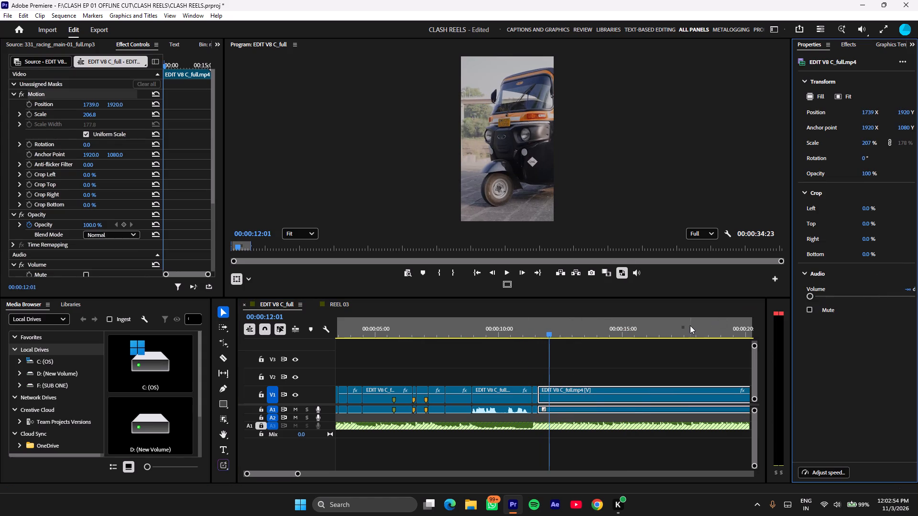
# Split the last EDIT V8 C_full clip at 00:00:11:24, ending the auto-rickshaw shot there.
pyautogui.press('space')
pyautogui.press('space')
pyautogui.moveTo(540, 326); pyautogui.dragTo(531, 329)
pyautogui.press('space')
pyautogui.press('space')
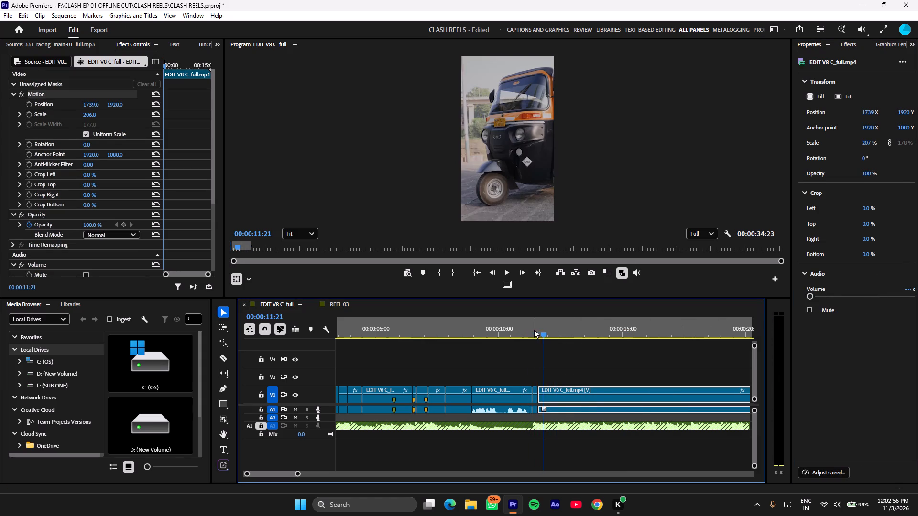
pyautogui.press('space')
pyautogui.press('space')
pyautogui.click(580, 402)
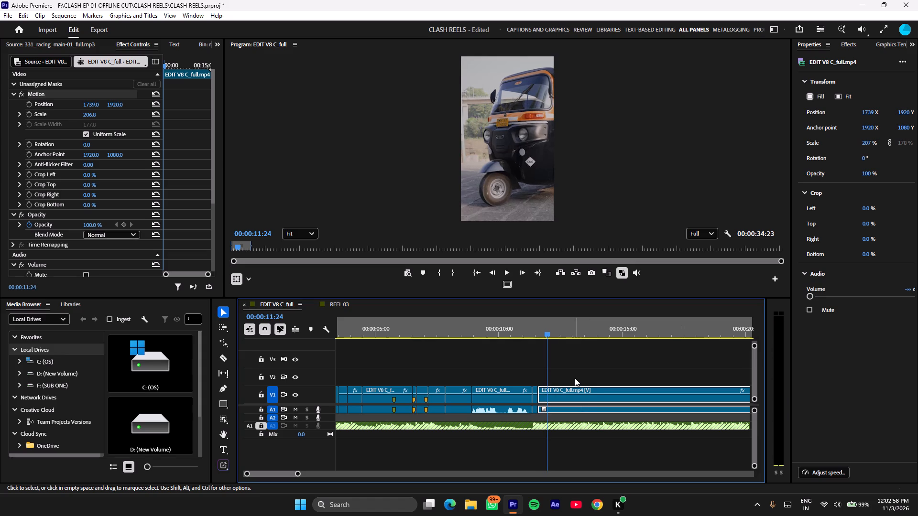
pyautogui.hotkey('ctrl', 'k')
# Split the last clip at 00:00:13:05 on the front grille shot, delete the part between the cuts and ripple delete the gap.
pyautogui.moveTo(552, 331); pyautogui.dragTo(579, 322)
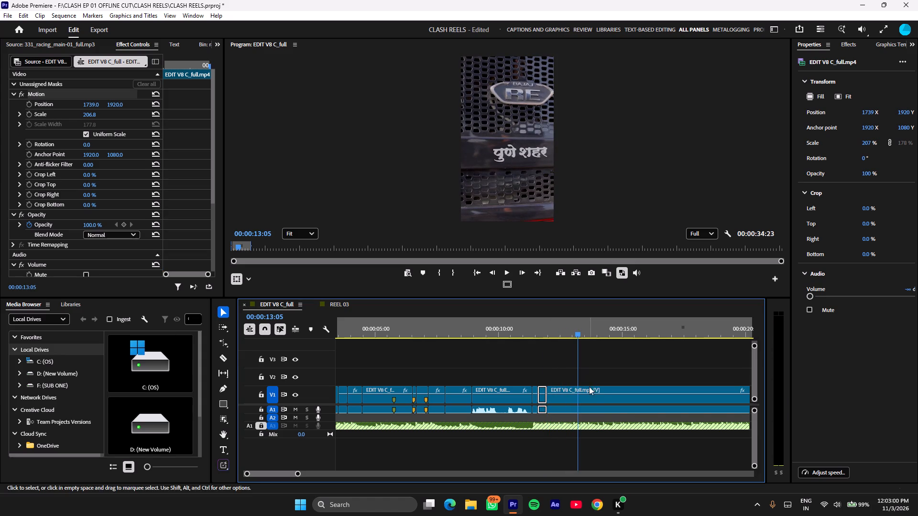
pyautogui.keyDown('ctrl'); pyautogui.click(588, 395); pyautogui.keyUp('ctrl')
pyautogui.hotkey('ctrl', 'k')
pyautogui.press('BackSpace')
pyautogui.rightClick(557, 390)
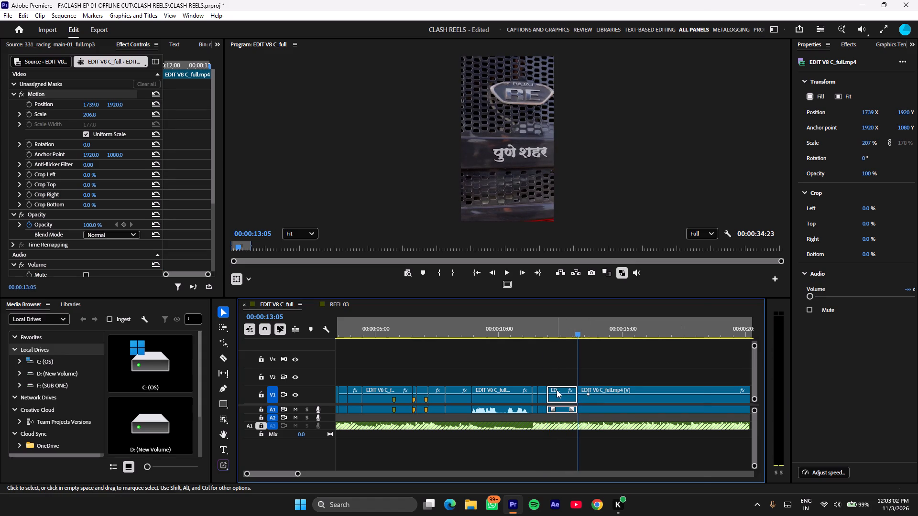
pyautogui.click(551, 369)
pyautogui.click(561, 393)
pyautogui.press('BackSpace')
pyautogui.rightClick(561, 393)
pyautogui.click(566, 397)
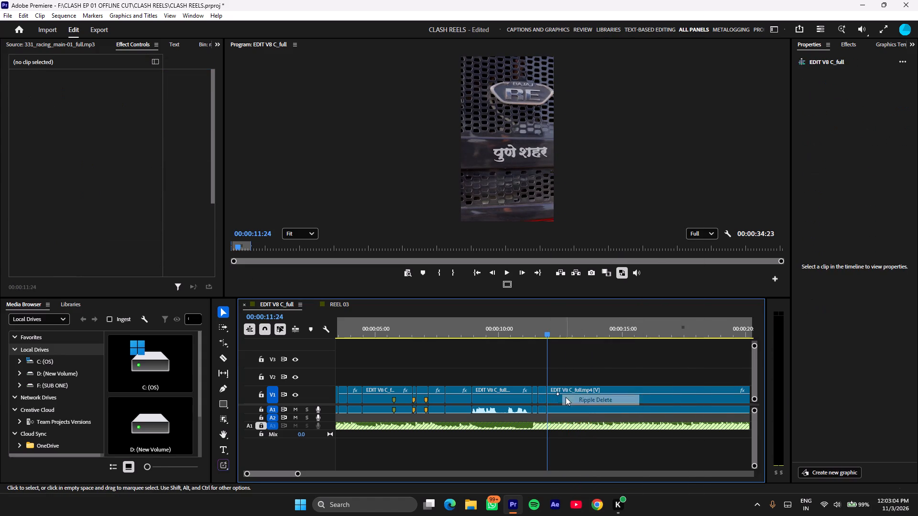
# Split the last EDIT V8 C_full clip at 00:00:12:09 during the front grille shot.
pyautogui.moveTo(540, 347); pyautogui.dragTo(531, 347)
pyautogui.moveTo(531, 329); pyautogui.dragTo(522, 331)
pyautogui.press('space')
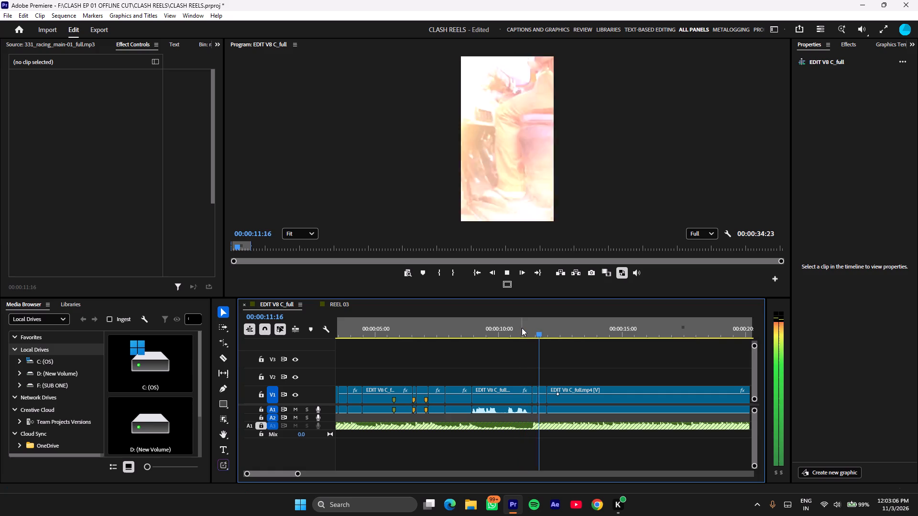
pyautogui.press('space')
pyautogui.click(608, 392)
pyautogui.hotkey('ctrl', 'k')
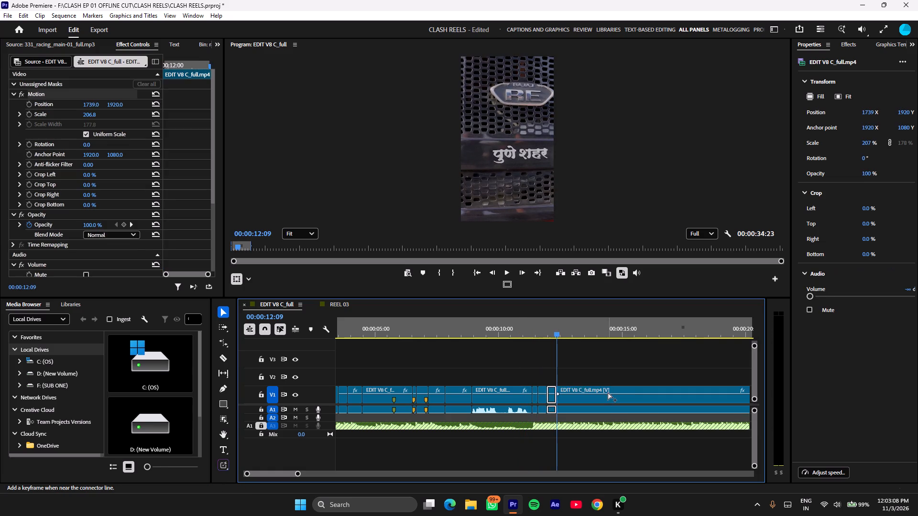
# Reset the volume Level of the long remaining EDIT V8 C_full clip after 00:00:12:09 to 0 dB.
pyautogui.click(608, 392)
pyautogui.press('-')
pyautogui.press('-')
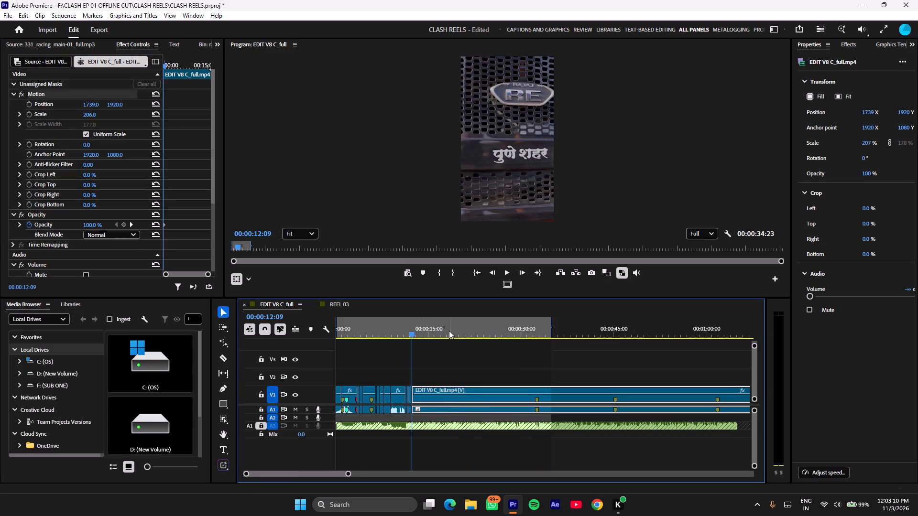
pyautogui.moveTo(418, 333); pyautogui.dragTo(535, 315)
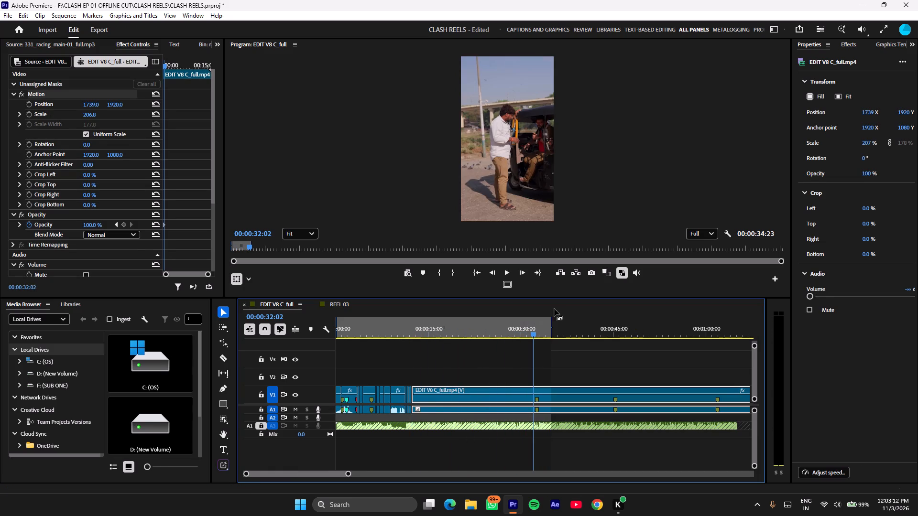
pyautogui.moveTo(514, 332); pyautogui.dragTo(509, 333)
pyautogui.press('space')
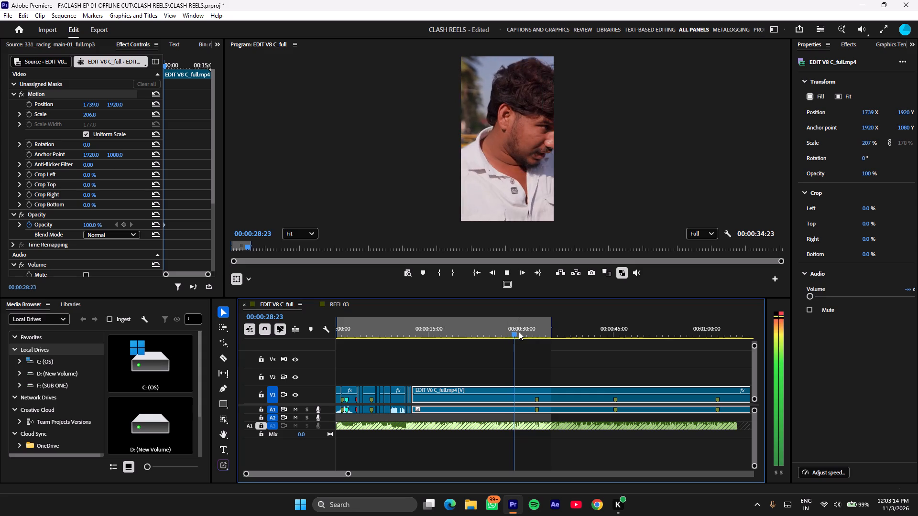
pyautogui.press('space')
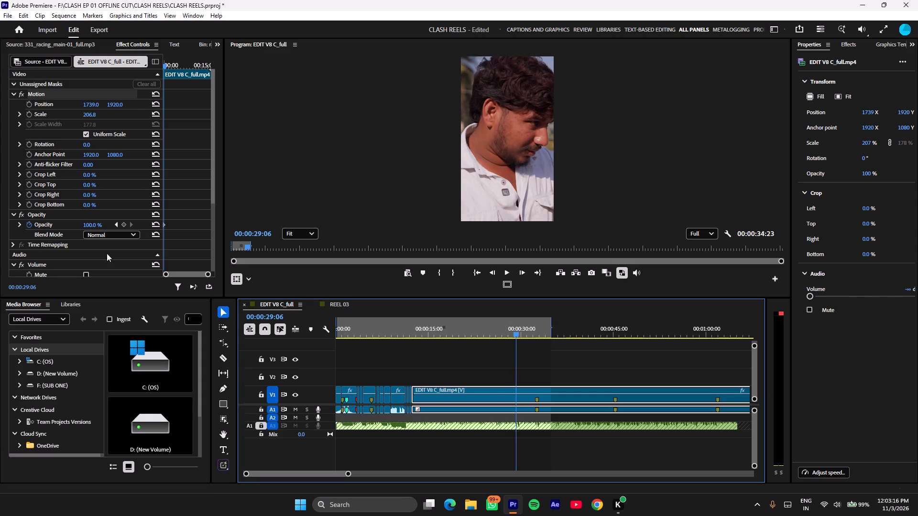
pyautogui.scroll(-5, 13, 231)
pyautogui.click(158, 219)
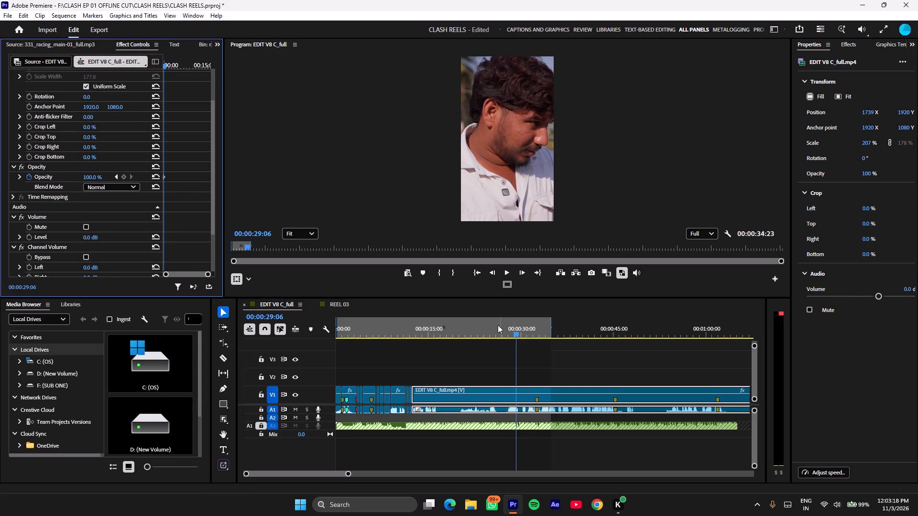
# Extend the sequence's Out point so the marked range is 00:00:45:05 long.
pyautogui.click(493, 324)
pyautogui.press('space')
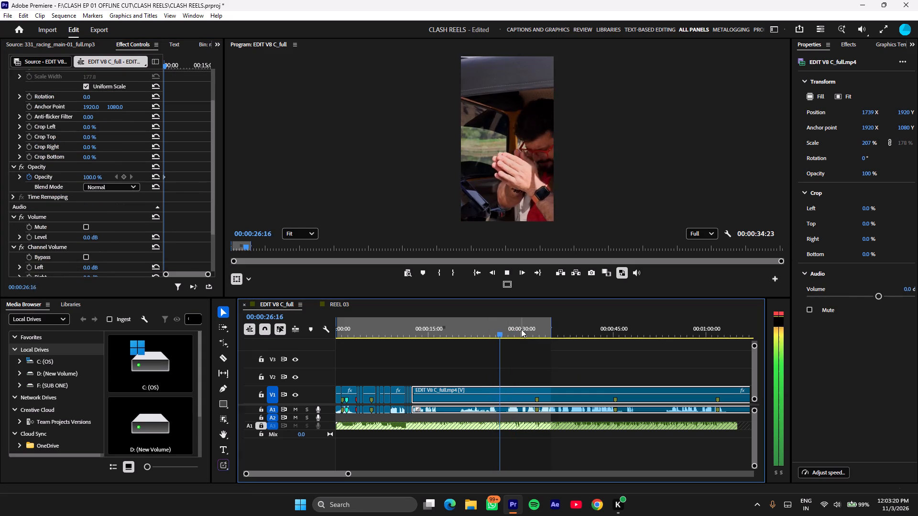
pyautogui.click(531, 332)
pyautogui.press('space')
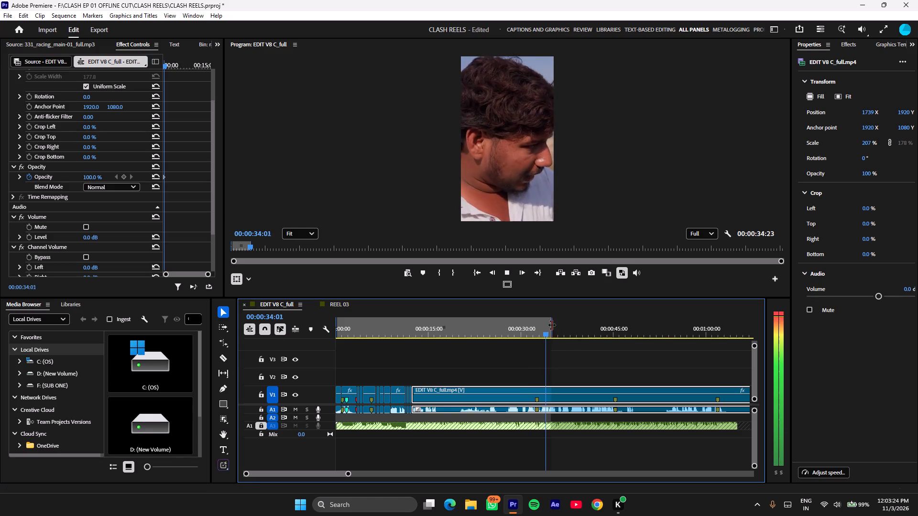
pyautogui.moveTo(552, 325); pyautogui.dragTo(614, 328)
# Split the long EDIT V8 C_full clip at 00:00:31:04, delete the part from 00:00:12:09 to the cut and ripple delete the gap.
pyautogui.moveTo(540, 339); pyautogui.dragTo(529, 341)
pyautogui.click(526, 332)
pyautogui.press('space')
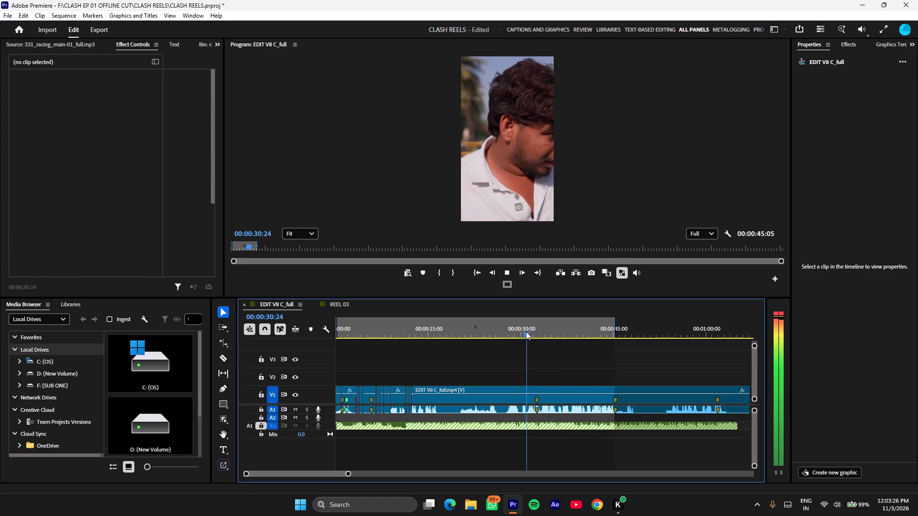
pyautogui.press('space')
pyautogui.press('space')
pyautogui.click(528, 330)
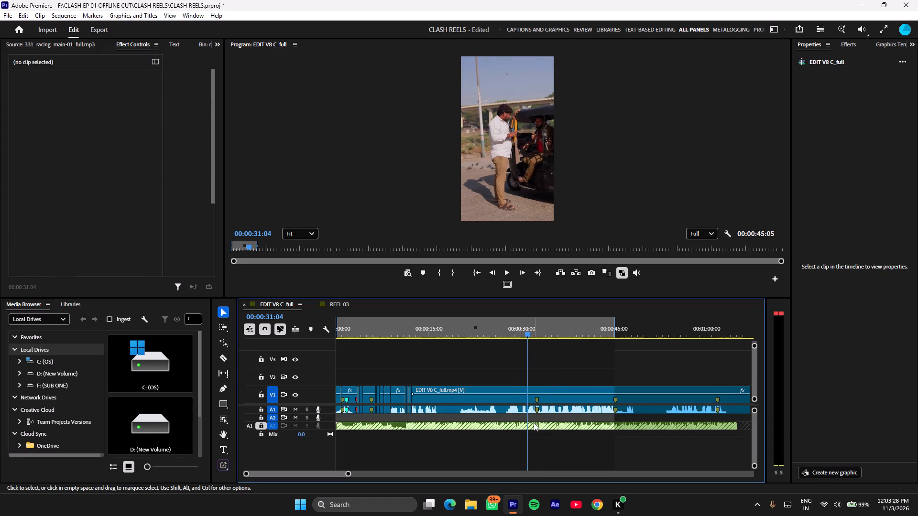
pyautogui.click(534, 423)
pyautogui.click(539, 402)
pyautogui.hotkey('ctrl', 'k')
pyautogui.press('BackSpace')
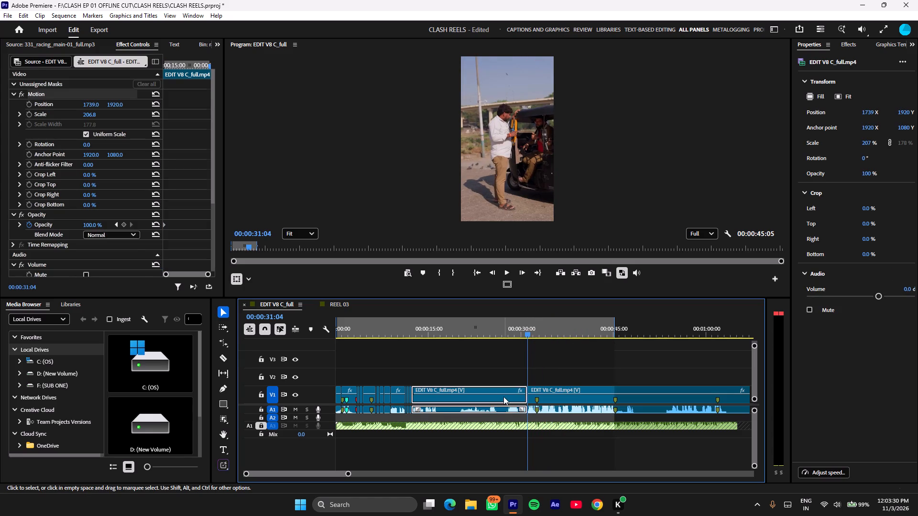
pyautogui.rightClick(500, 396)
pyautogui.click(511, 399)
# Split the EDIT V8 C_full clip at 00:00:14:12, at the end of the wide auto-rickshaw shot.
pyautogui.press('=')
pyautogui.write('==')
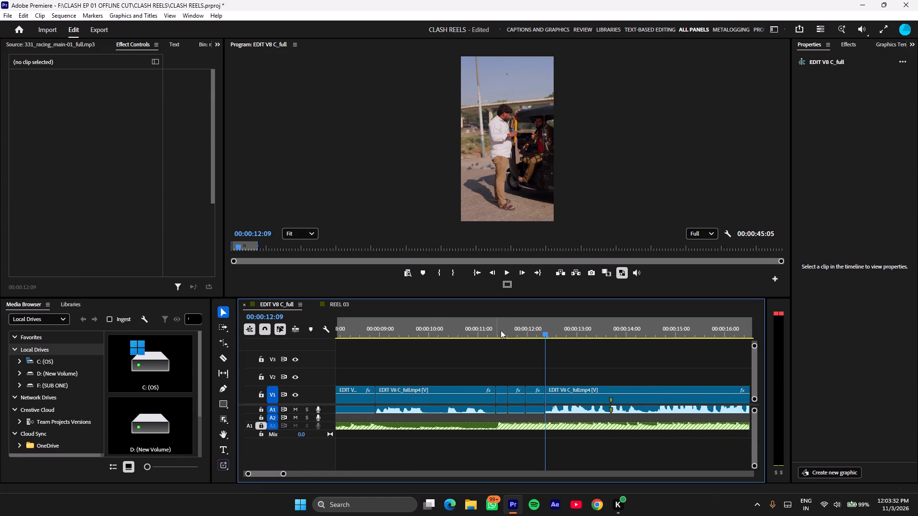
pyautogui.press('space')
pyautogui.scroll(-13, 698, 358)
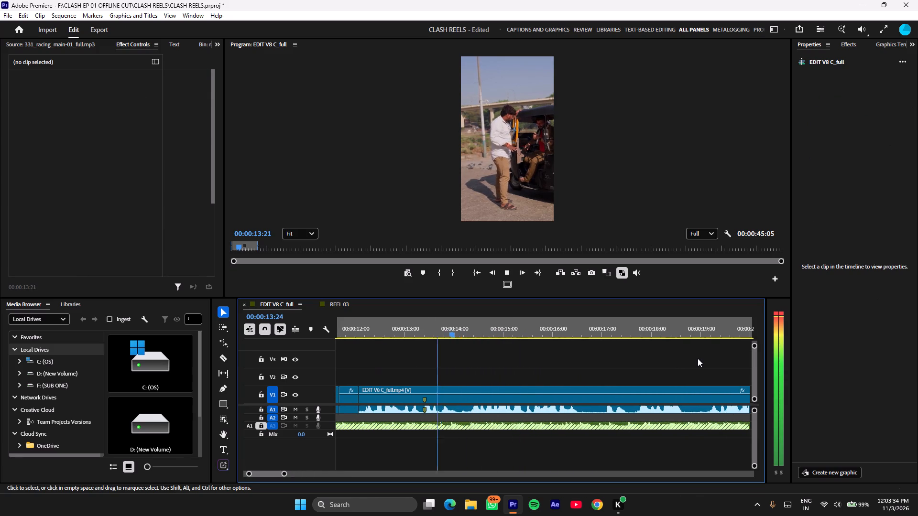
pyautogui.press('space')
pyautogui.click(557, 401)
pyautogui.hotkey('ctrl', 'k')
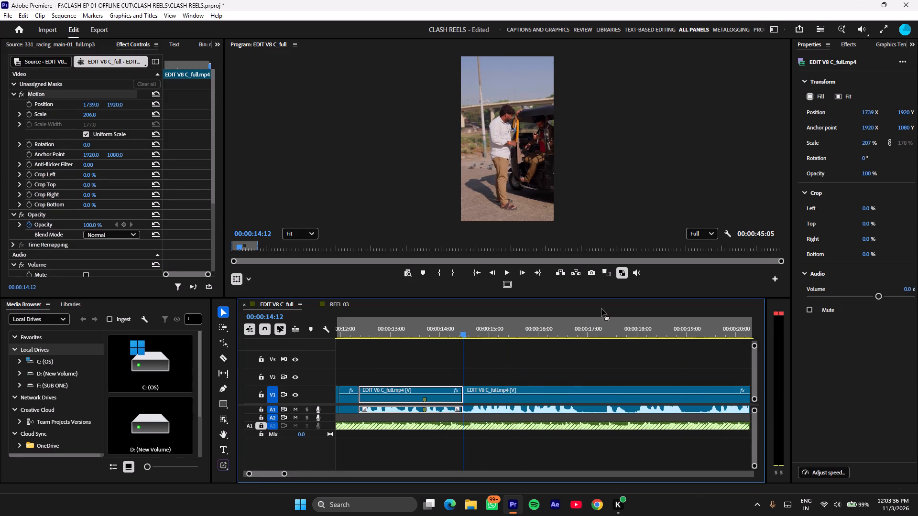
# Unlock the music track and add a volume Level keyframe to the racing music at 00:00:12:09.
pyautogui.press('-')
pyautogui.press('-')
pyautogui.moveTo(502, 333); pyautogui.dragTo(489, 338)
pyautogui.write('===')
pyautogui.press('=')
pyautogui.press('space')
pyautogui.press('space')
pyautogui.moveTo(550, 327); pyautogui.dragTo(556, 323)
pyautogui.click(263, 425)
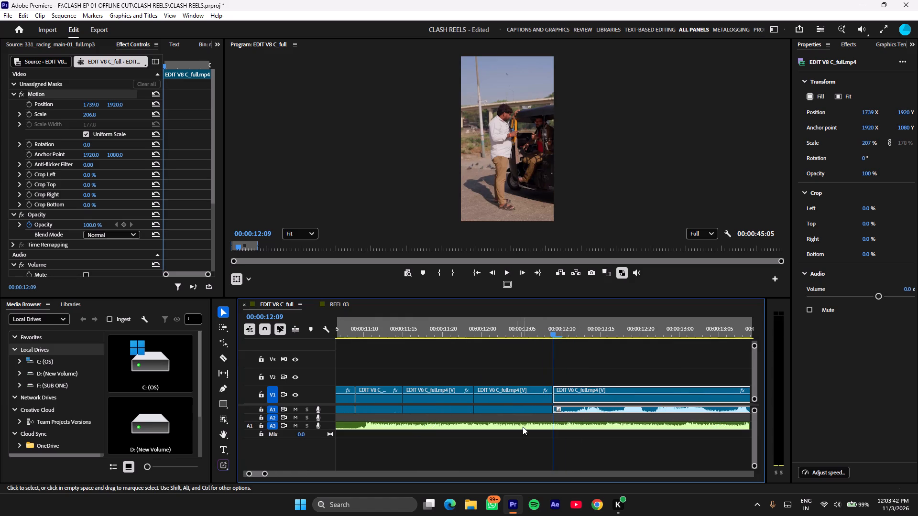
pyautogui.click(523, 427)
pyautogui.click(125, 104)
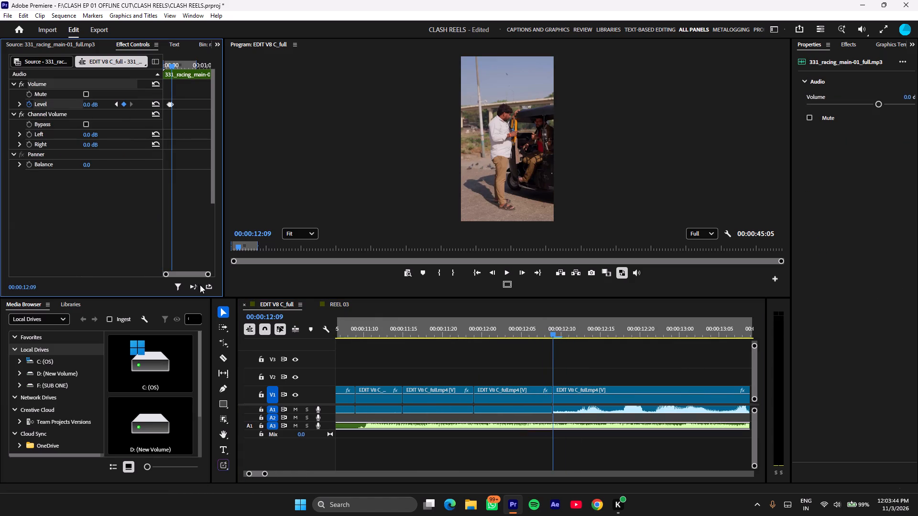
# Lower the racing music's volume Level to -11.9 dB with a keyframe at 00:00:12:10.
pyautogui.moveTo(209, 272); pyautogui.dragTo(178, 279)
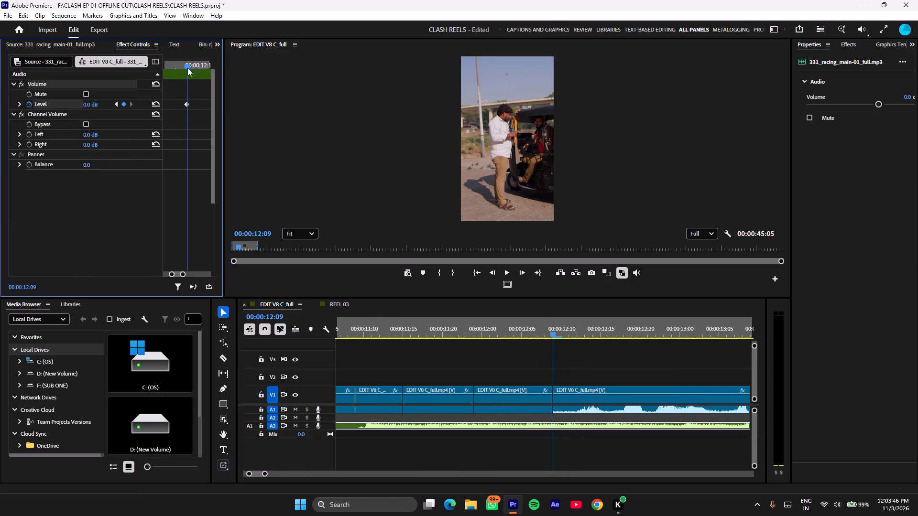
pyautogui.moveTo(187, 63); pyautogui.dragTo(196, 62)
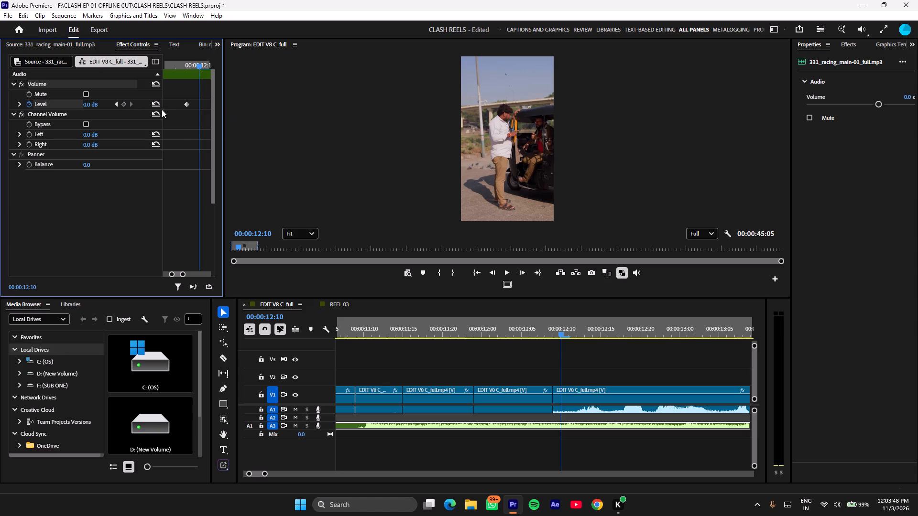
pyautogui.click(151, 103)
pyautogui.hotkey('ctrl', 'z')
pyautogui.moveTo(91, 106); pyautogui.dragTo(74, 113)
pyautogui.moveTo(74, 113); pyautogui.dragTo(72, 114)
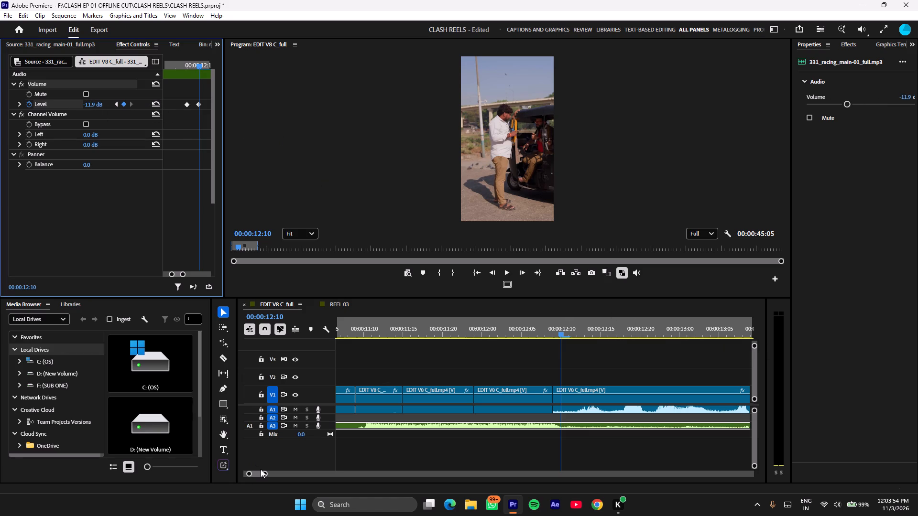
# Add a Level keyframe to the racing music at 00:00:14:09, reset the Level at 00:00:14:12, and play the ducked section.
pyautogui.moveTo(264, 474); pyautogui.dragTo(294, 471)
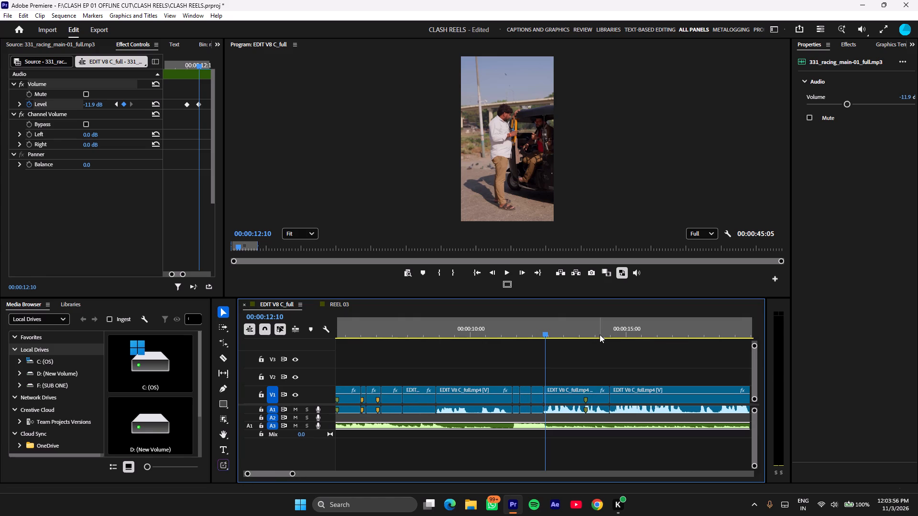
pyautogui.moveTo(600, 332); pyautogui.dragTo(607, 329)
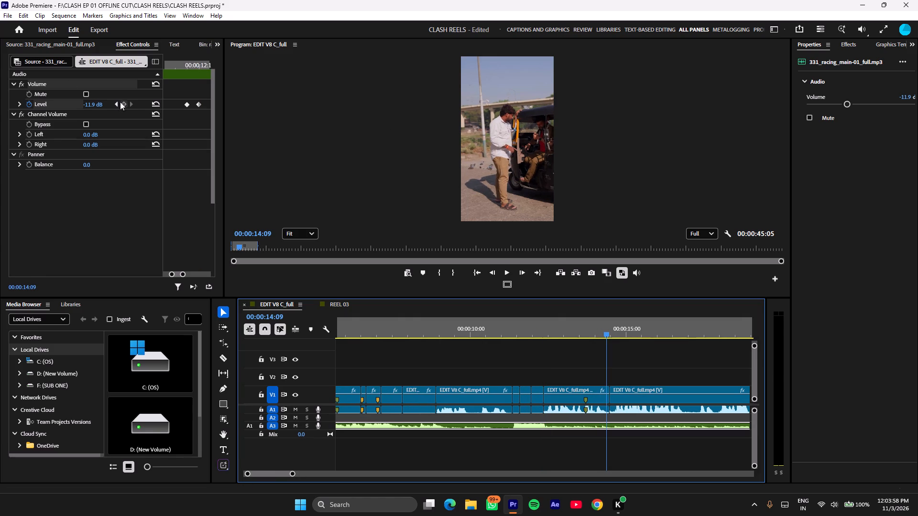
pyautogui.click(123, 105)
pyautogui.click(607, 330)
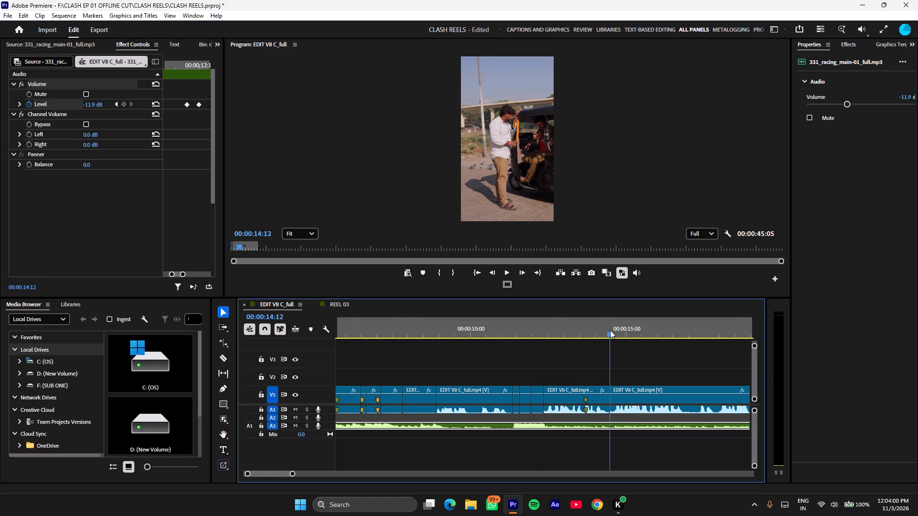
pyautogui.click(150, 101)
pyautogui.click(153, 102)
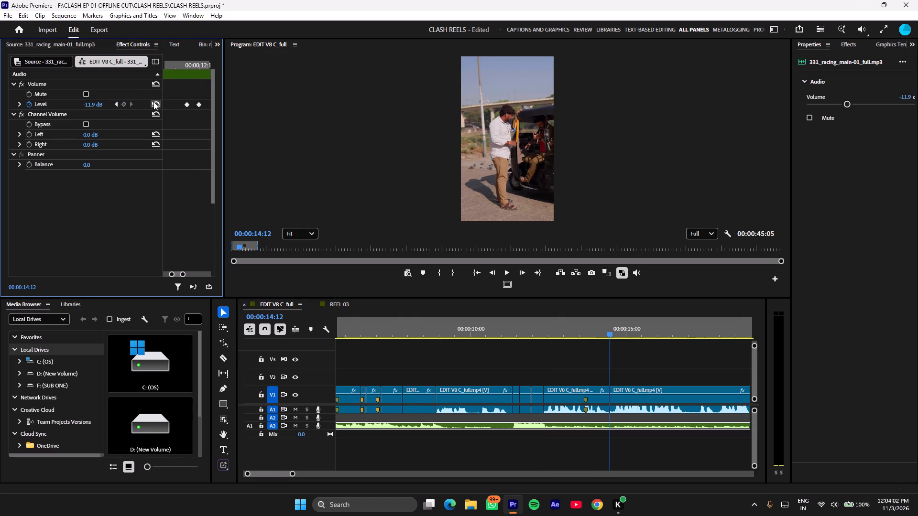
pyautogui.moveTo(544, 318); pyautogui.dragTo(536, 322)
pyautogui.press('space')
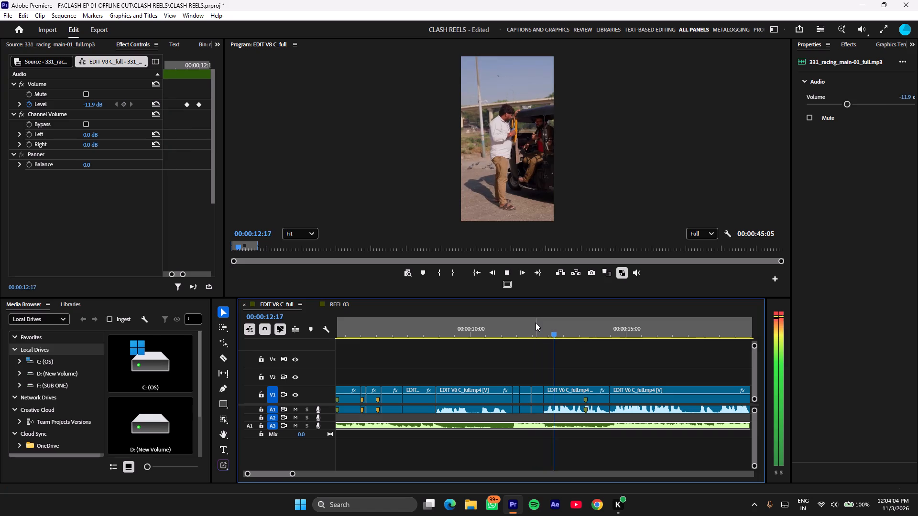
pyautogui.press('space')
# Enlarge the auto-rickshaw clip between 00:00:12:09 and 00:00:14:12 to a Scale of 427.8 and play it through.
pyautogui.moveTo(579, 333); pyautogui.dragTo(575, 336)
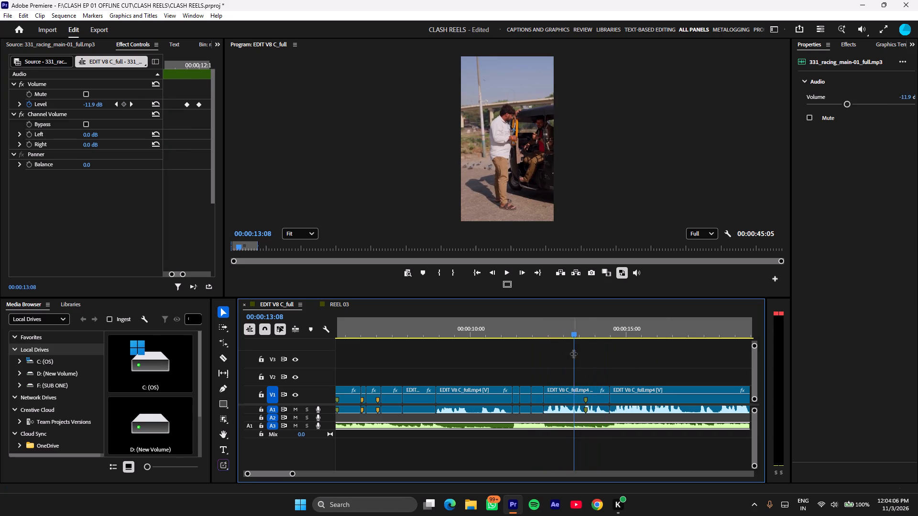
pyautogui.click(577, 400)
pyautogui.moveTo(98, 113); pyautogui.dragTo(204, 110)
pyautogui.moveTo(537, 333); pyautogui.dragTo(532, 337)
pyautogui.press('space')
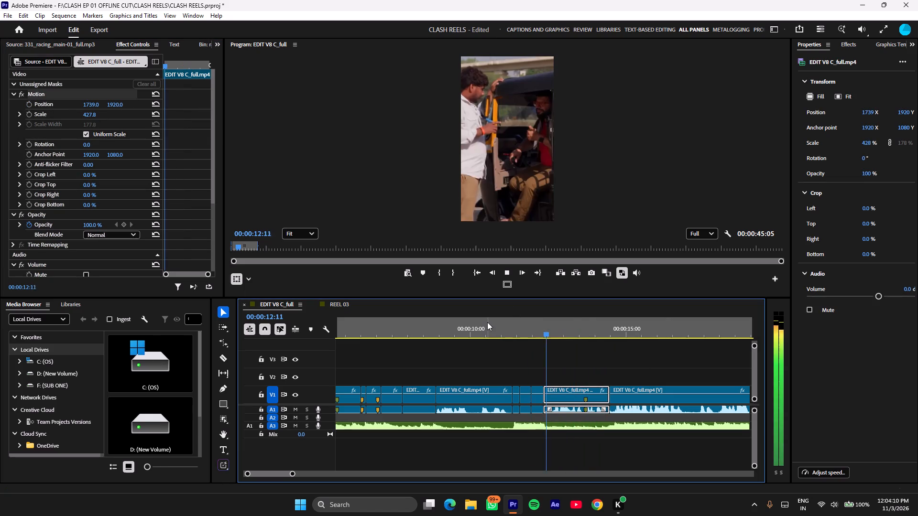
pyautogui.scroll(-5, 649, 371)
pyautogui.press('space')
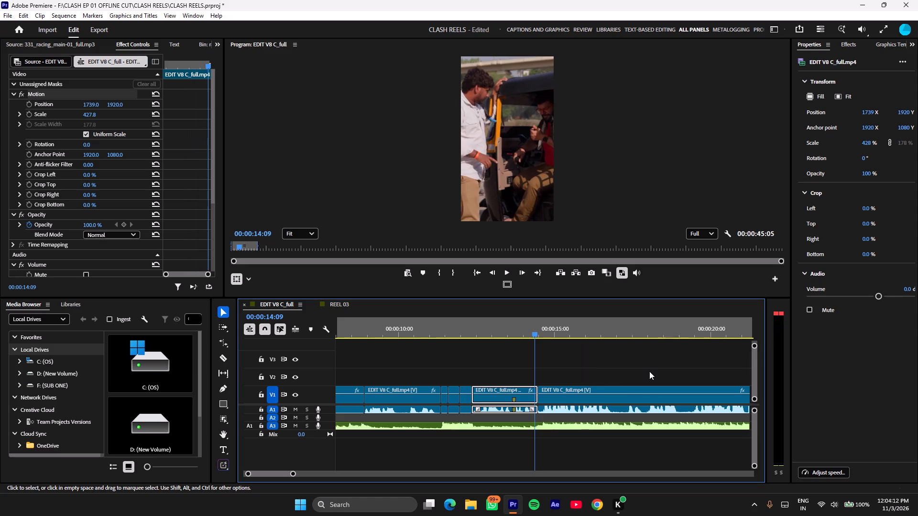
pyautogui.press('space')
pyautogui.press('space')
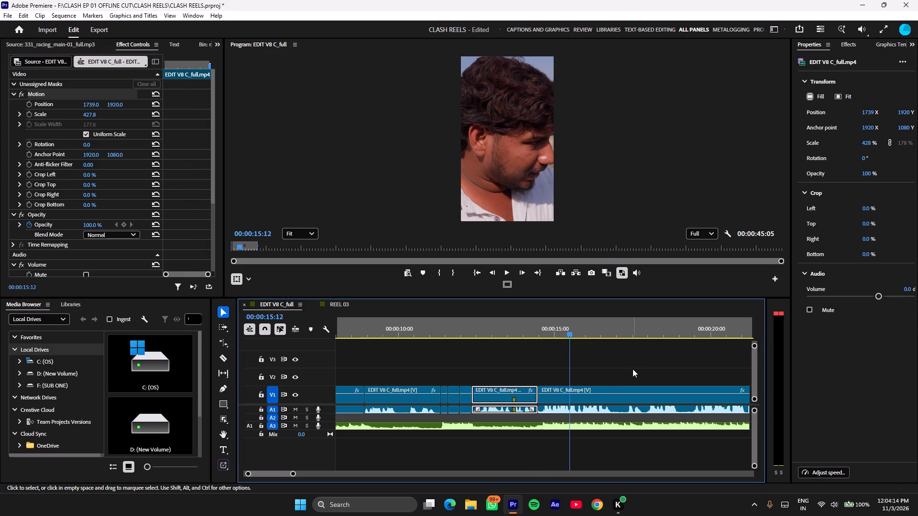
# Save the CLASH REELS project.
pyautogui.hotkey('ctrl', 's')
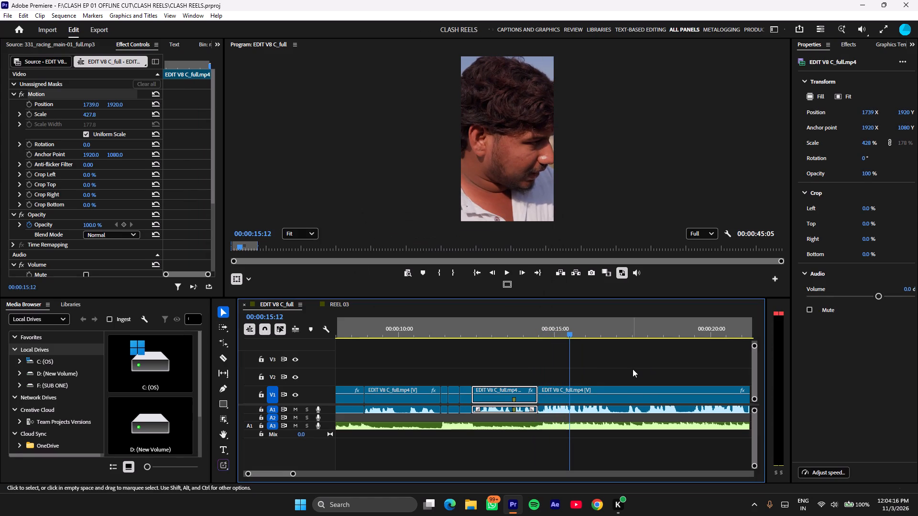
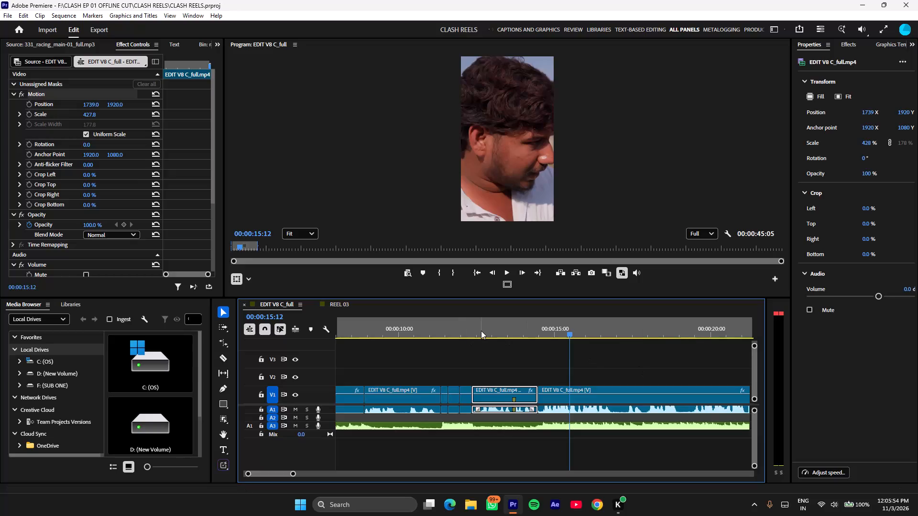
# Replay the enlarged auto-rickshaw clip from about 00:00:12:10 and check its framing and the cut into the next shot.
pyautogui.press('space')
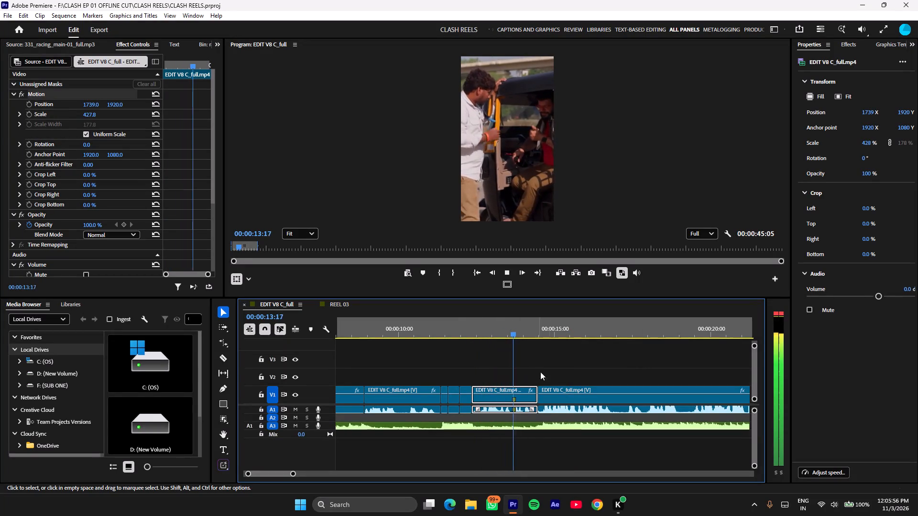
pyautogui.press('space')
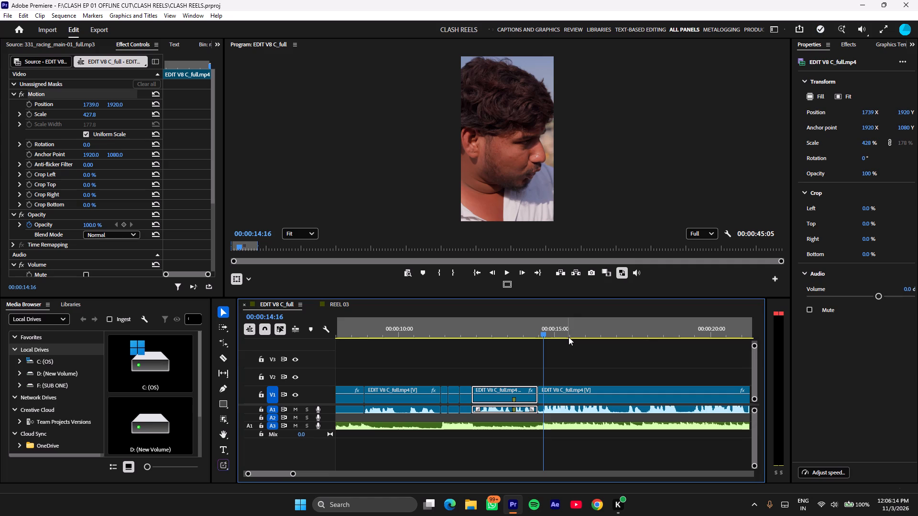
pyautogui.click(474, 326)
pyautogui.press('space')
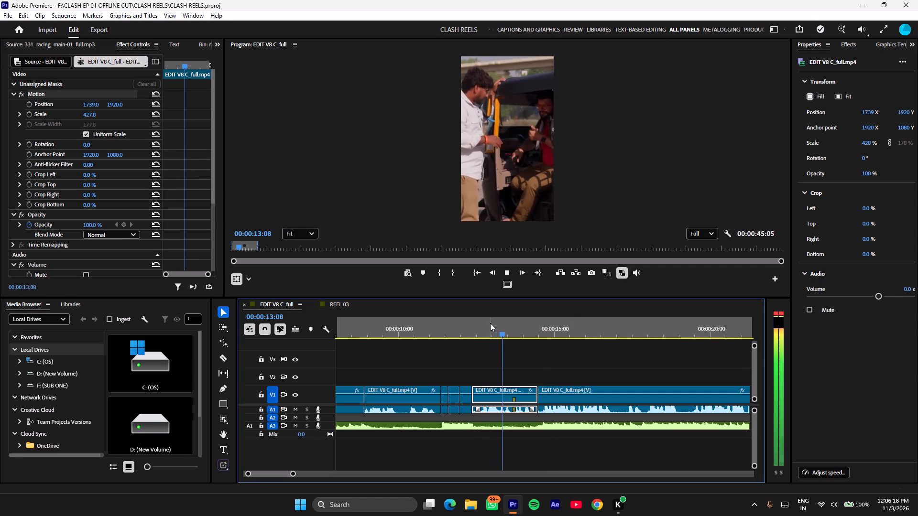
pyautogui.click(479, 323)
pyautogui.press('space')
pyautogui.press('space')
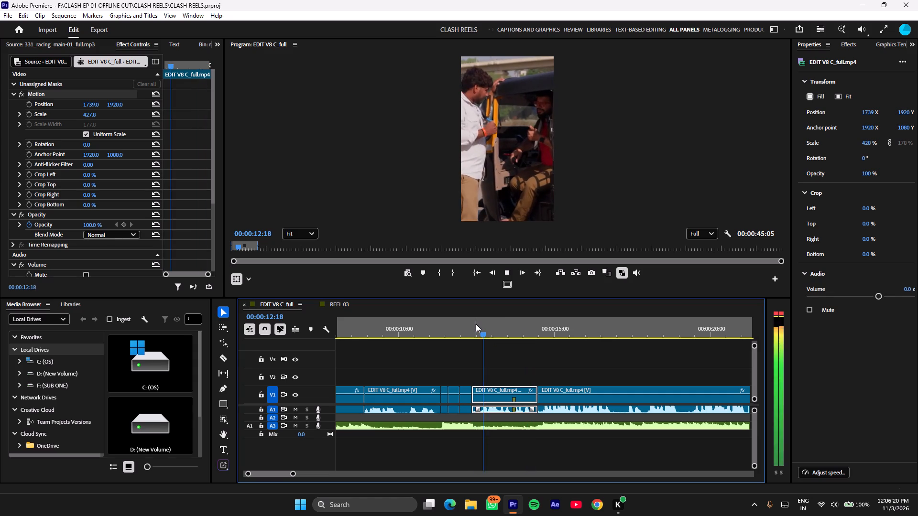
pyautogui.click(476, 324)
pyautogui.press('space')
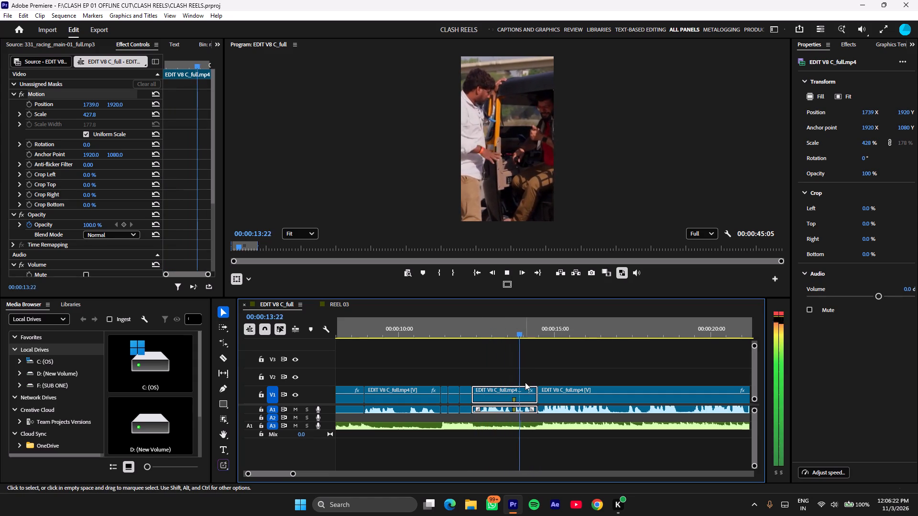
# Scrub and play through the remaining footage between about 00:00:15 and 00:00:42 to find where the reel should continue.
pyautogui.scroll(-2, 637, 414)
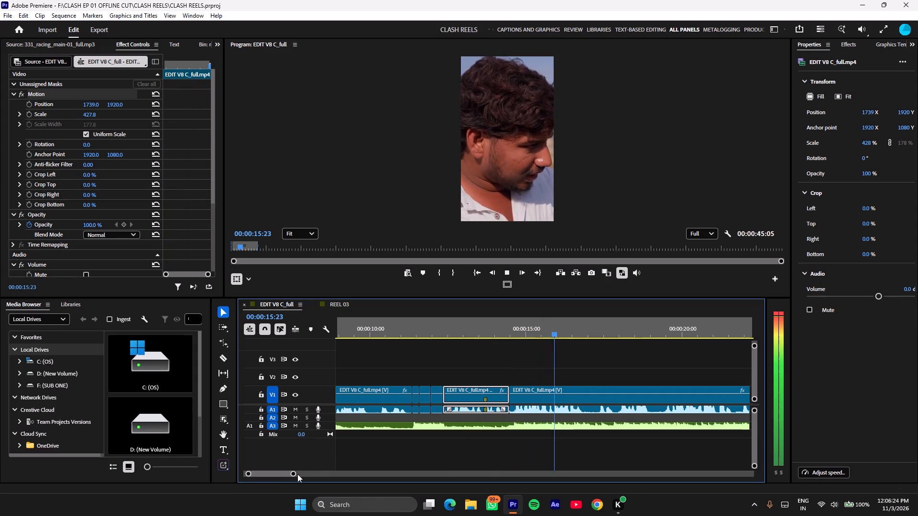
pyautogui.moveTo(294, 474); pyautogui.dragTo(329, 475)
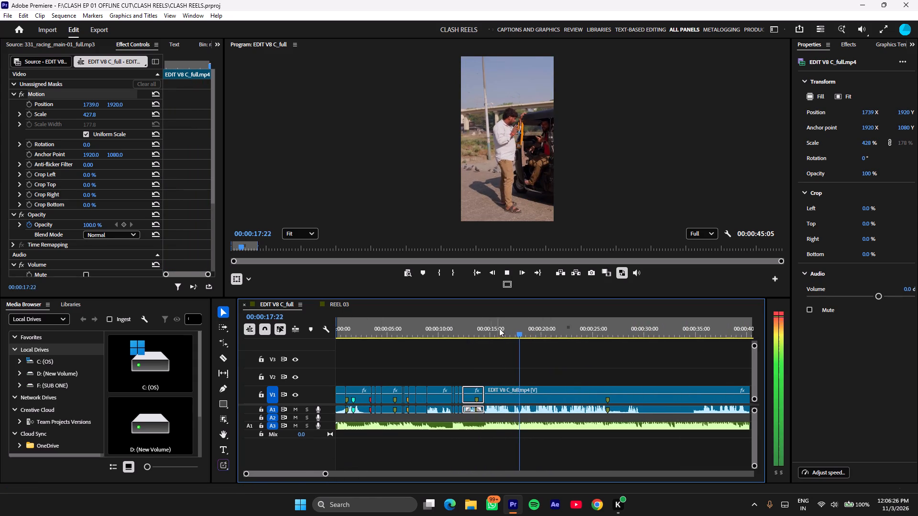
pyautogui.moveTo(519, 327); pyautogui.dragTo(680, 319)
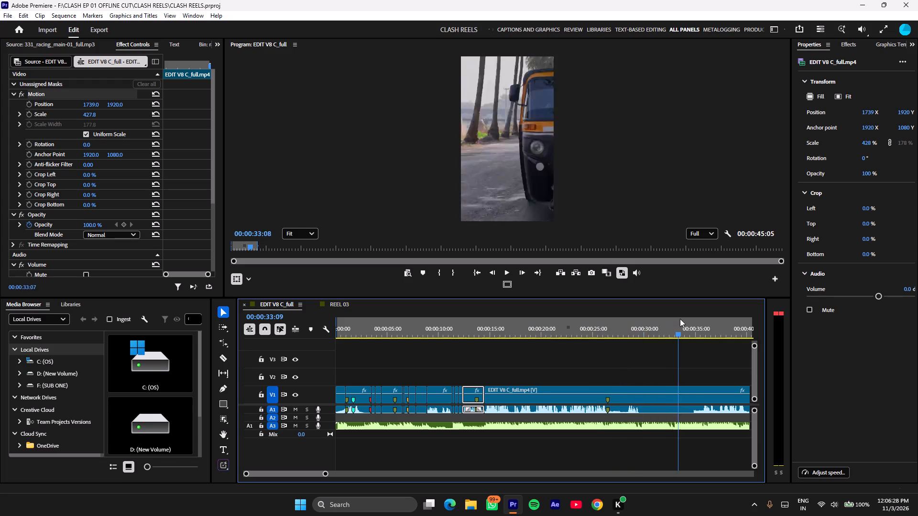
pyautogui.moveTo(680, 319); pyautogui.dragTo(464, 340)
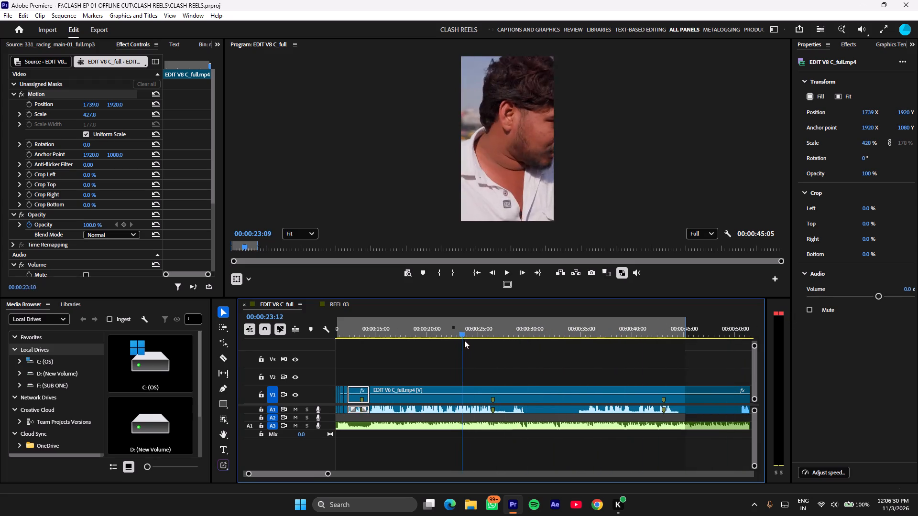
pyautogui.moveTo(464, 340); pyautogui.dragTo(590, 329)
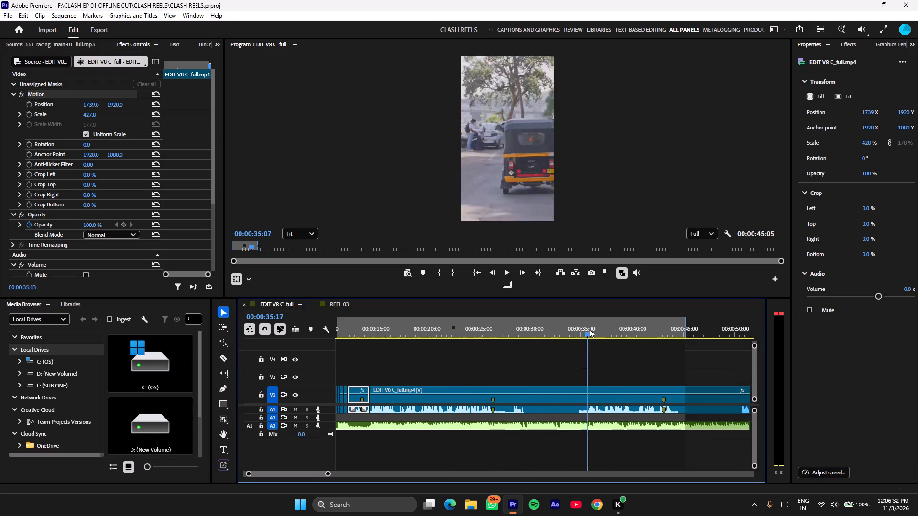
pyautogui.moveTo(590, 329); pyautogui.dragTo(298, 357)
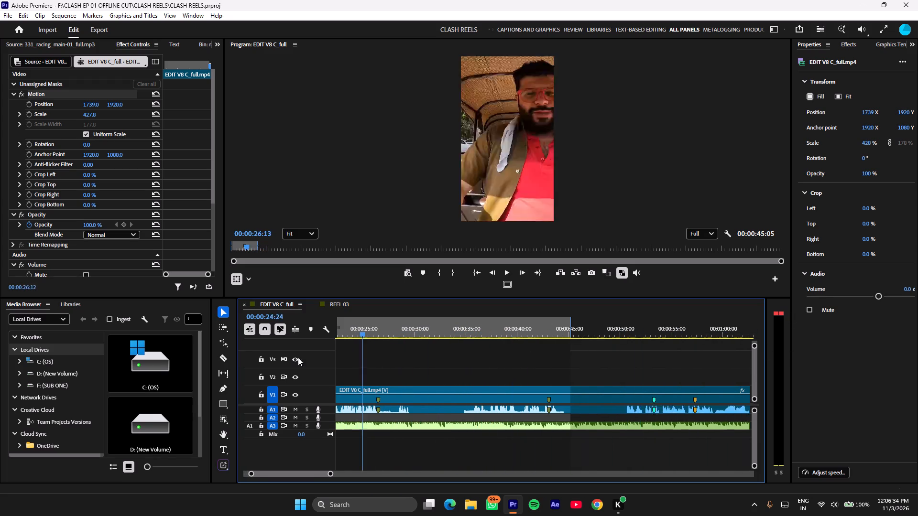
pyautogui.moveTo(298, 357); pyautogui.dragTo(588, 346)
pyautogui.press('space')
pyautogui.scroll(-7, 650, 387)
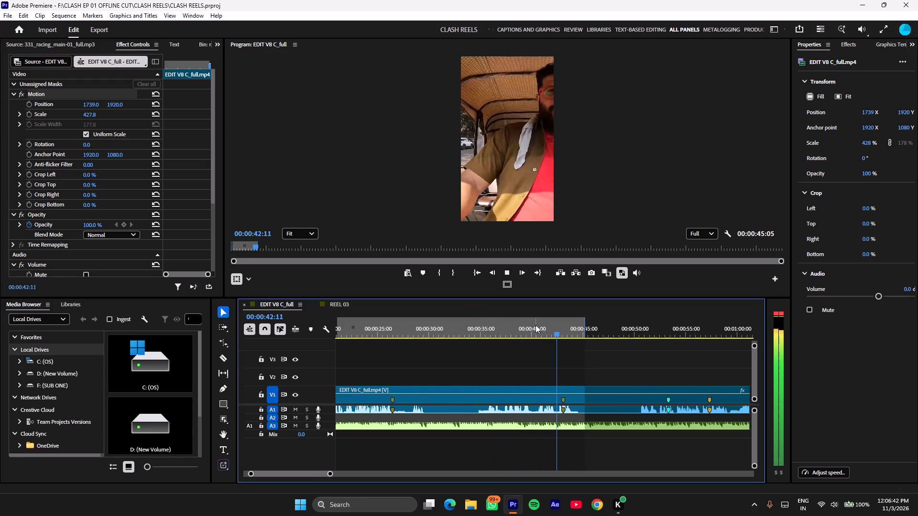
# Split the long main clip at 00:00:40:07, delete the piece before the cut and close the gap.
pyautogui.moveTo(542, 327); pyautogui.dragTo(535, 336)
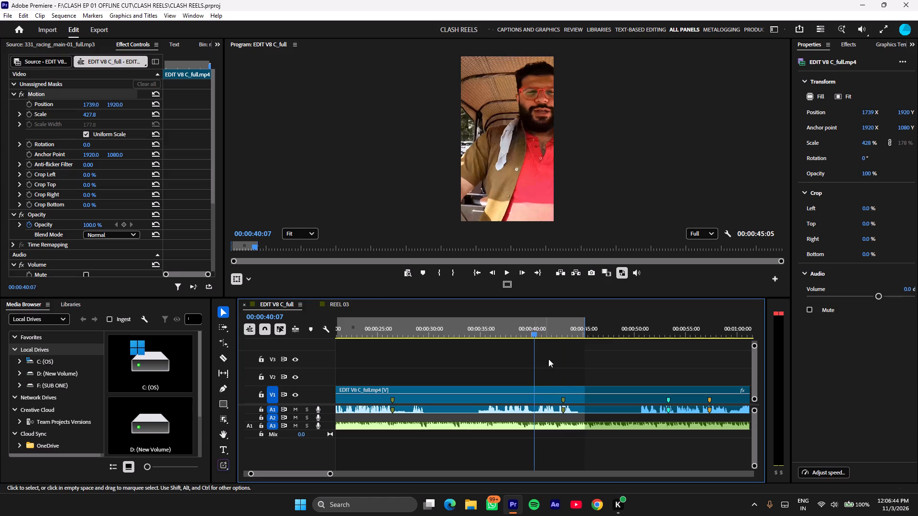
pyautogui.click(560, 379)
pyautogui.click(561, 393)
pyautogui.hotkey('ctrl', 'k')
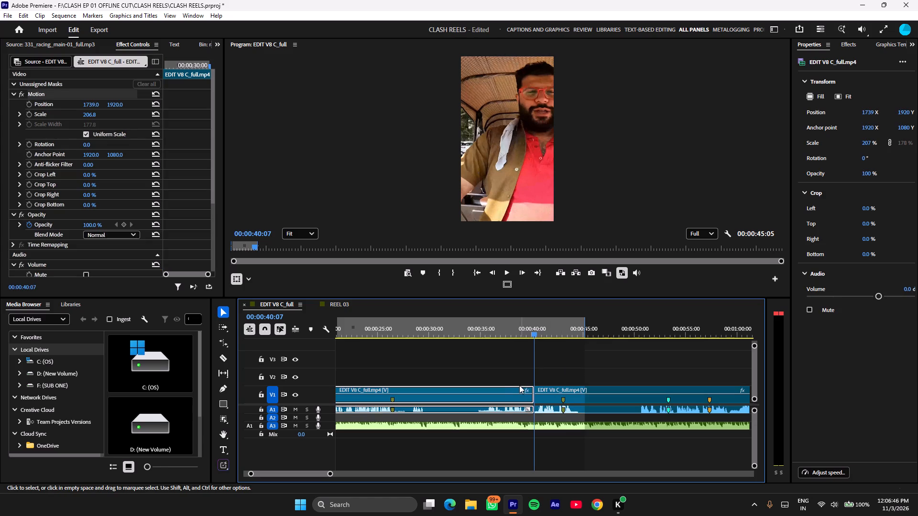
pyautogui.press('BackSpace')
pyautogui.rightClick(501, 384)
pyautogui.rightClick(503, 390)
pyautogui.click(528, 391)
pyautogui.click(523, 395)
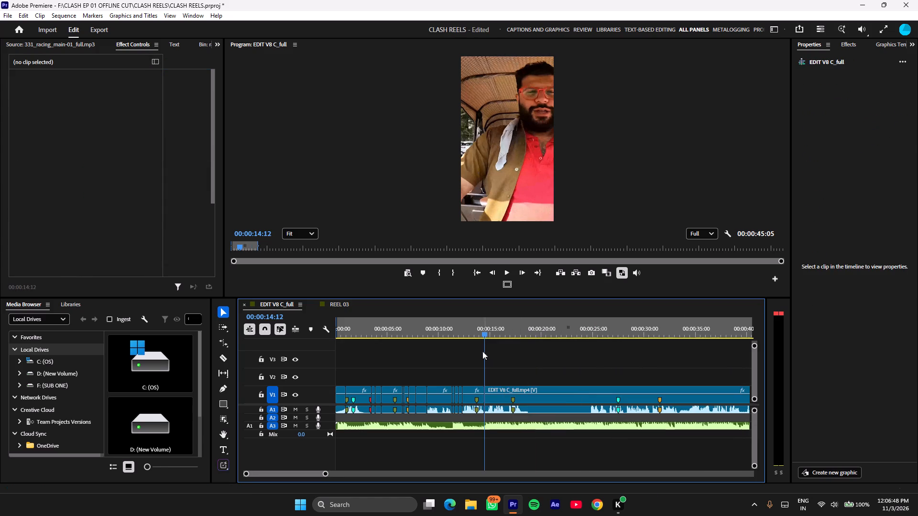
# Play the new join, trim the end of the auto-rickshaw clip back to 00:00:14:08 and close the gap.
pyautogui.click(470, 330)
pyautogui.press('space')
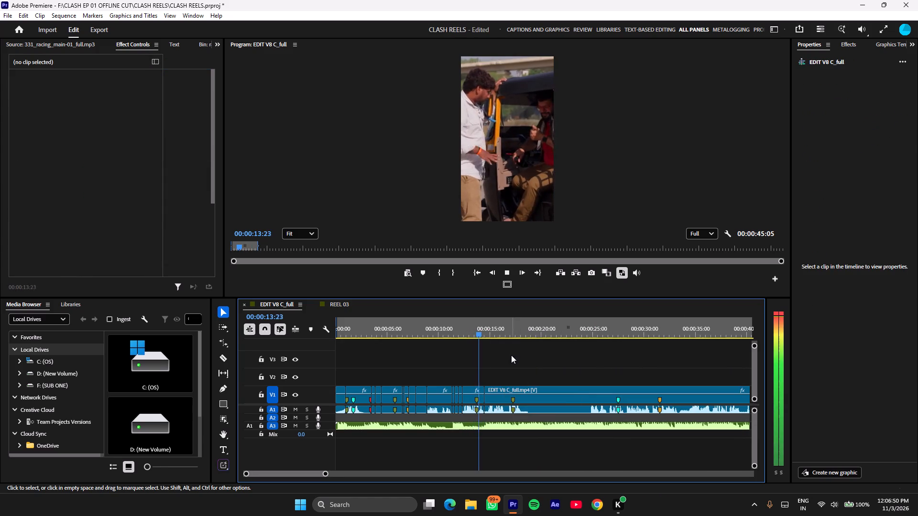
pyautogui.write('===')
pyautogui.moveTo(383, 328); pyautogui.dragTo(373, 329)
pyautogui.press('space')
pyautogui.press('space')
pyautogui.click(412, 393)
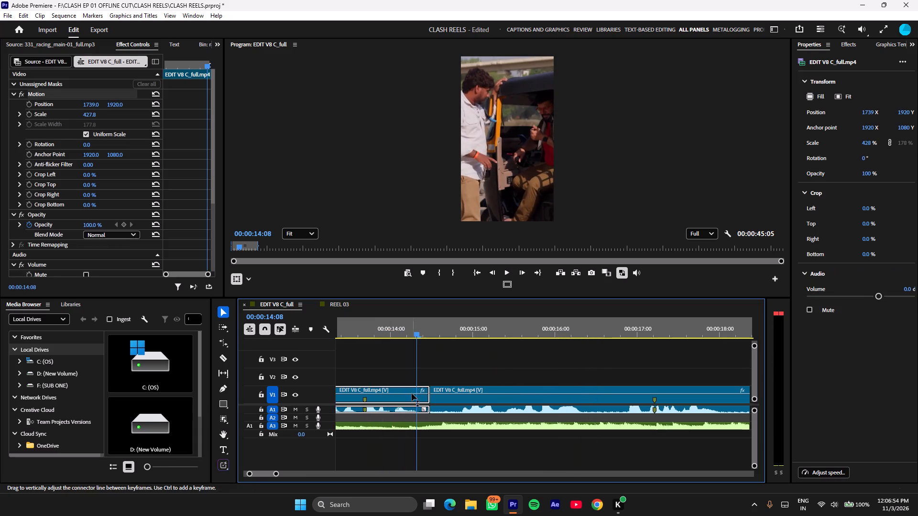
pyautogui.moveTo(429, 388); pyautogui.dragTo(413, 388)
pyautogui.rightClick(421, 397)
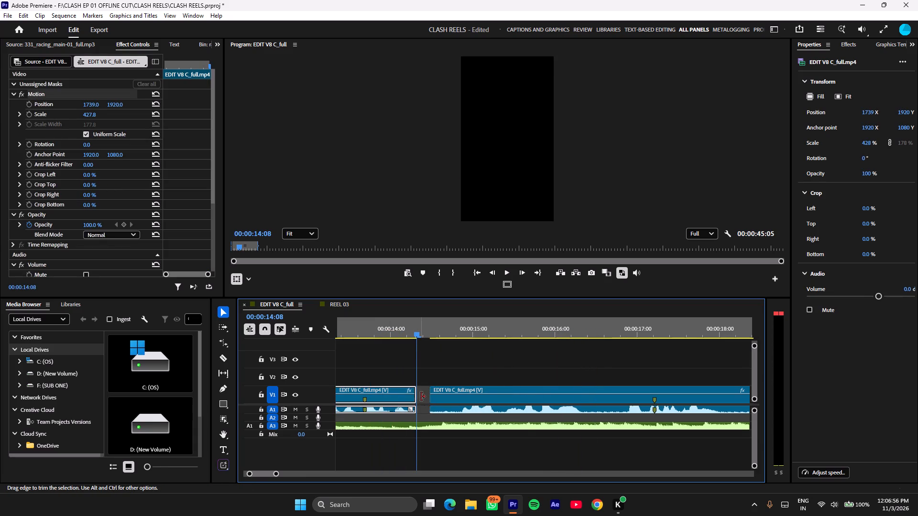
pyautogui.click(424, 384)
pyautogui.rightClick(424, 389)
pyautogui.click(434, 395)
# Trim about 8 frames off the start of the selfie shot following the auto-rickshaw clip and close the gap.
pyautogui.click(404, 331)
pyautogui.press('space')
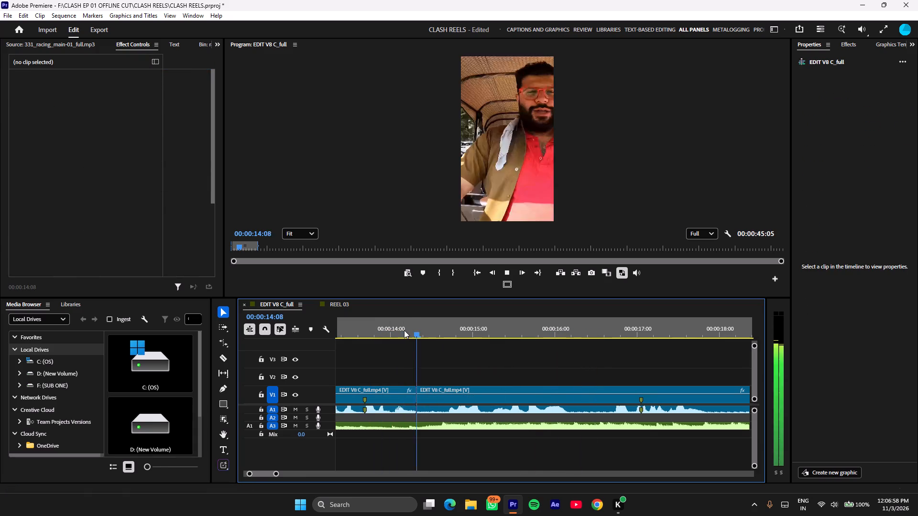
pyautogui.click(463, 323)
pyautogui.moveTo(458, 330); pyautogui.dragTo(451, 333)
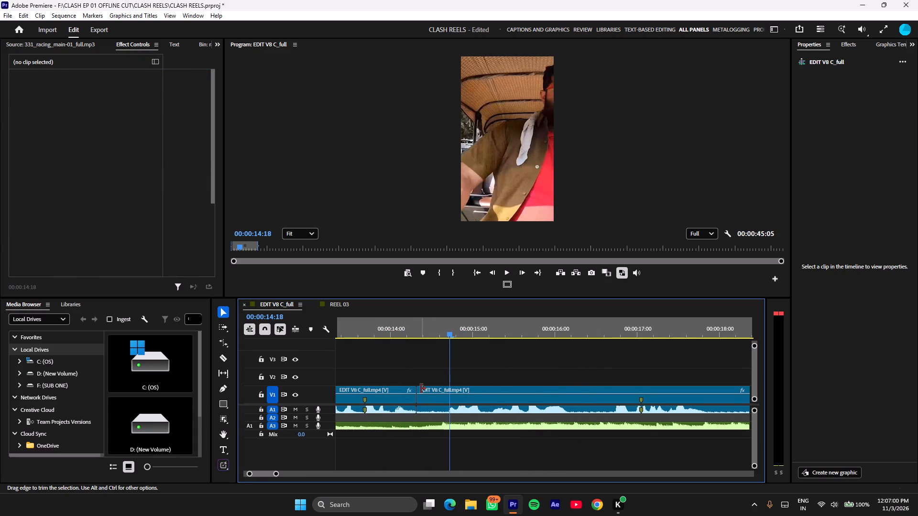
pyautogui.moveTo(419, 389); pyautogui.dragTo(445, 390)
pyautogui.rightClick(425, 392)
pyautogui.click(438, 398)
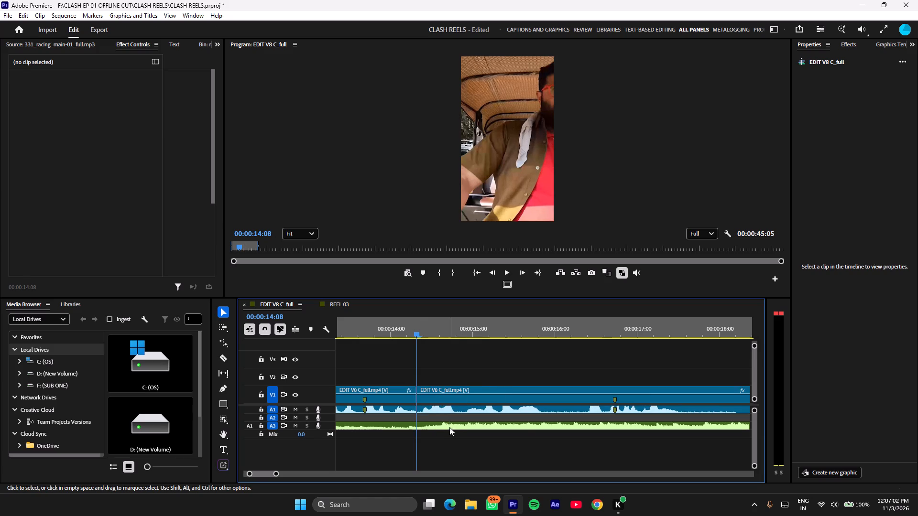
# Move the racing music's last Level keyframe to about 00:00:17:00 and play the extended ducked section.
pyautogui.click(449, 429)
pyautogui.moveTo(208, 275); pyautogui.dragTo(208, 277)
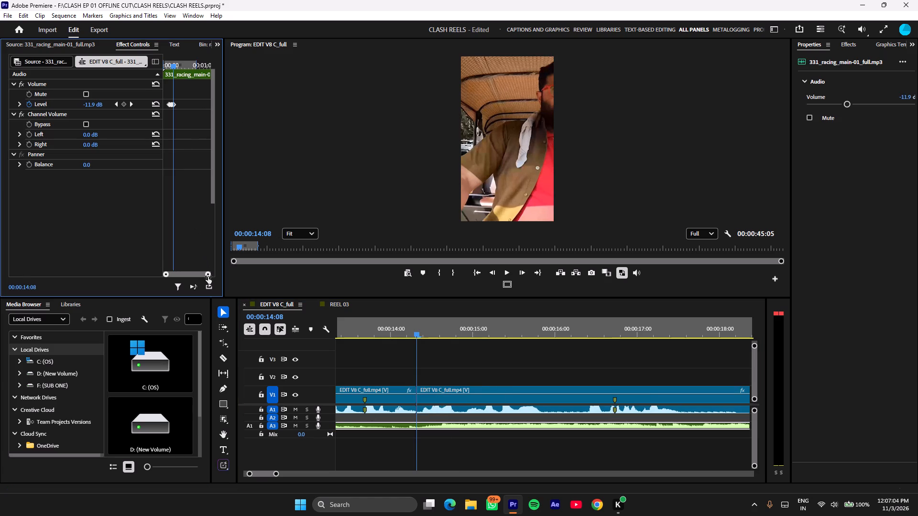
pyautogui.moveTo(208, 277); pyautogui.dragTo(197, 280)
pyautogui.moveTo(194, 98); pyautogui.dragTo(186, 107)
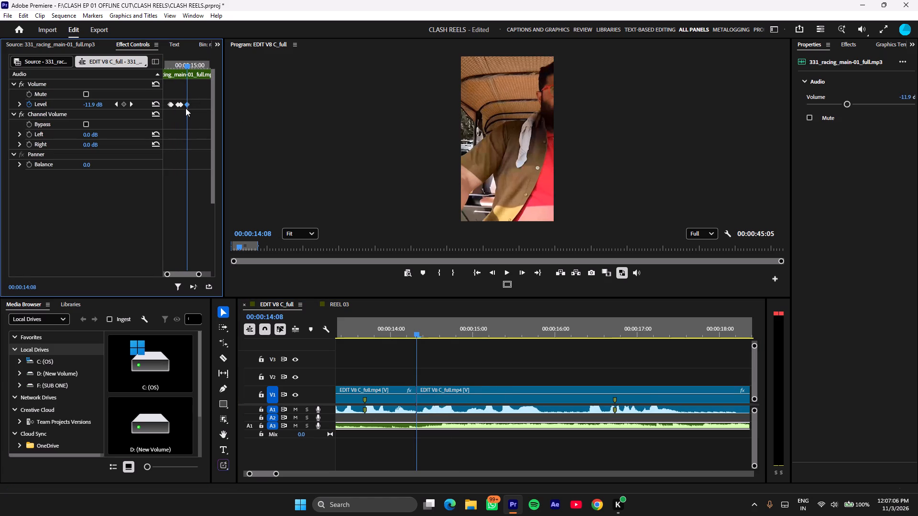
pyautogui.moveTo(187, 103); pyautogui.dragTo(195, 101)
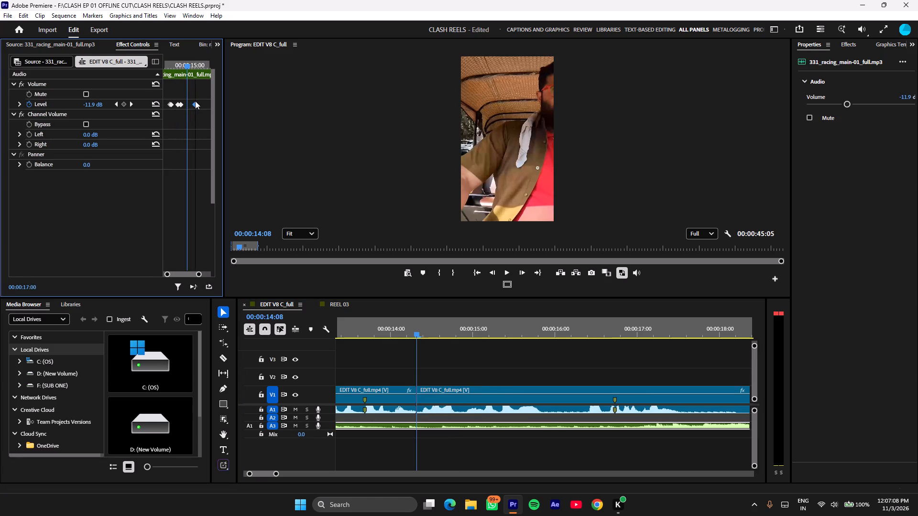
pyautogui.moveTo(195, 101); pyautogui.dragTo(195, 101)
pyautogui.click(400, 318)
pyautogui.click(450, 367)
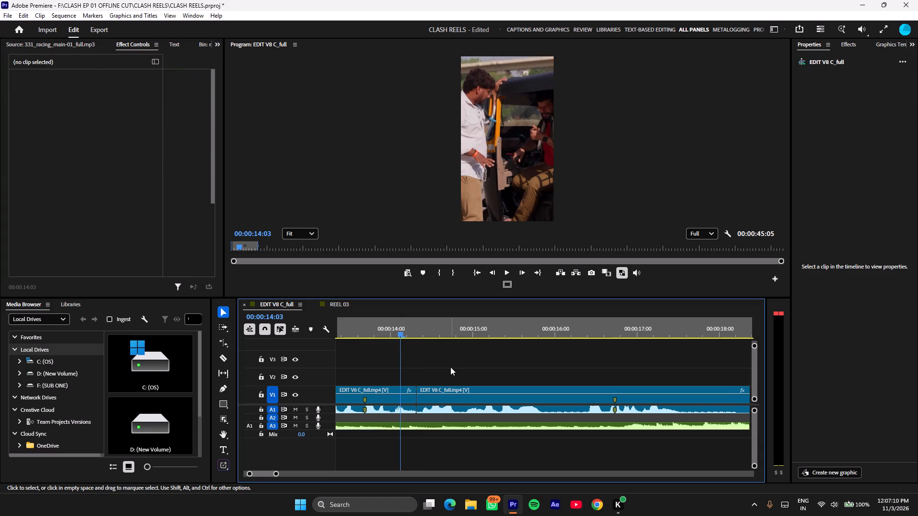
pyautogui.press('space')
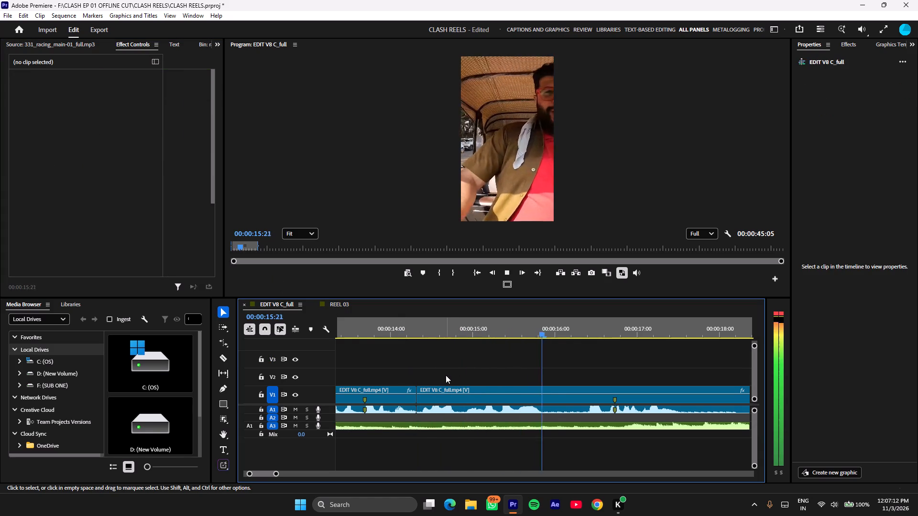
pyautogui.press('space')
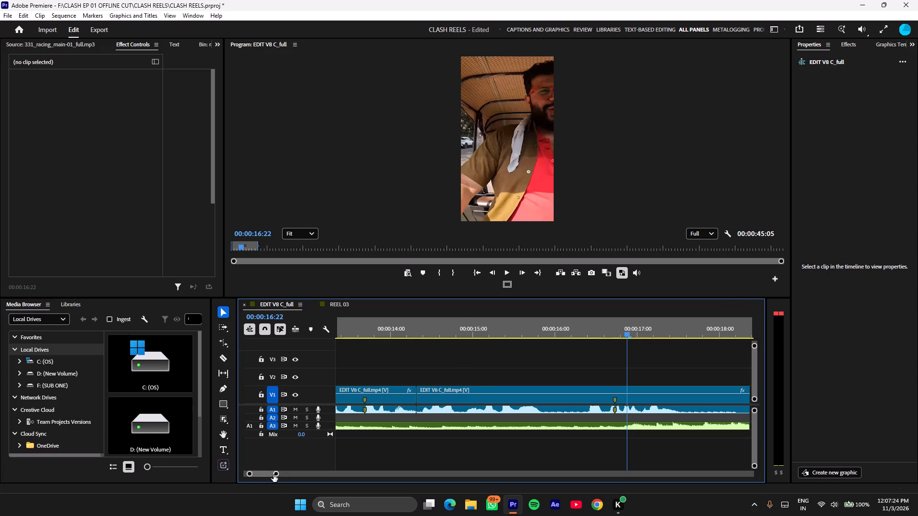
# Play on to the end of the selfie dialogue and split the clip at 00:00:17:22.
pyautogui.moveTo(272, 473); pyautogui.dragTo(260, 473)
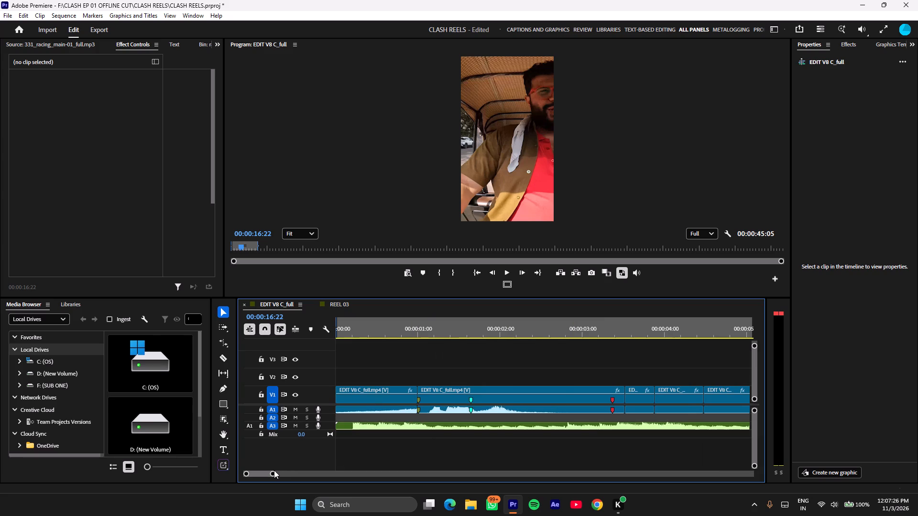
pyautogui.moveTo(274, 473); pyautogui.dragTo(319, 467)
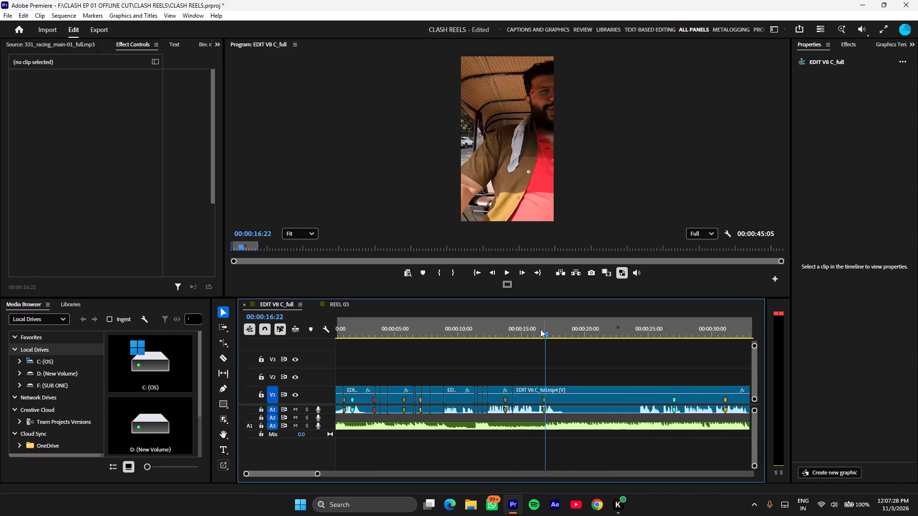
pyautogui.click(538, 331)
pyautogui.press('space')
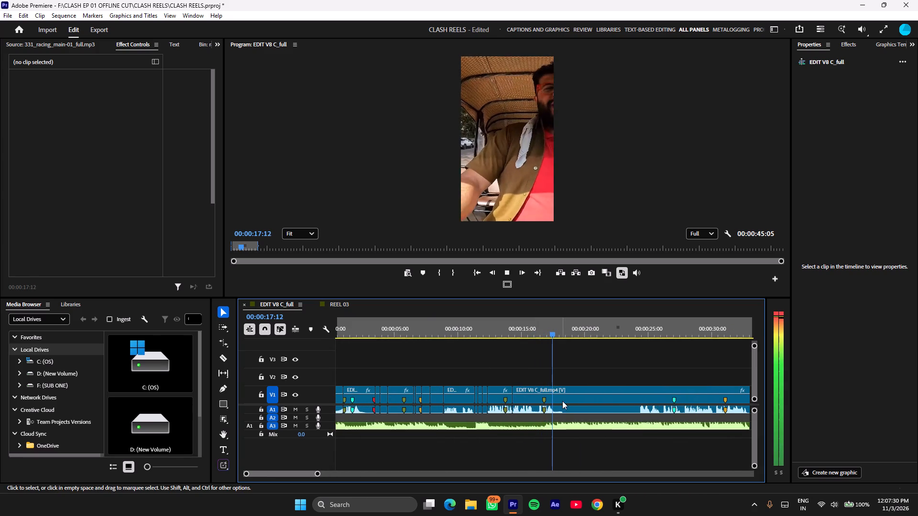
pyautogui.press('space')
pyautogui.press('space')
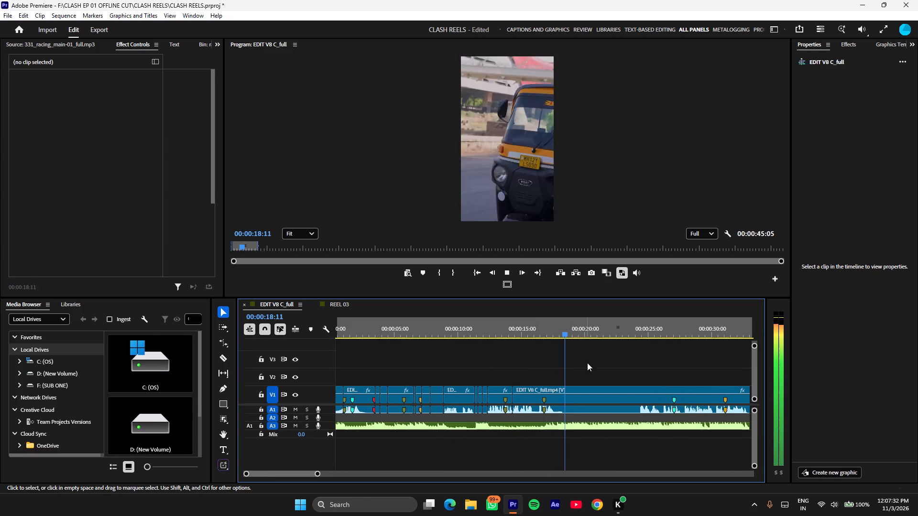
pyautogui.click(561, 327)
pyautogui.click(567, 371)
pyautogui.click(574, 389)
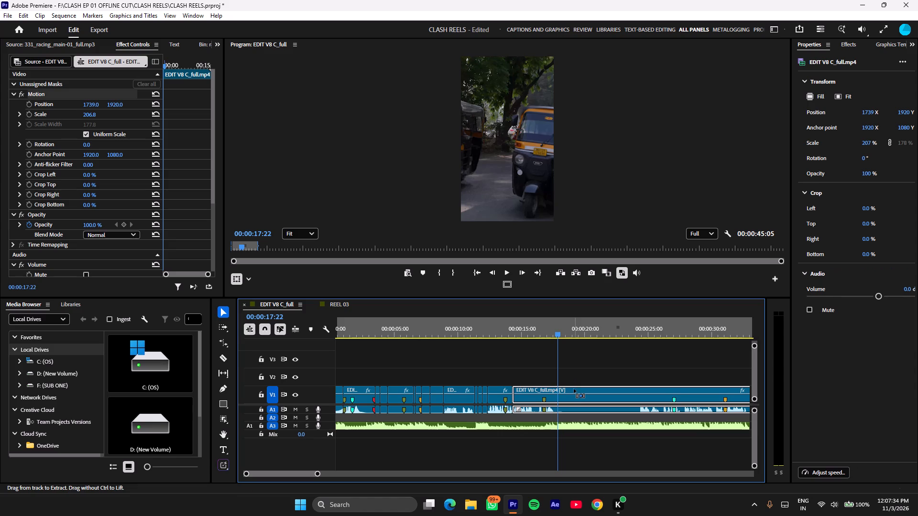
pyautogui.hotkey('ctrl', 'k')
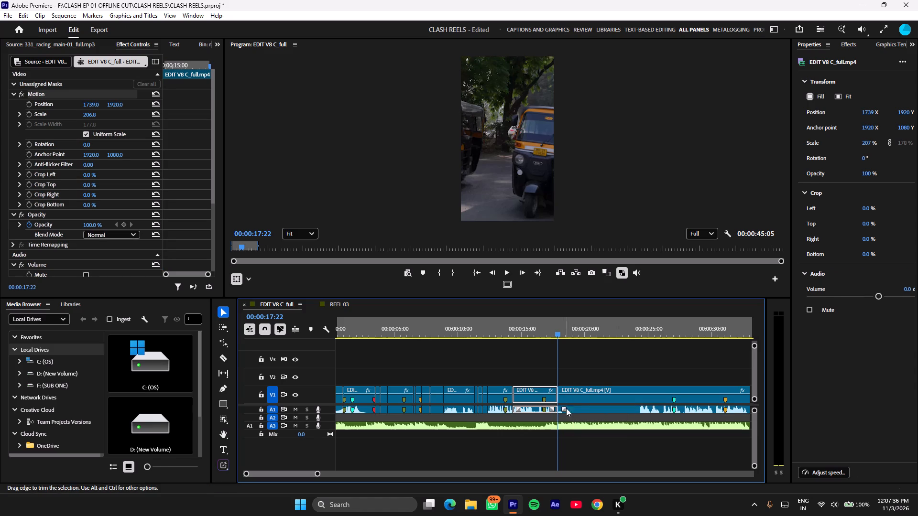
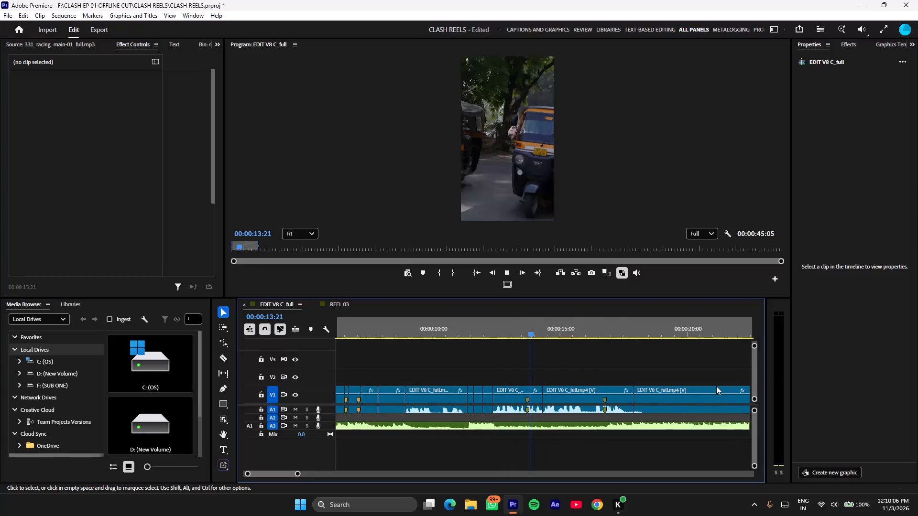
# Reframe the selfie shot after the auto-rickshaw clip to Position X 865 and play across its start.
pyautogui.scroll(-2, 716, 386)
pyautogui.scroll(-3, 594, 352)
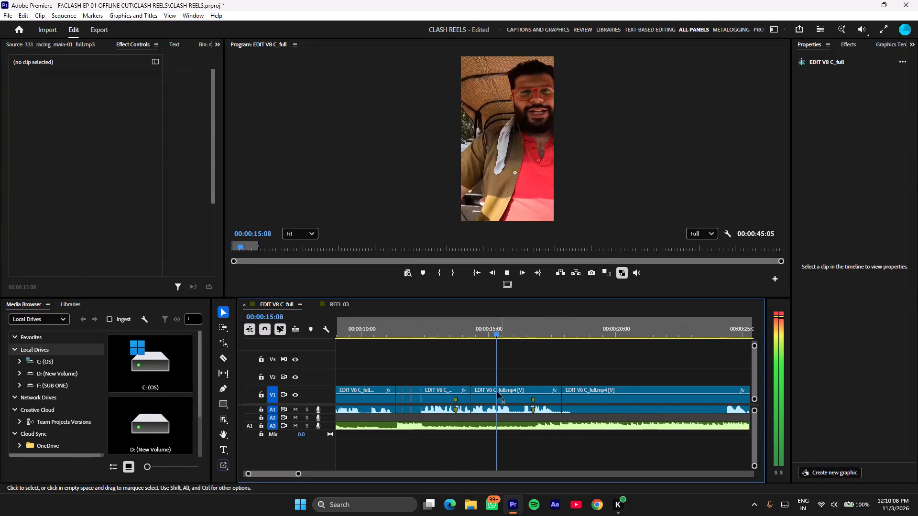
pyautogui.click(497, 394)
pyautogui.moveTo(871, 113); pyautogui.dragTo(611, 124)
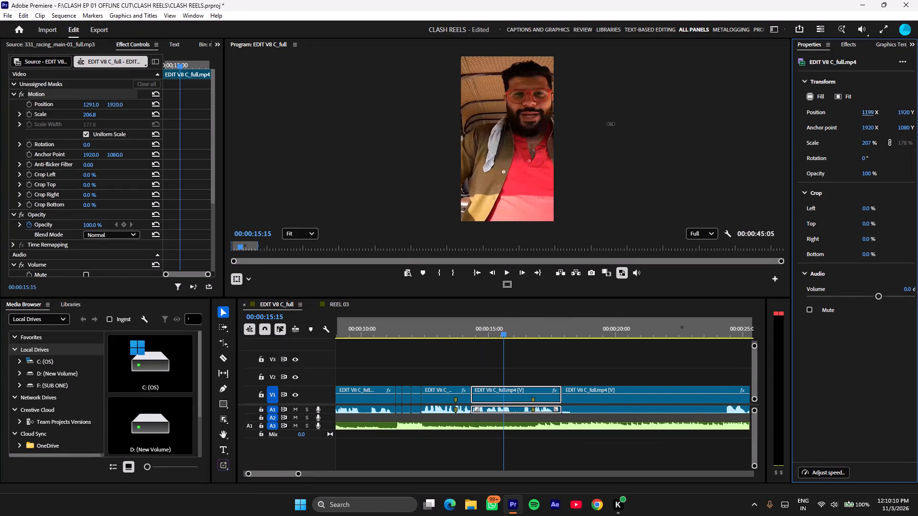
pyautogui.moveTo(611, 124); pyautogui.dragTo(466, 127)
pyautogui.moveTo(472, 313); pyautogui.dragTo(466, 318)
pyautogui.click(461, 330)
pyautogui.press('space')
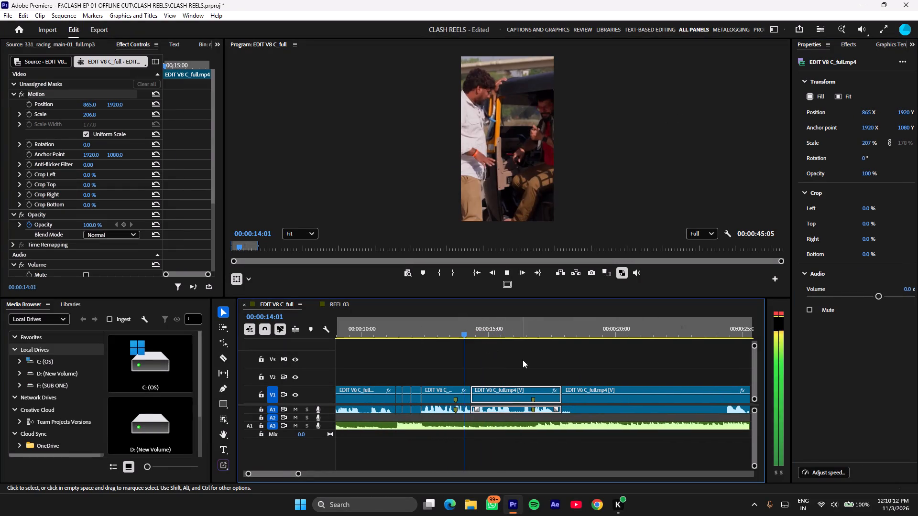
# Find the pause in the selfie dialogue and split the clip at 00:00:15:21.
pyautogui.click(506, 394)
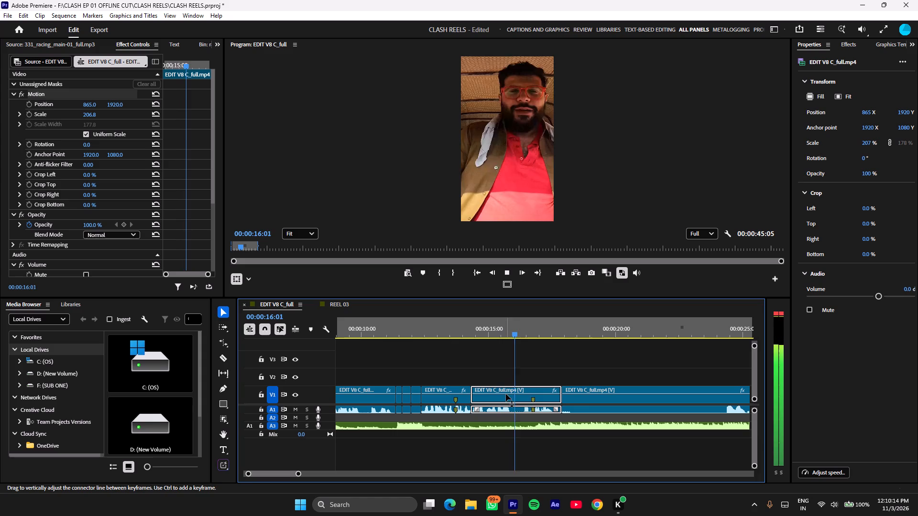
pyautogui.moveTo(498, 329); pyautogui.dragTo(493, 331)
pyautogui.press('=')
pyautogui.press('=')
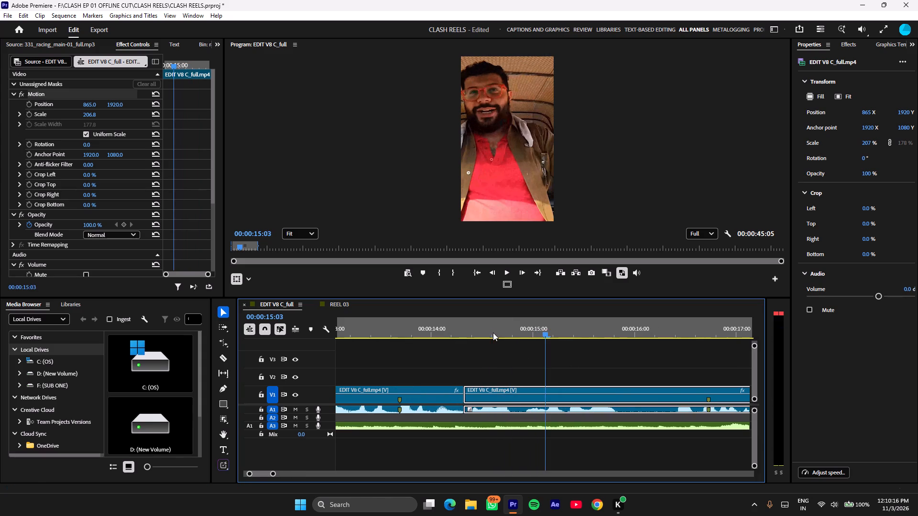
pyautogui.press('space')
pyautogui.scroll(-5, 674, 374)
pyautogui.press('space')
pyautogui.moveTo(550, 335); pyautogui.dragTo(545, 338)
pyautogui.hotkey('ctrl', 'k')
# Trim about 14 frames off the start of the second selfie segment, close the gap and play the join.
pyautogui.click(550, 386)
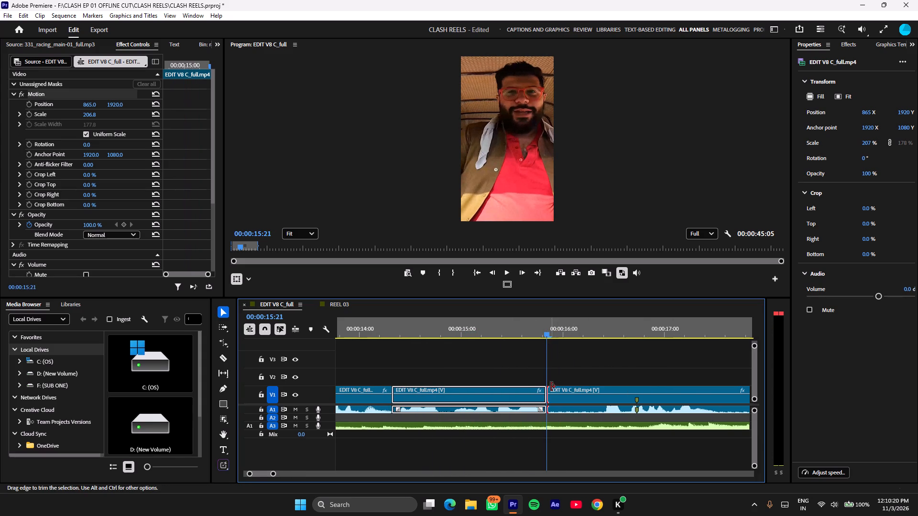
pyautogui.moveTo(547, 387); pyautogui.dragTo(603, 380)
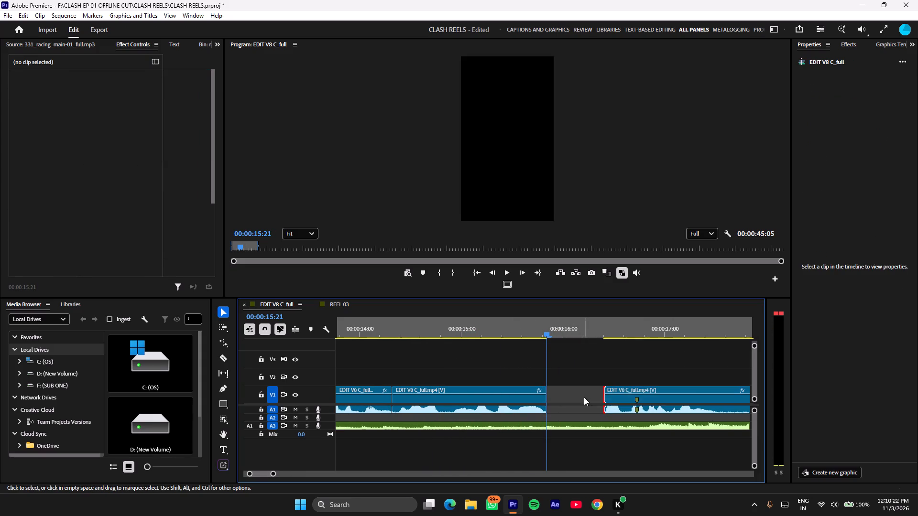
pyautogui.rightClick(584, 396)
pyautogui.click(597, 405)
pyautogui.moveTo(509, 326); pyautogui.dragTo(470, 336)
pyautogui.press('space')
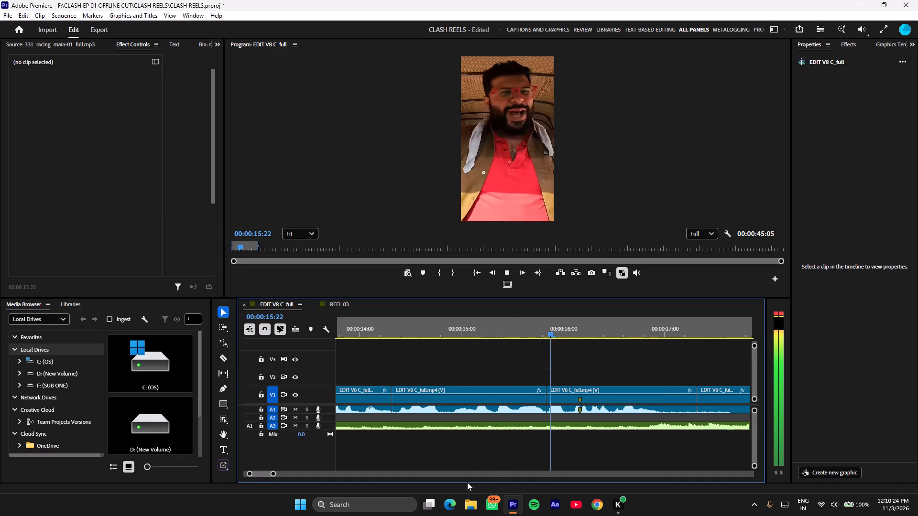
# Play on past the selfie dialogue into the river bridge shot and split the long clip at 00:00:19:16.
pyautogui.moveTo(273, 473); pyautogui.dragTo(298, 474)
pyautogui.press('space')
pyautogui.press('space')
pyautogui.scroll(-5, 717, 363)
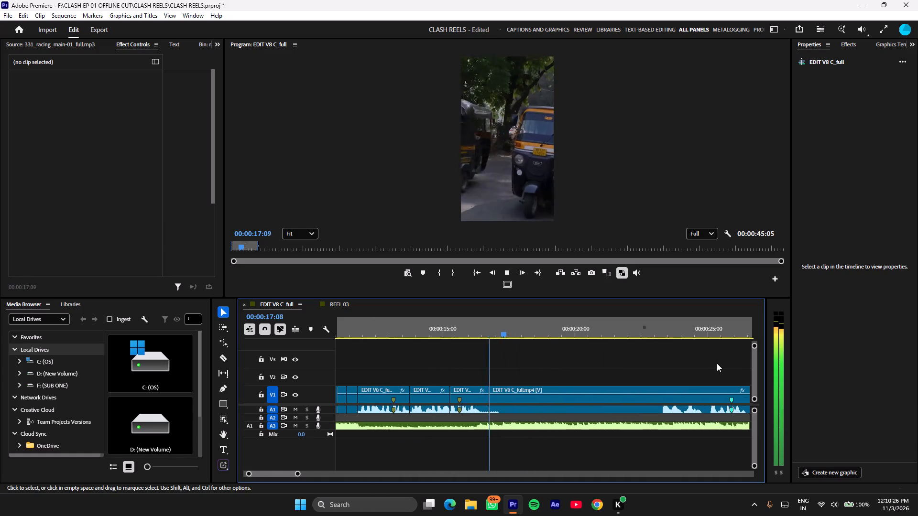
pyautogui.press('space')
pyautogui.moveTo(298, 472); pyautogui.dragTo(361, 468)
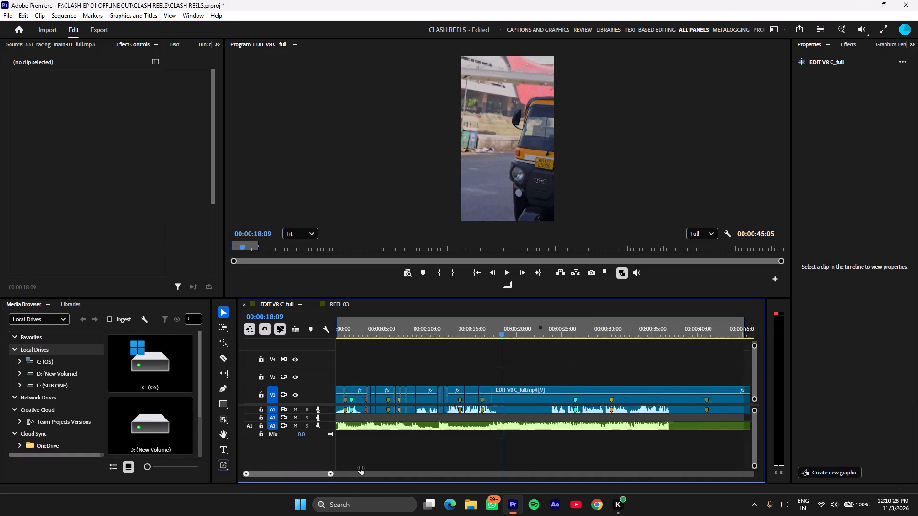
pyautogui.moveTo(361, 468); pyautogui.dragTo(342, 470)
pyautogui.click(524, 396)
pyautogui.press('space')
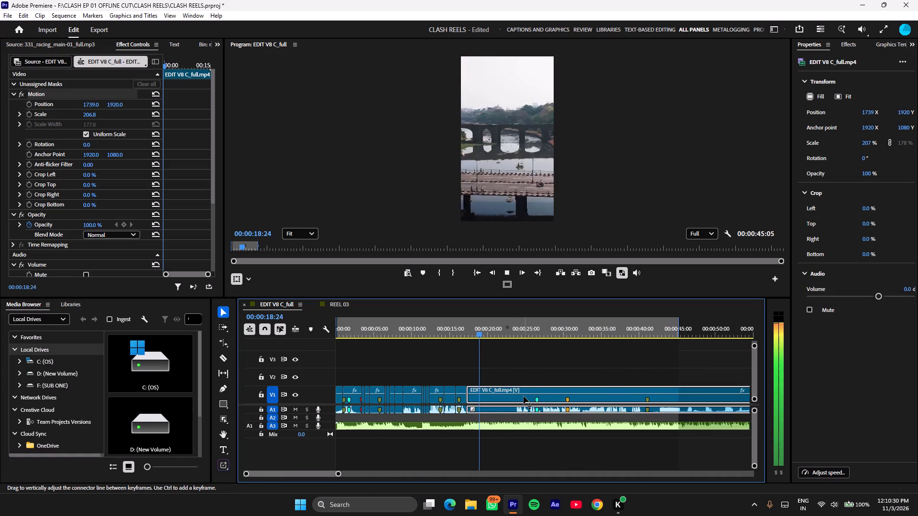
pyautogui.press('space')
pyautogui.click(525, 394)
pyautogui.hotkey('ctrl', 'k')
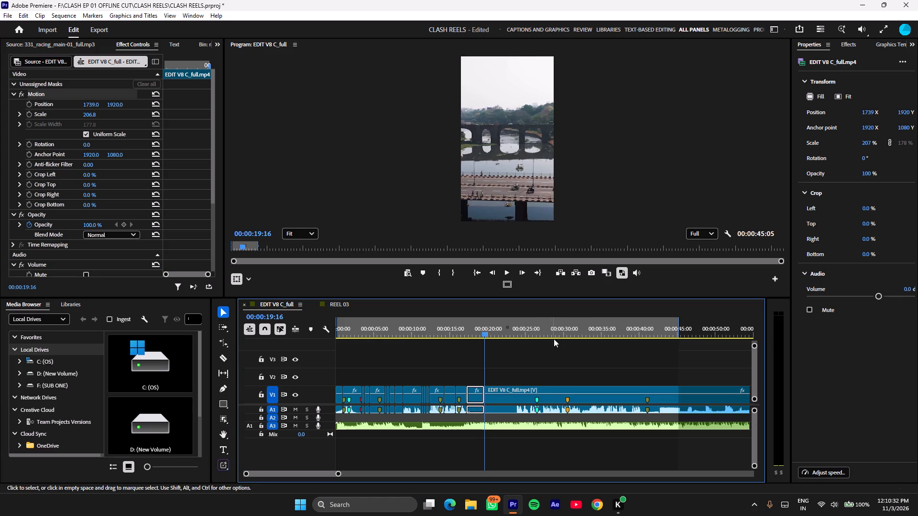
# Split the long clip at 00:00:32:22 on the running shot, delete the section from 00:00:19:16 and close the gap.
pyautogui.moveTo(561, 315); pyautogui.dragTo(579, 317)
pyautogui.click(579, 317)
pyautogui.moveTo(585, 325); pyautogui.dragTo(593, 327)
pyautogui.press('-')
pyautogui.press('-')
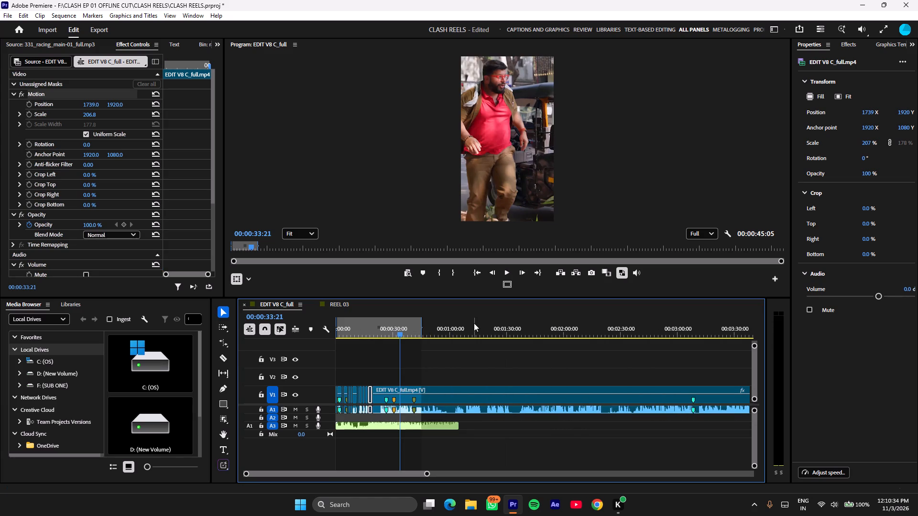
pyautogui.press('=')
pyautogui.press('space')
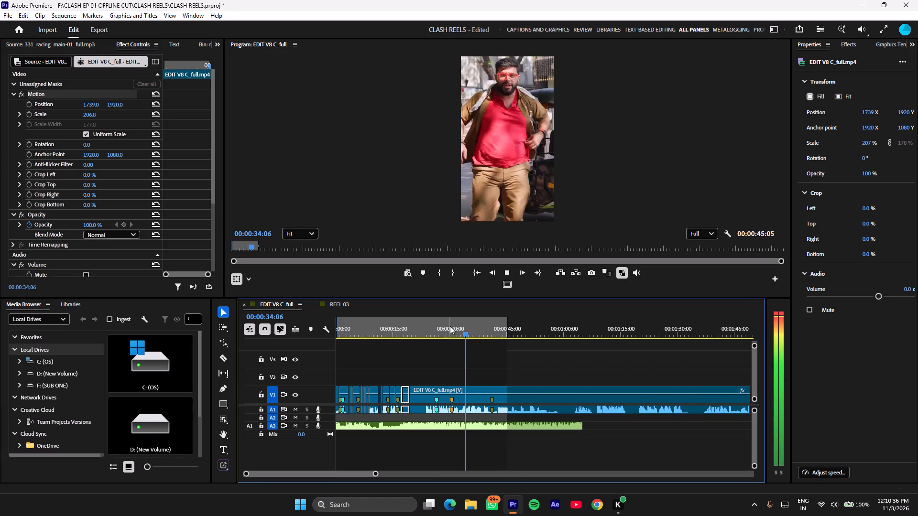
pyautogui.click(463, 324)
pyautogui.click(494, 392)
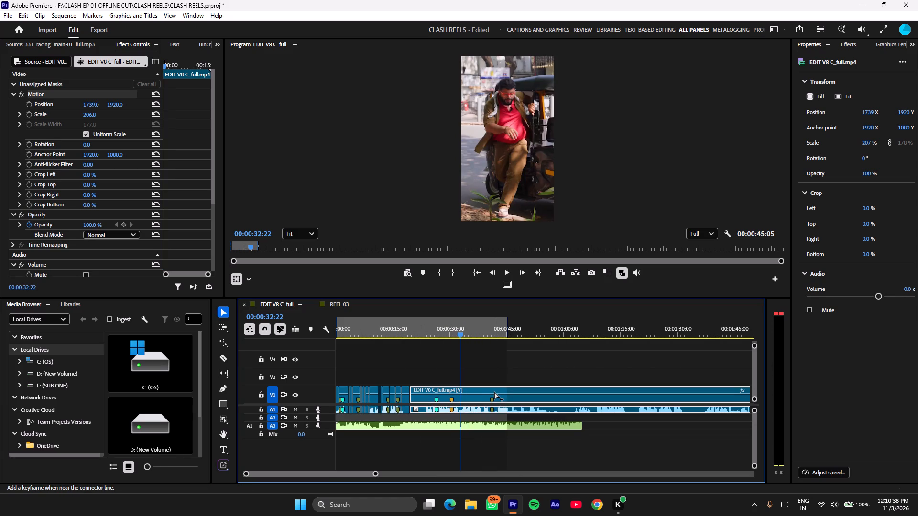
pyautogui.hotkey('ctrl', 'k')
pyautogui.press('BackSpace')
pyautogui.rightClick(446, 395)
pyautogui.click(455, 398)
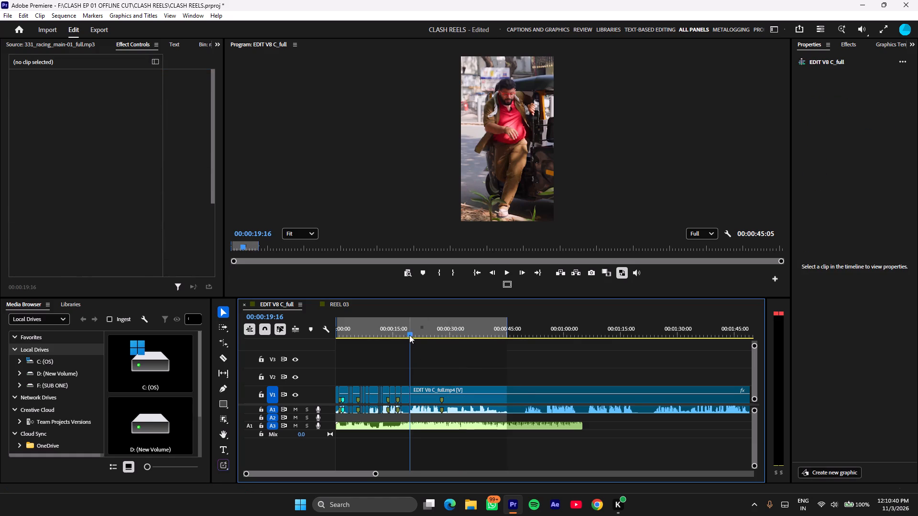
# Play from the bridge shot into the running shot and split the clip at 00:00:22:05.
pyautogui.click(407, 335)
pyautogui.press('space')
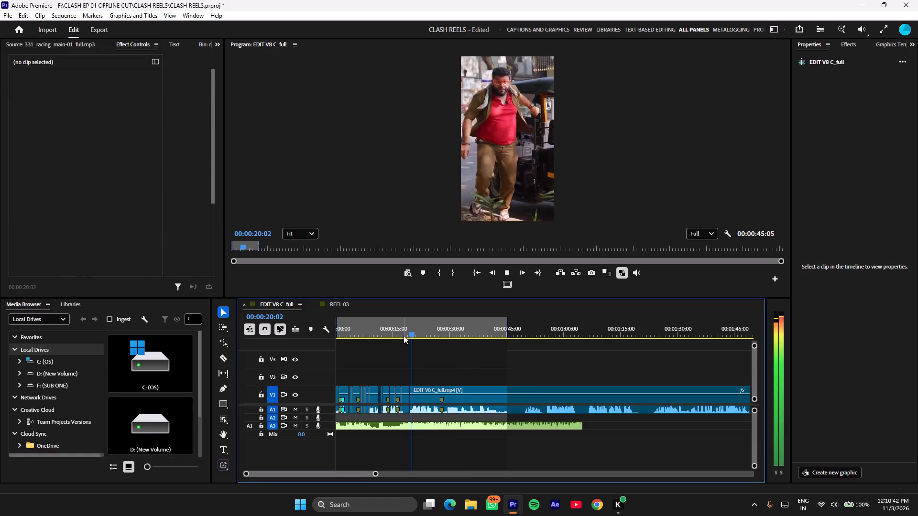
pyautogui.press('space')
pyautogui.click(454, 393)
pyautogui.hotkey('ctrl', 'k')
# Scrub ahead to the white flash on the man in profile and split the clip at 00:00:53:23.
pyautogui.keyDown('ctrl'); pyautogui.click(454, 393); pyautogui.keyUp('ctrl')
pyautogui.moveTo(436, 325); pyautogui.dragTo(472, 321)
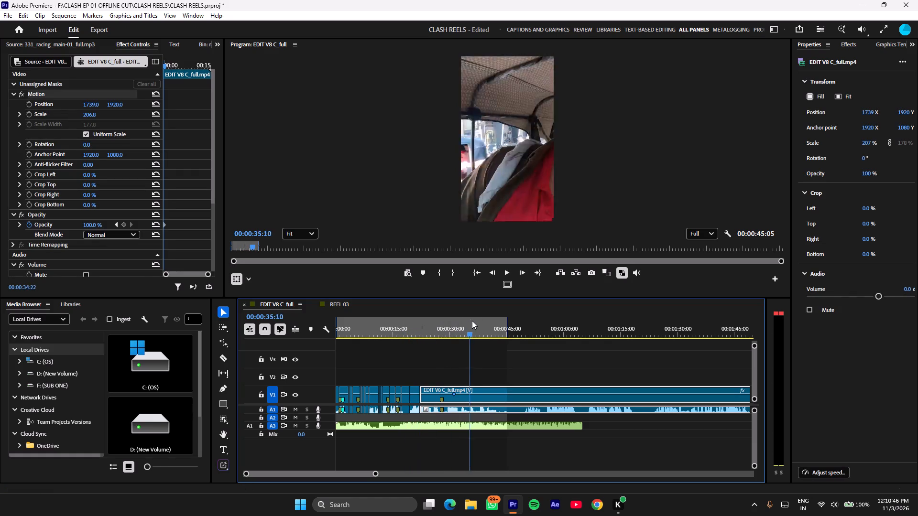
pyautogui.moveTo(472, 321); pyautogui.dragTo(539, 301)
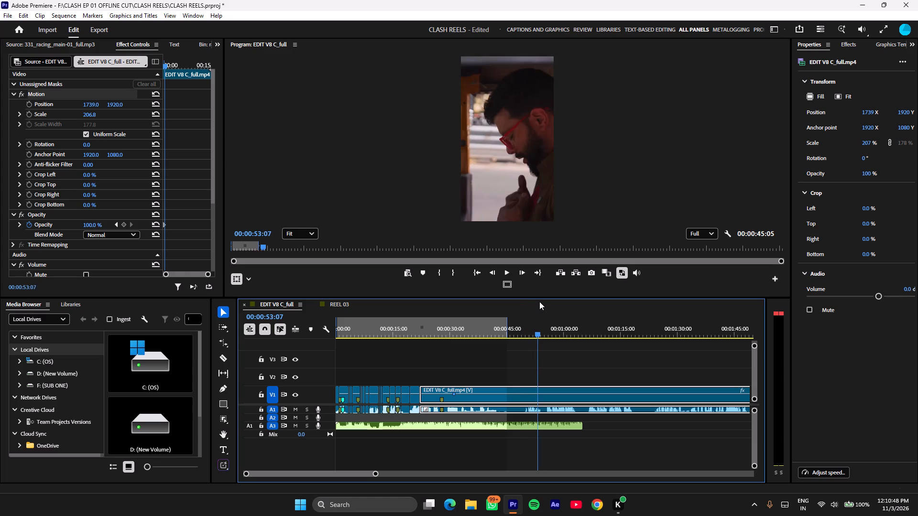
pyautogui.moveTo(539, 301); pyautogui.dragTo(549, 299)
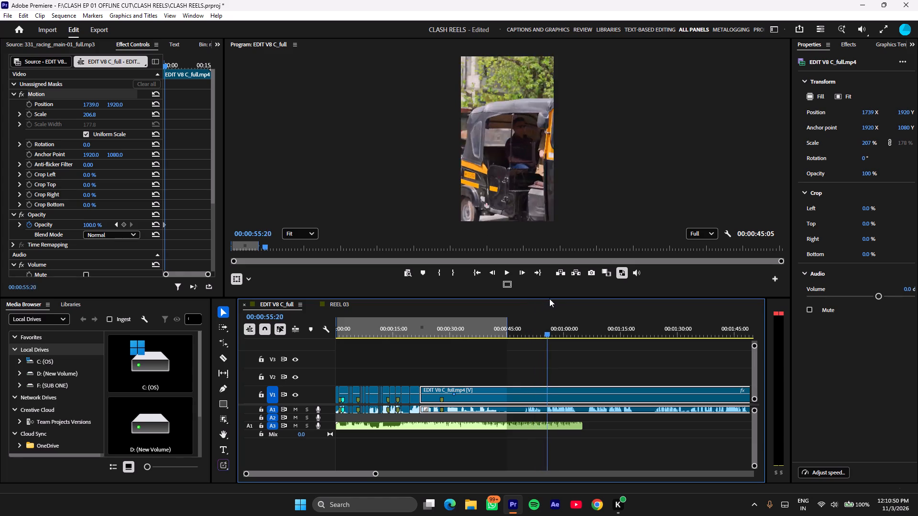
pyautogui.moveTo(549, 299); pyautogui.dragTo(540, 305)
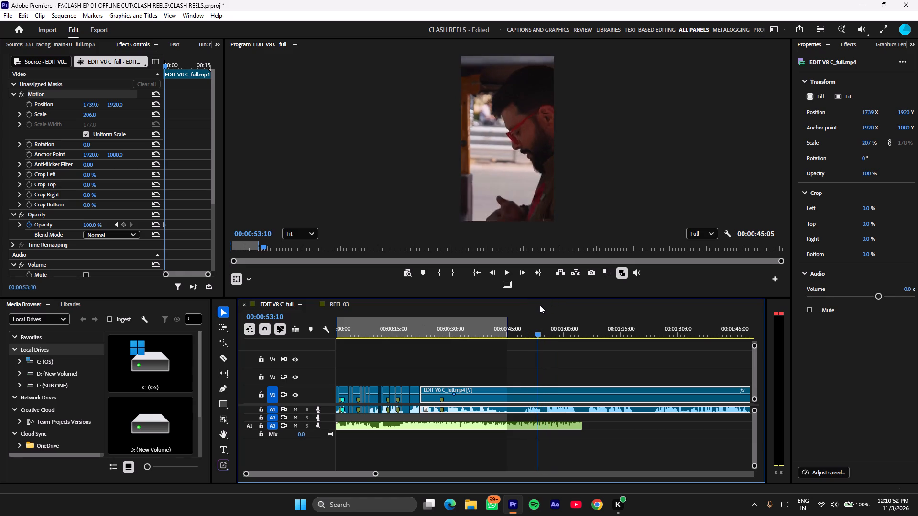
pyautogui.moveTo(540, 305); pyautogui.dragTo(542, 304)
pyautogui.hotkey('ctrl', 'k')
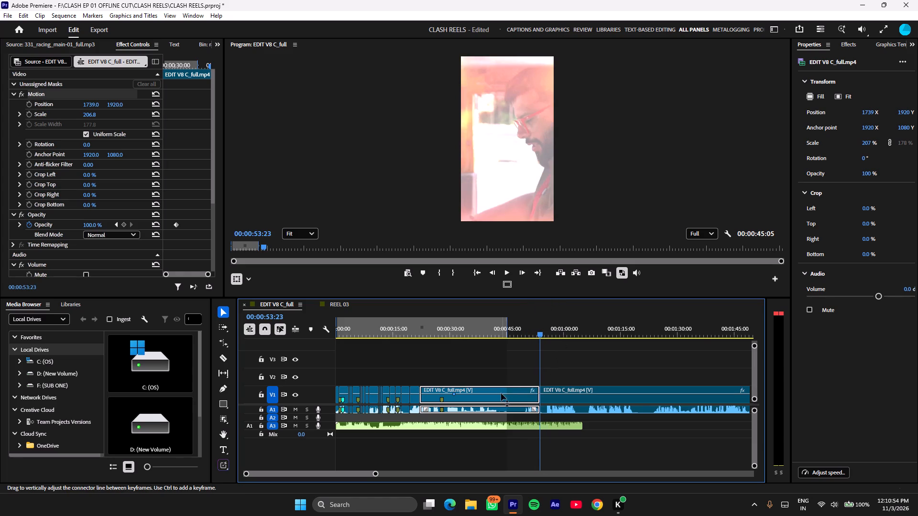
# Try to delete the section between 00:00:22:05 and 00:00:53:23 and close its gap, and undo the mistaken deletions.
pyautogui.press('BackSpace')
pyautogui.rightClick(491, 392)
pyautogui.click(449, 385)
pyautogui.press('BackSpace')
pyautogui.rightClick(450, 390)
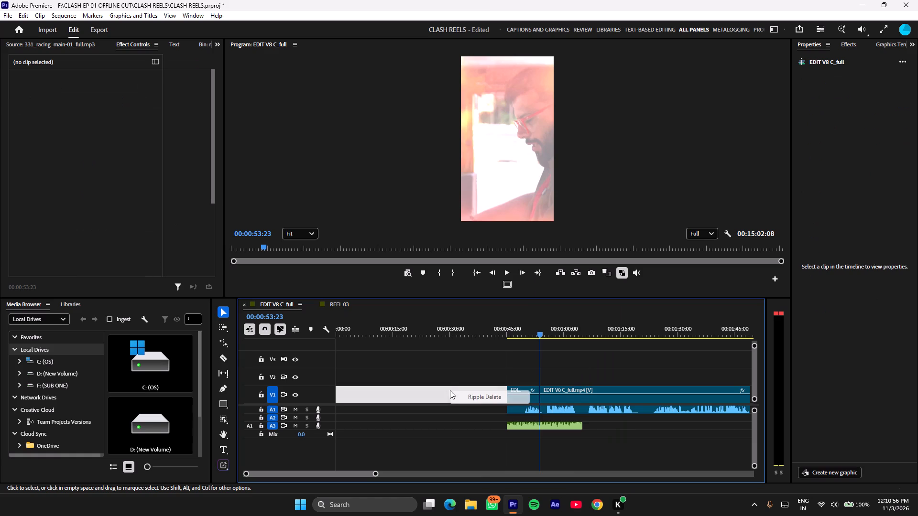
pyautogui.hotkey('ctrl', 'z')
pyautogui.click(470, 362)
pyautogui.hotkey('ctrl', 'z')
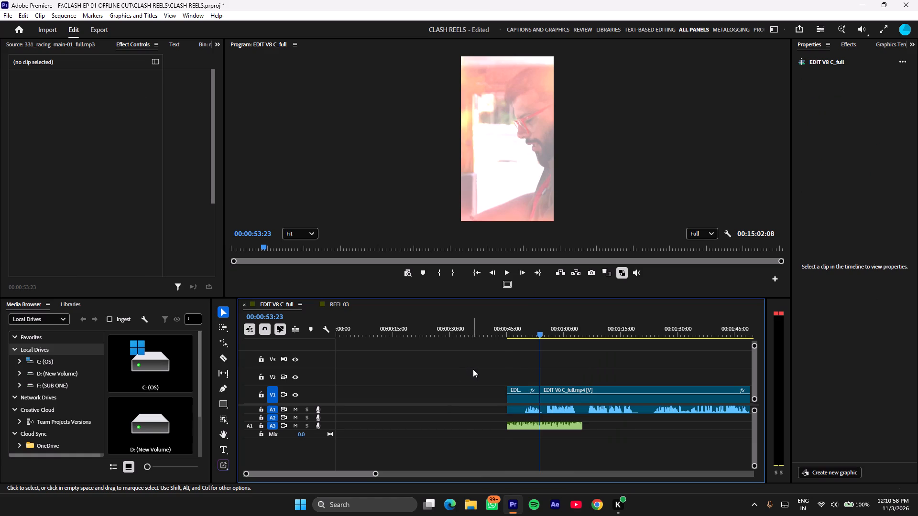
# Delete the section between the cuts at 00:00:22:05 and 00:00:53:23 and close the gap.
pyautogui.click(467, 385)
pyautogui.click(467, 390)
pyautogui.press('BackSpace')
pyautogui.rightClick(467, 390)
pyautogui.click(477, 391)
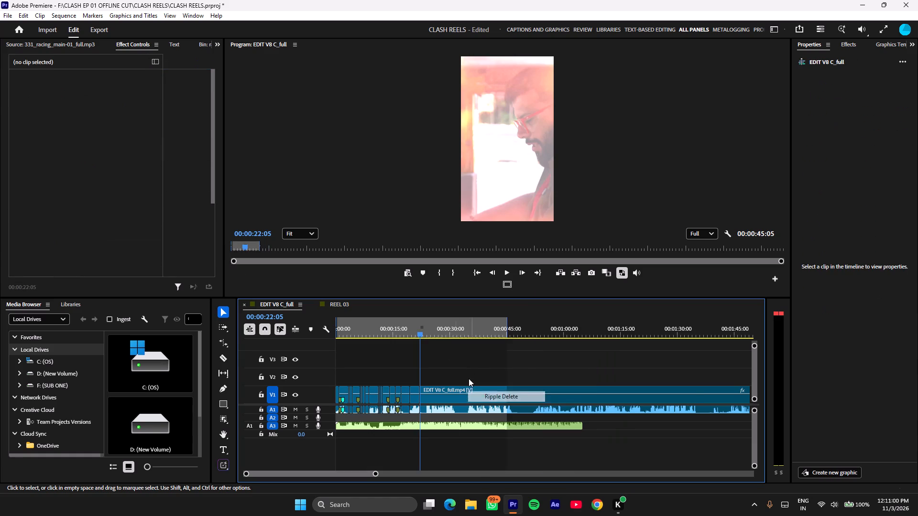
# Play from the new join through the auto-rickshaw shots and split the clip at about 00:00:31:00.
pyautogui.click(412, 327)
pyautogui.press('space')
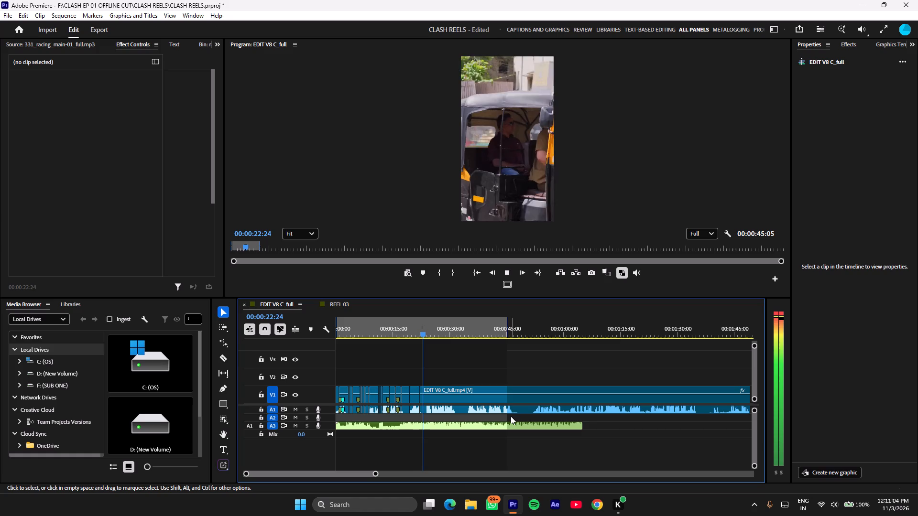
pyautogui.press('space')
pyautogui.press('space')
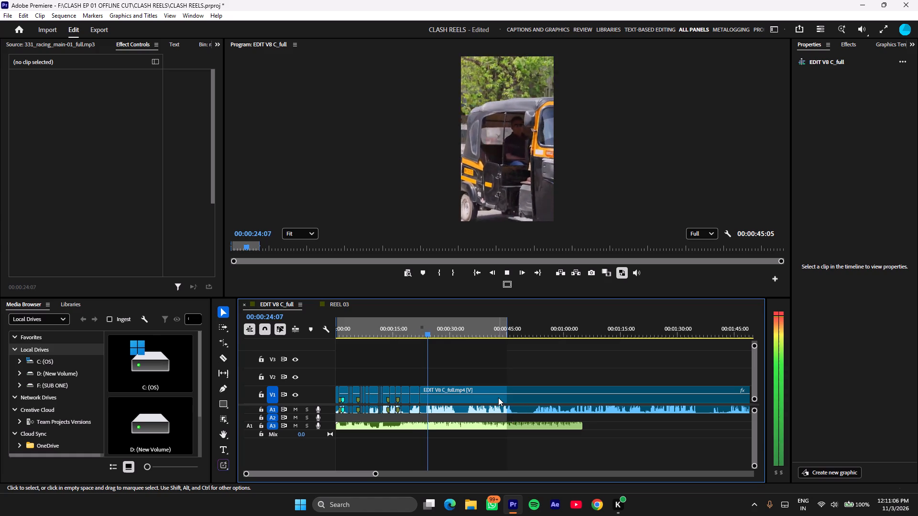
pyautogui.click(478, 391)
pyautogui.press('space')
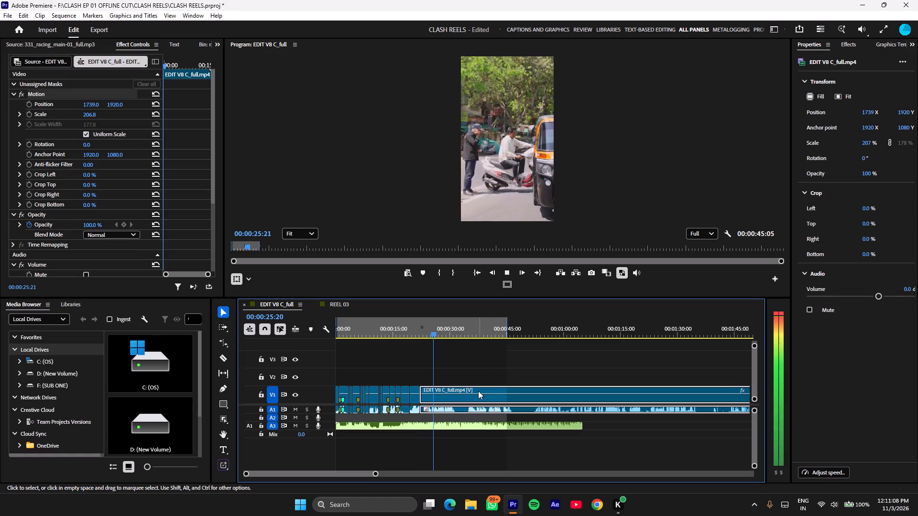
pyautogui.press('space')
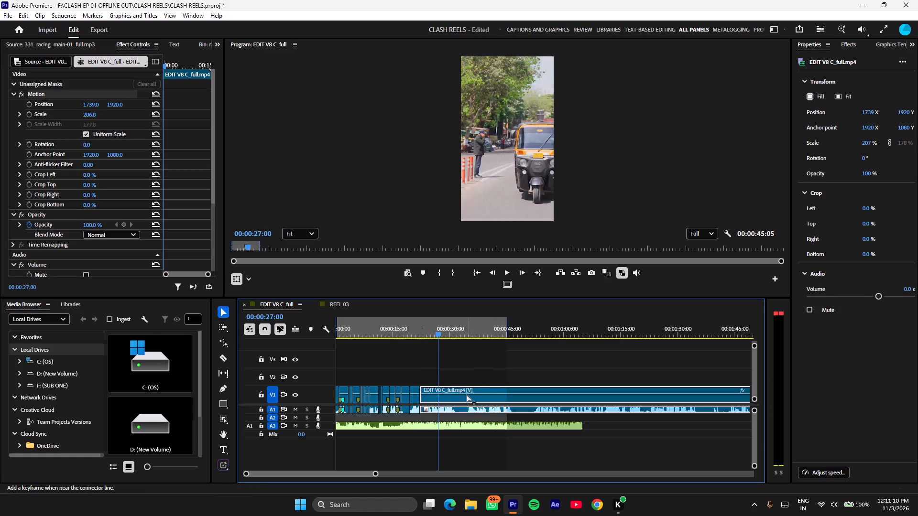
pyautogui.press('space')
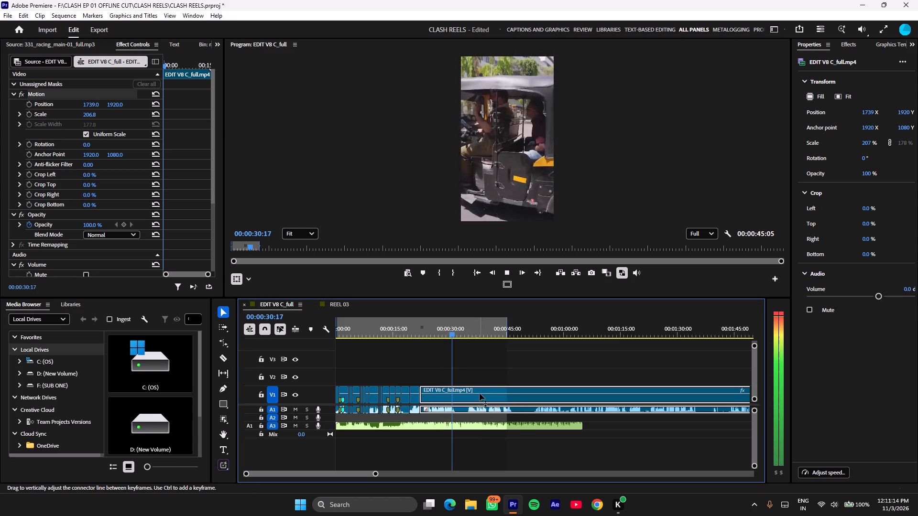
pyautogui.press('space')
pyautogui.hotkey('ctrl', 'k')
# Scrub ahead past the ride-booked shot to the pedestrian with the backpack and split the clip at 00:01:50:00.
pyautogui.moveTo(498, 323); pyautogui.dragTo(803, 299)
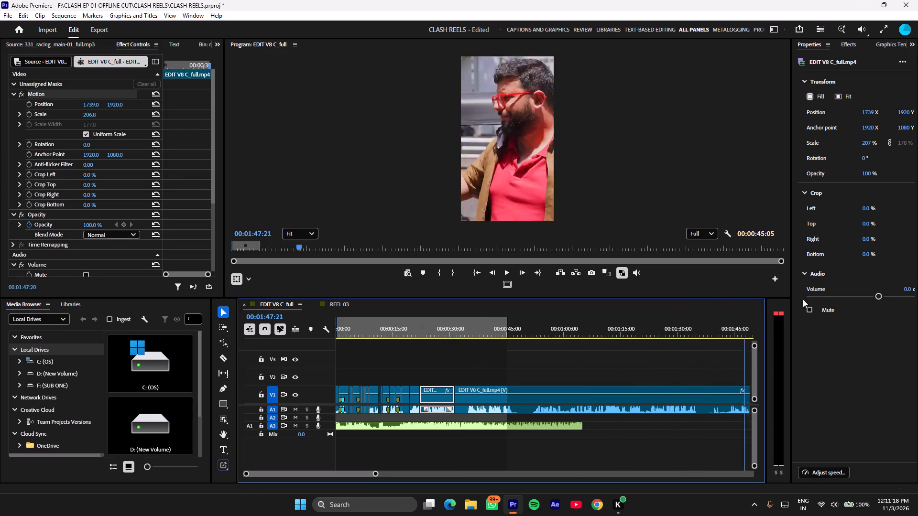
pyautogui.moveTo(803, 299); pyautogui.dragTo(620, 311)
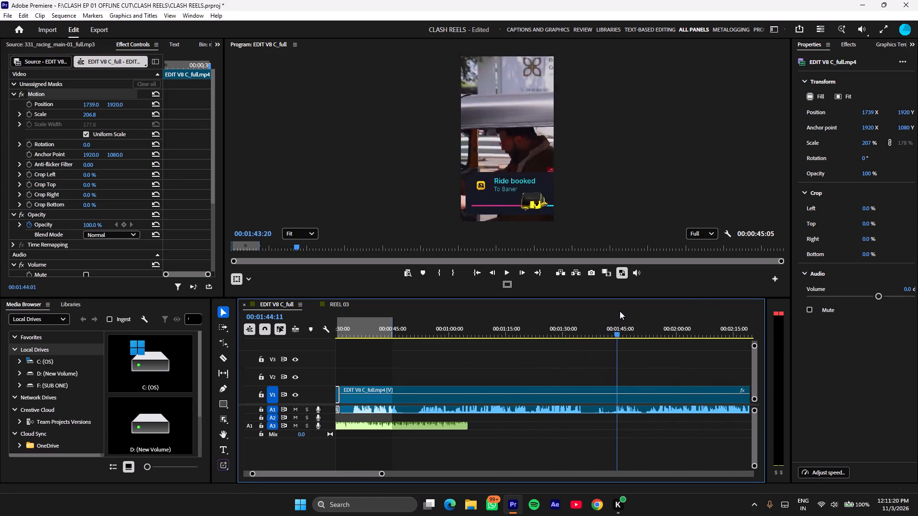
pyautogui.moveTo(620, 311); pyautogui.dragTo(636, 303)
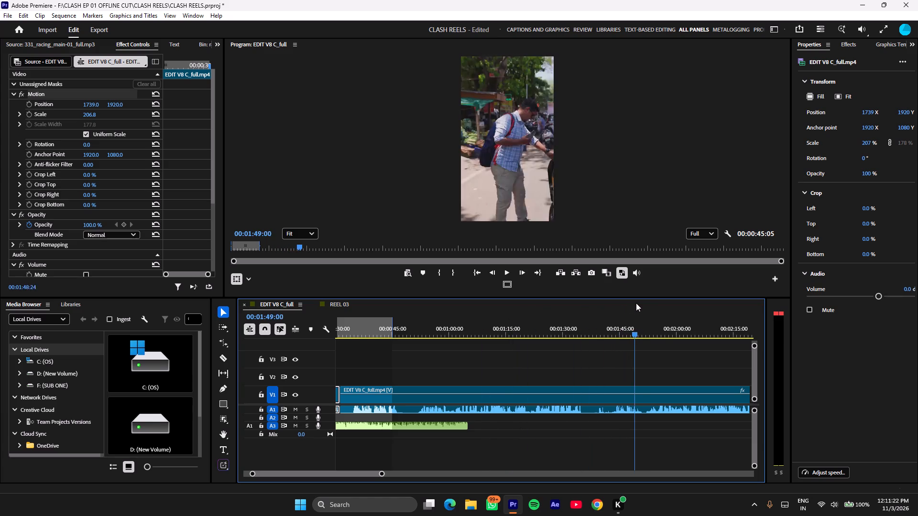
pyautogui.moveTo(636, 303); pyautogui.dragTo(653, 299)
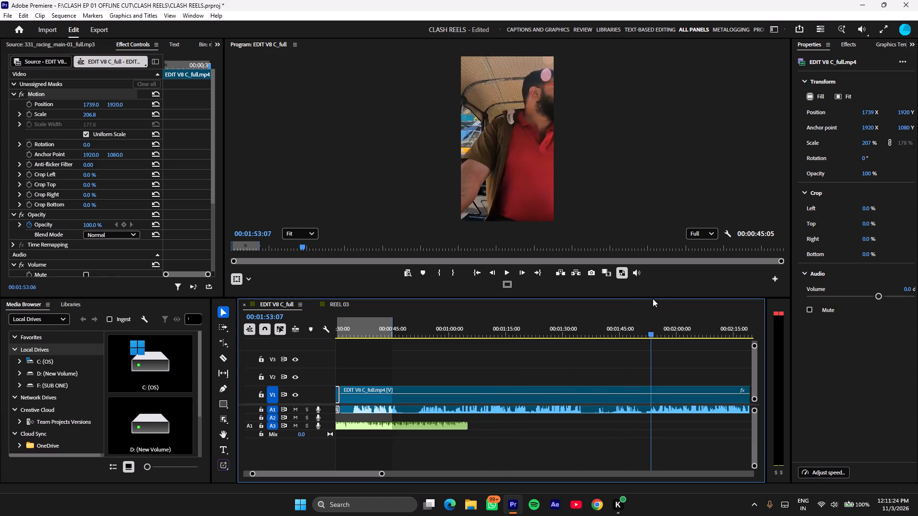
pyautogui.moveTo(653, 299); pyautogui.dragTo(640, 309)
pyautogui.click(657, 403)
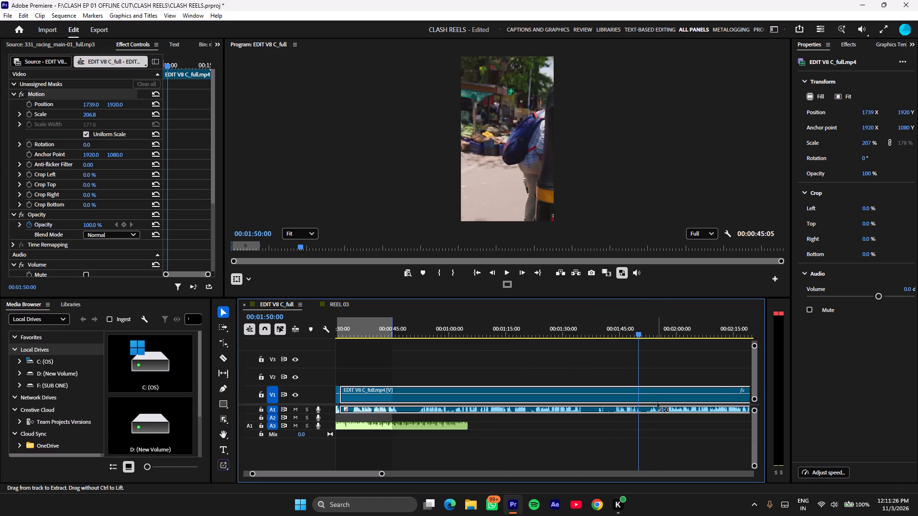
pyautogui.hotkey('ctrl', 'k')
# Delete the section between the cuts at 00:00:31:11 and 00:01:50:00 and close the gap.
pyautogui.press('BackSpace')
pyautogui.rightClick(608, 412)
pyautogui.click(618, 416)
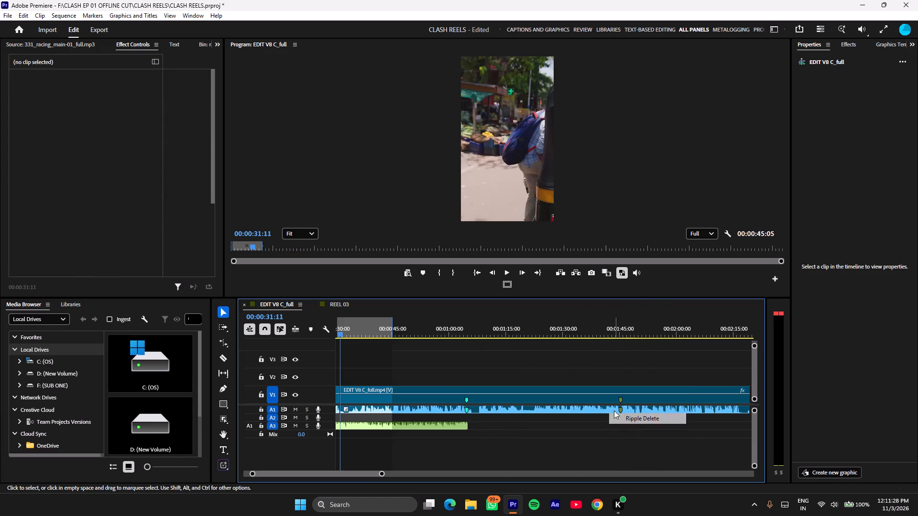
# Reframe the clip after the 00:00:31:11 join by setting its horizontal position to 547, using the in-rickshaw shot as reference.
pyautogui.press('space')
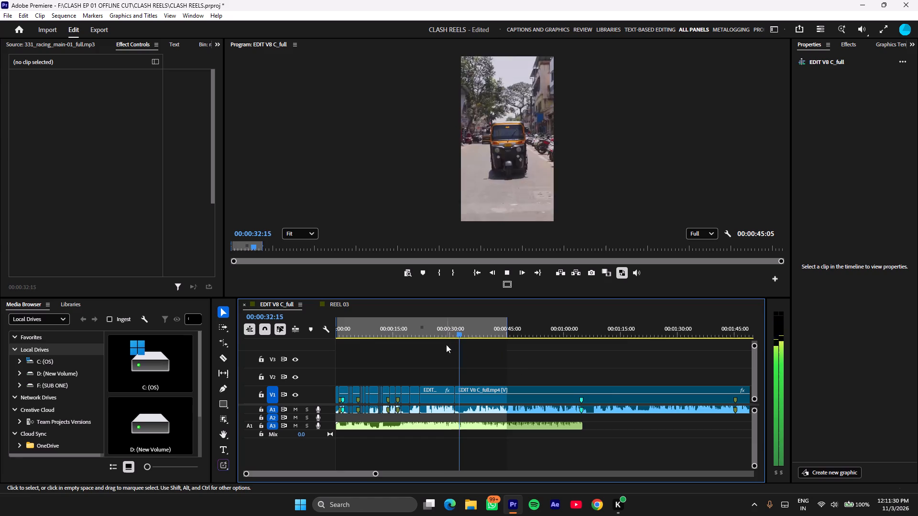
pyautogui.moveTo(464, 329); pyautogui.dragTo(487, 329)
pyautogui.click(529, 405)
pyautogui.click(536, 383)
pyautogui.click(540, 393)
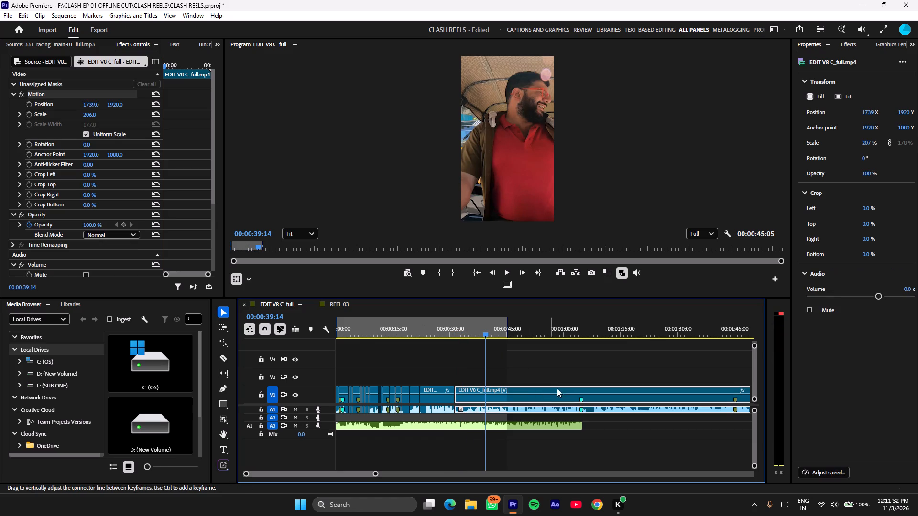
pyautogui.moveTo(868, 110); pyautogui.dragTo(320, 132)
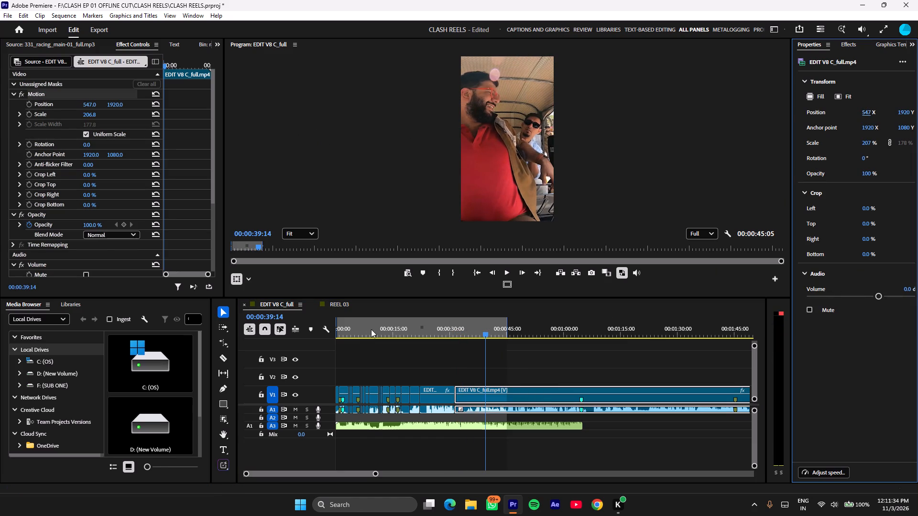
# Replay the reframed in-rickshaw shot to find where the dialogue should start and split the clip at 00:00:37:24.
pyautogui.press('space')
pyautogui.click(473, 331)
pyautogui.press('space')
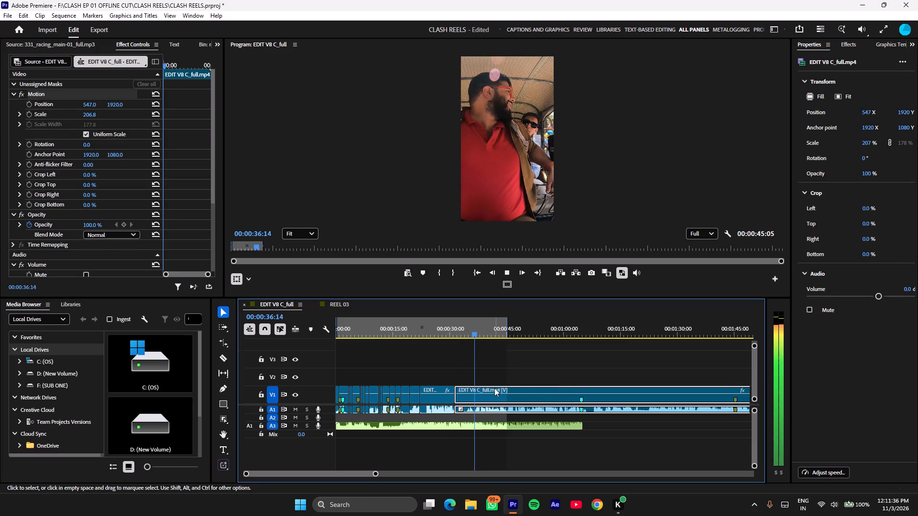
pyautogui.click(501, 393)
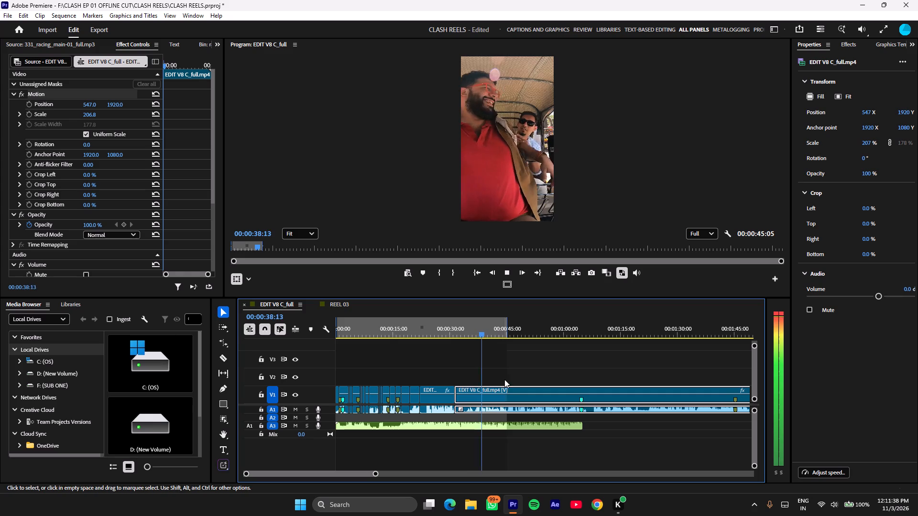
pyautogui.press('space')
pyautogui.moveTo(483, 329); pyautogui.dragTo(479, 331)
pyautogui.press('space')
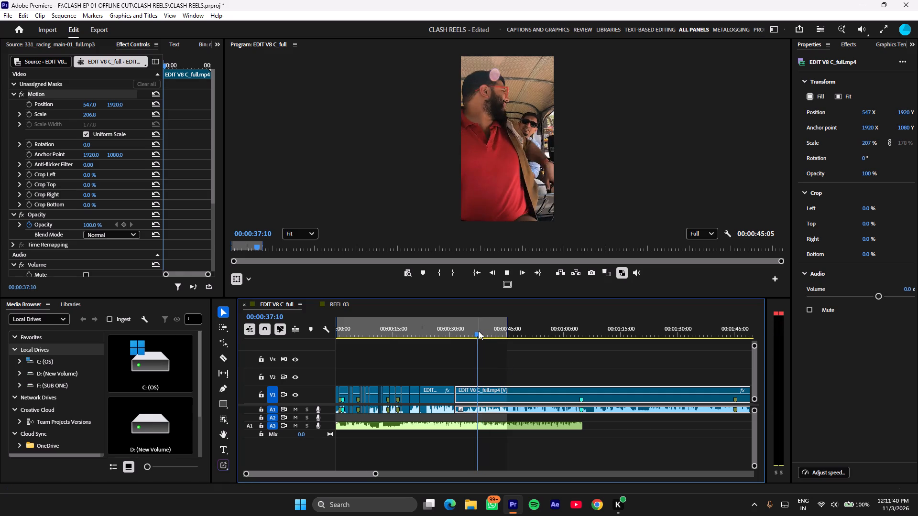
pyautogui.click(479, 331)
pyautogui.press('space')
pyautogui.press('space')
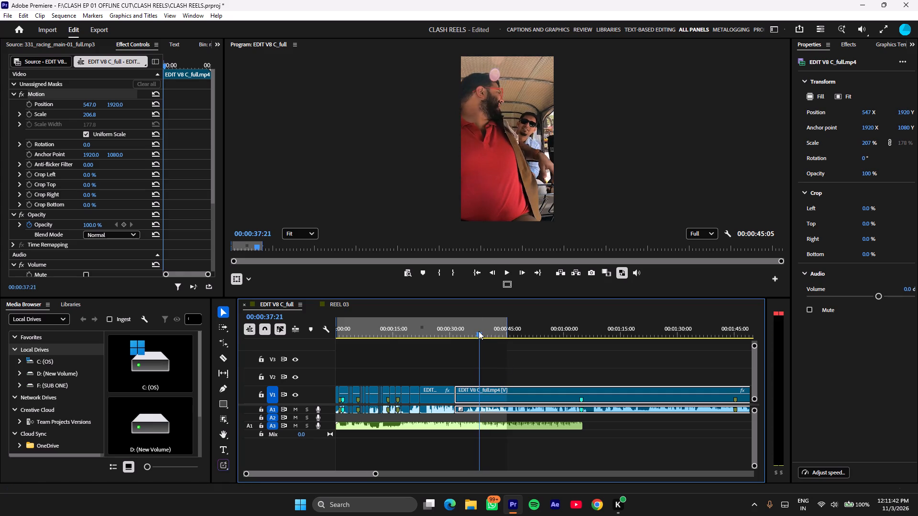
pyautogui.press('space')
pyautogui.press('space')
pyautogui.hotkey('ctrl', 'k')
# Delete the section between the cuts at 00:00:31:11 and 00:00:37:24 and close the gap.
pyautogui.press('BackSpace')
pyautogui.rightClick(459, 385)
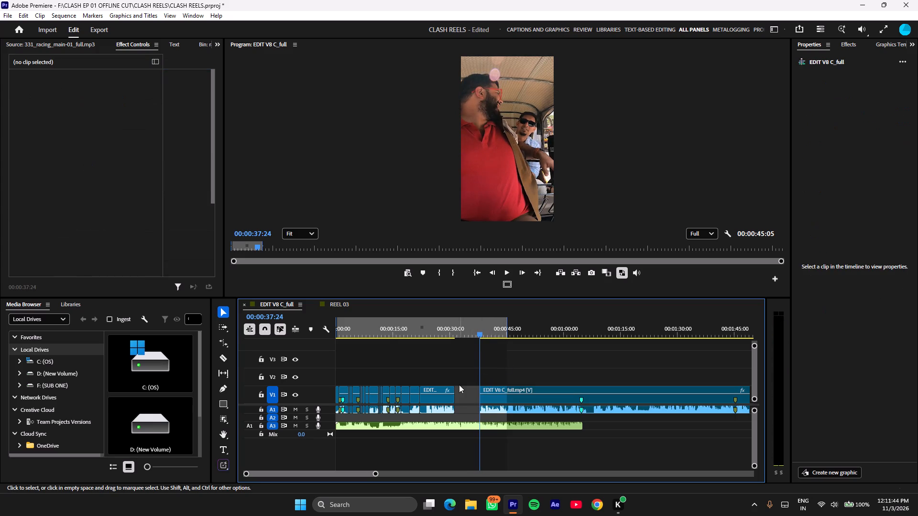
pyautogui.rightClick(466, 391)
pyautogui.click(486, 387)
pyautogui.rightClick(470, 396)
pyautogui.click(477, 401)
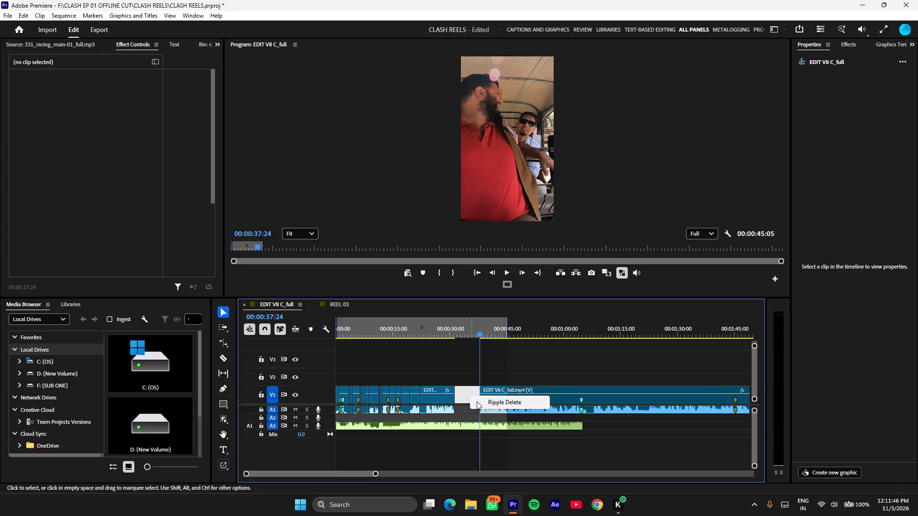
# Duck the racing music with volume keyframes of 0 dB at 00:00:31:11 and -14.2 dB at 00:00:31:12.
pyautogui.click(465, 424)
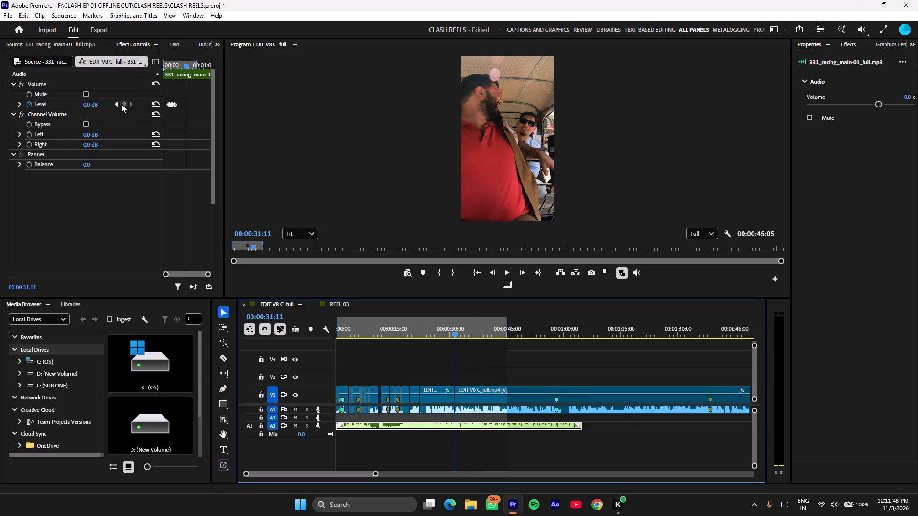
pyautogui.click(121, 104)
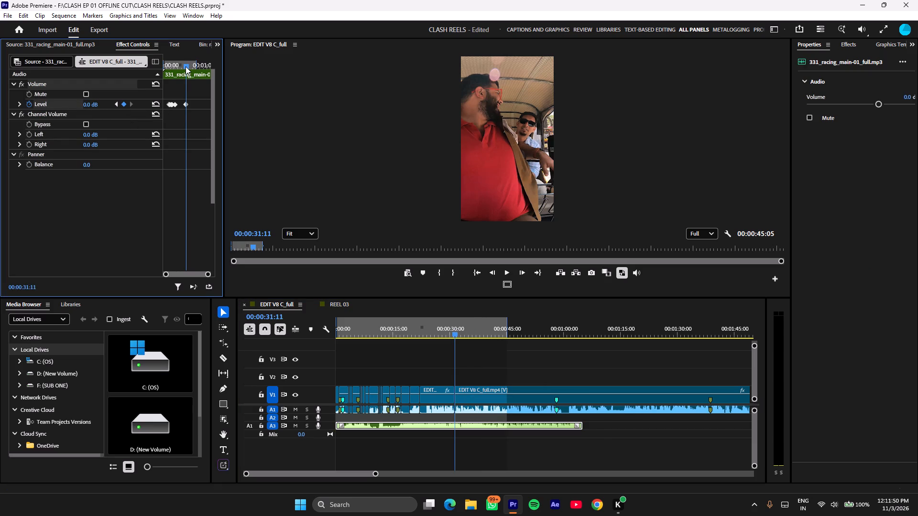
pyautogui.press('Right')
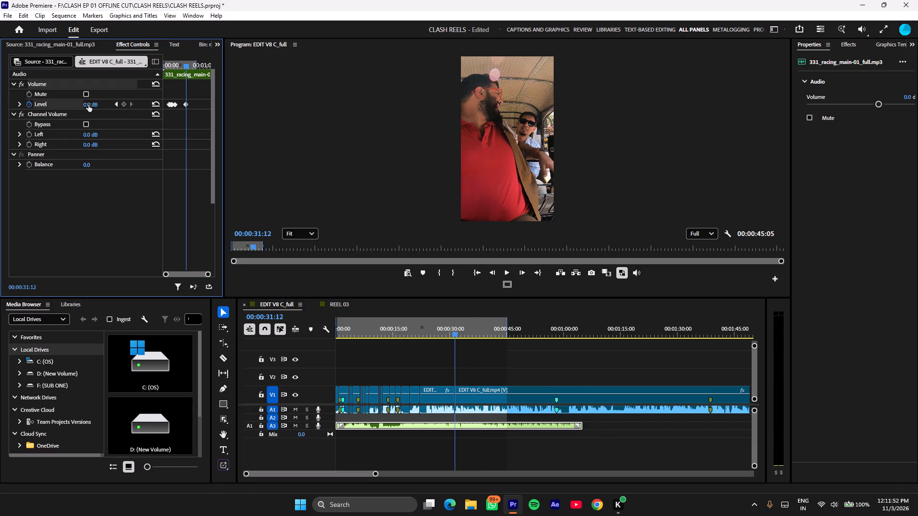
pyautogui.moveTo(88, 105); pyautogui.dragTo(74, 104)
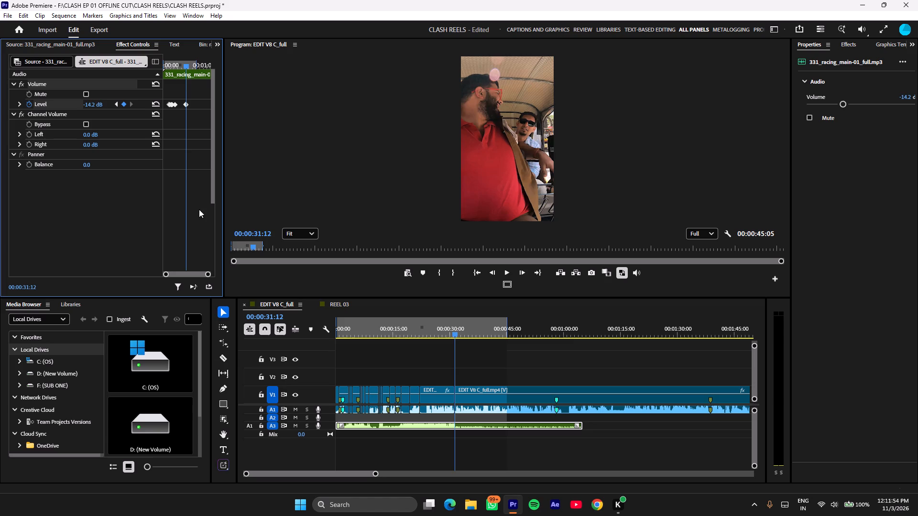
# Play across the ducked join into the in-rickshaw shot and split the video clip at 00:00:32:21.
pyautogui.click(450, 328)
pyautogui.press('space')
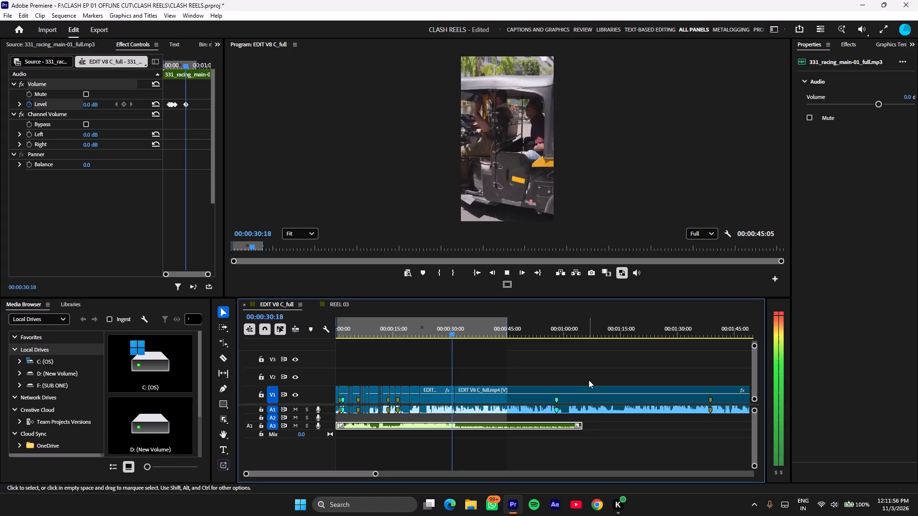
pyautogui.scroll(-1, 599, 376)
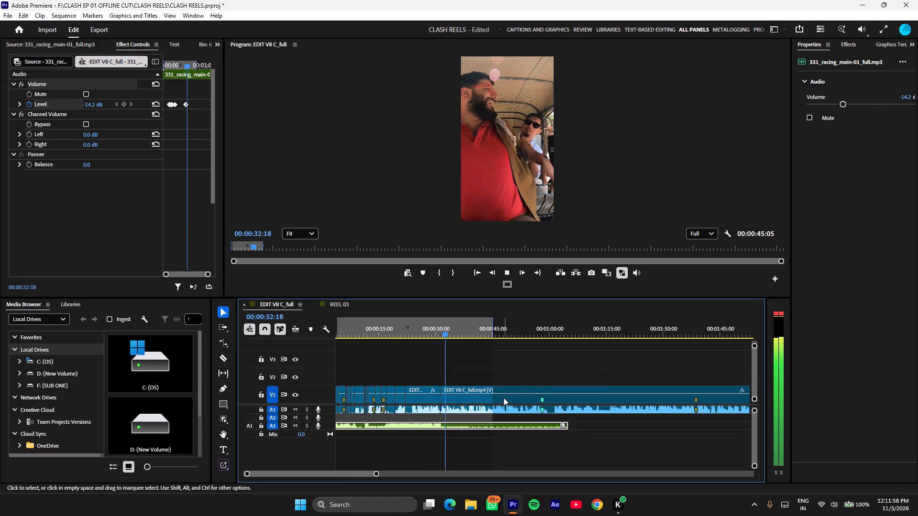
pyautogui.press('space')
pyautogui.click(503, 398)
pyautogui.hotkey('ctrl', 'k')
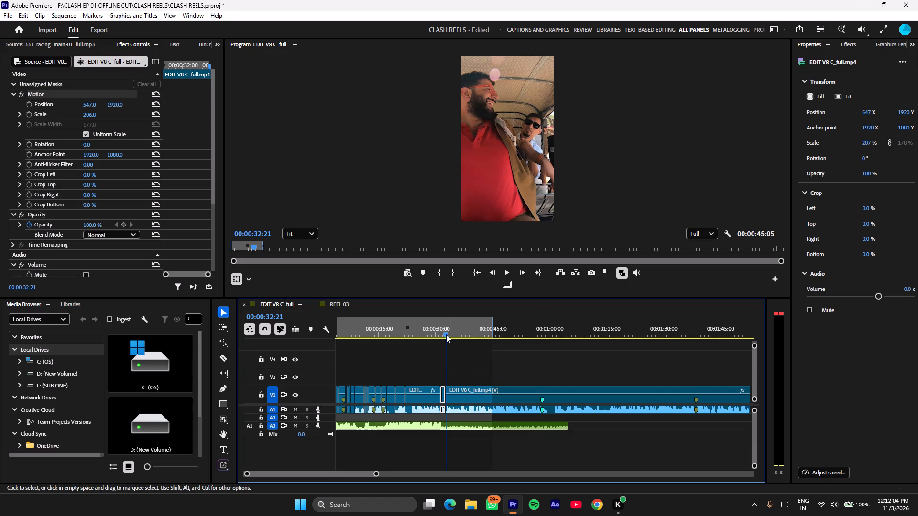
# Scrub back and forth around the cut at 00:00:32:21 to examine the in-rickshaw shot's frames on both sides.
pyautogui.click(484, 387)
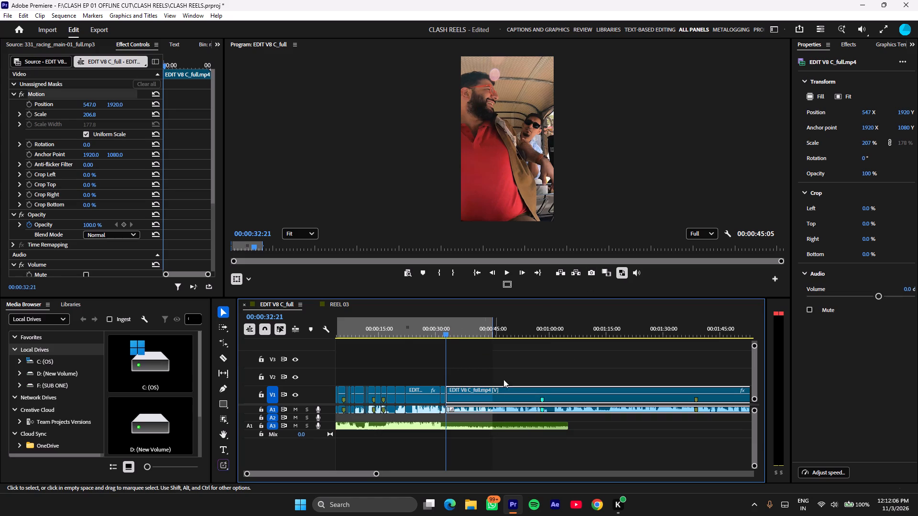
pyautogui.moveTo(375, 473); pyautogui.dragTo(368, 475)
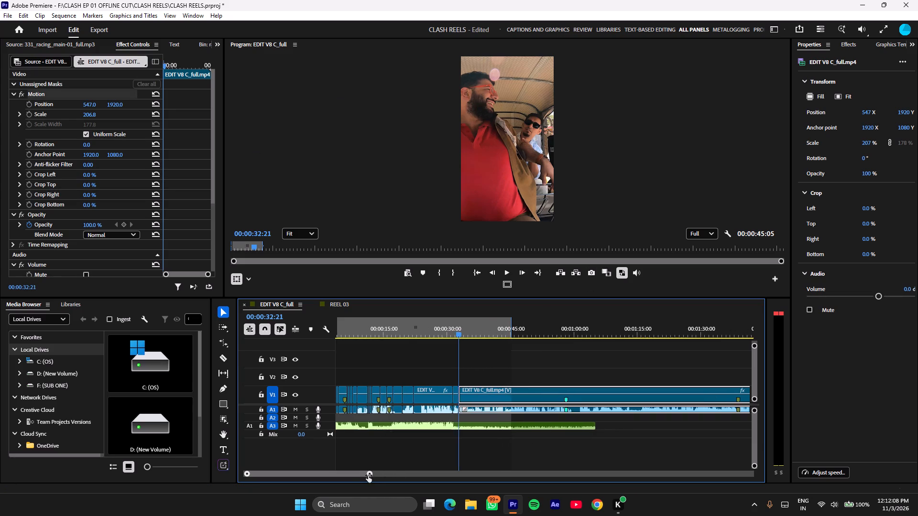
pyautogui.moveTo(368, 475); pyautogui.dragTo(340, 481)
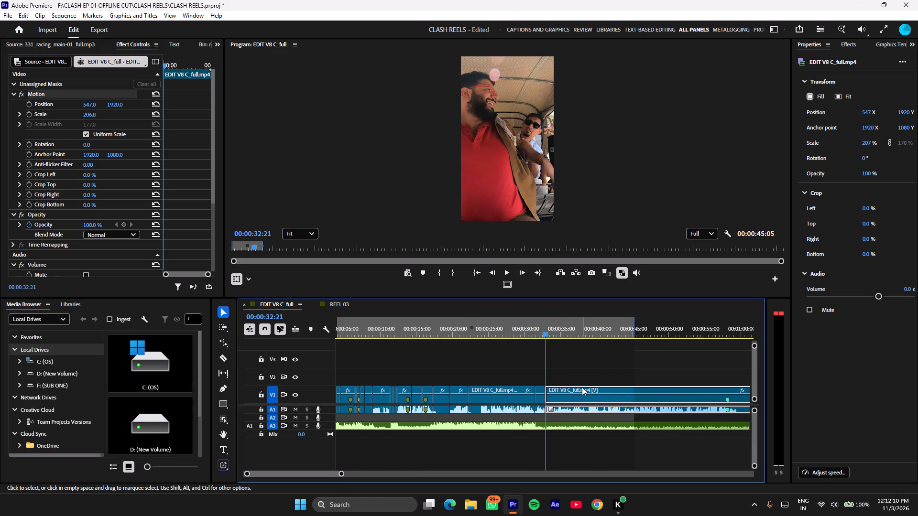
pyautogui.click(548, 446)
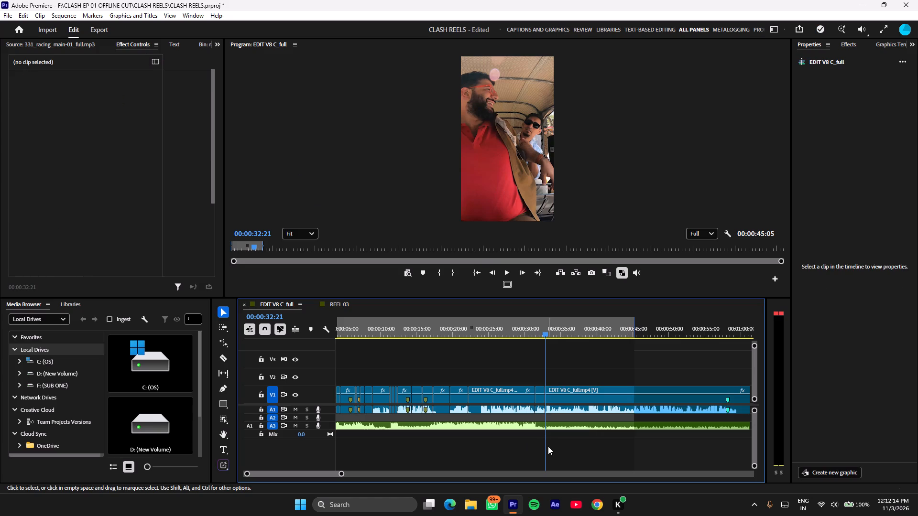
pyautogui.click(567, 389)
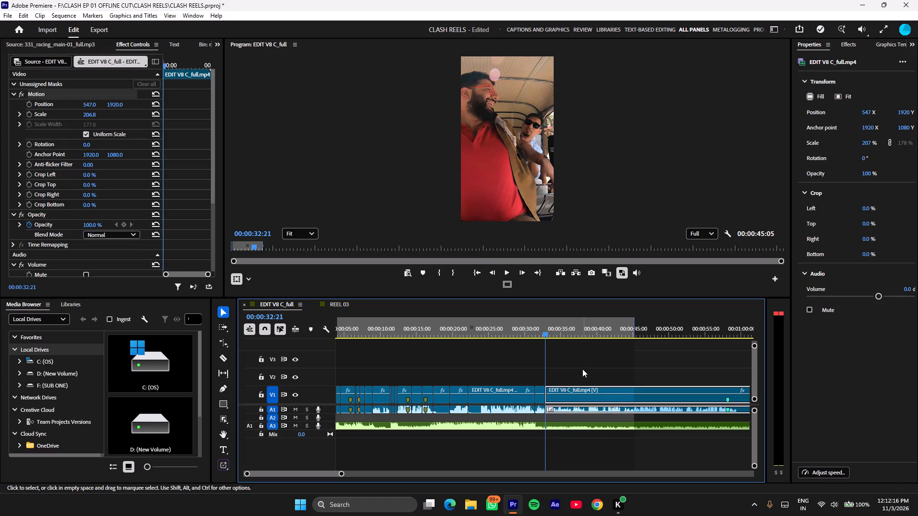
pyautogui.click(582, 369)
pyautogui.click(576, 393)
pyautogui.click(588, 398)
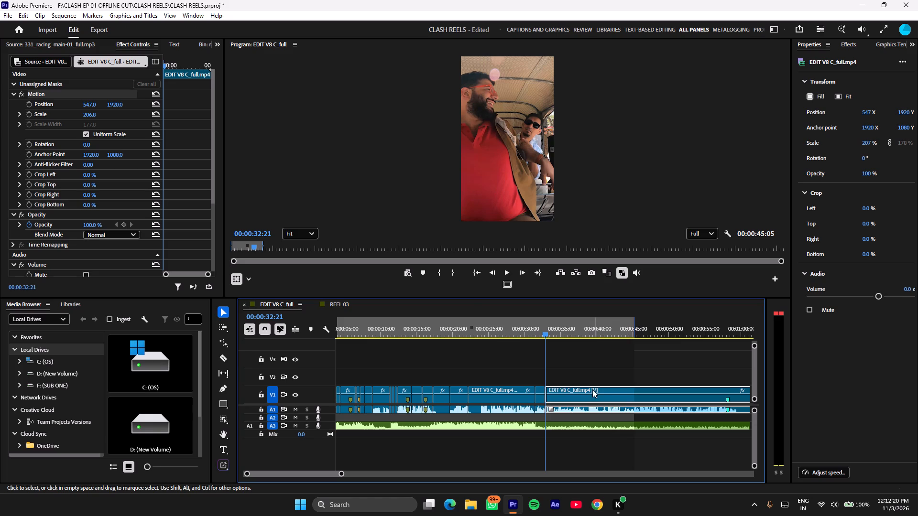
pyautogui.moveTo(541, 334); pyautogui.dragTo(542, 333)
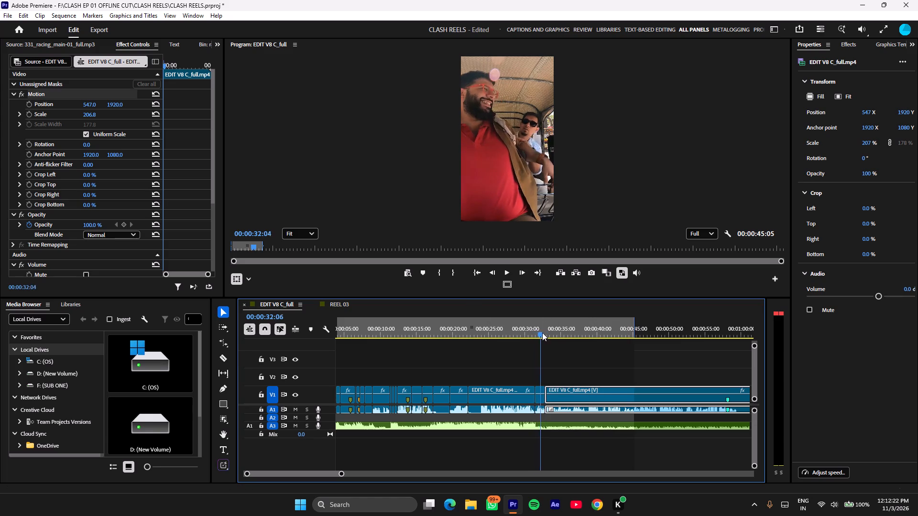
pyautogui.moveTo(542, 333); pyautogui.dragTo(549, 330)
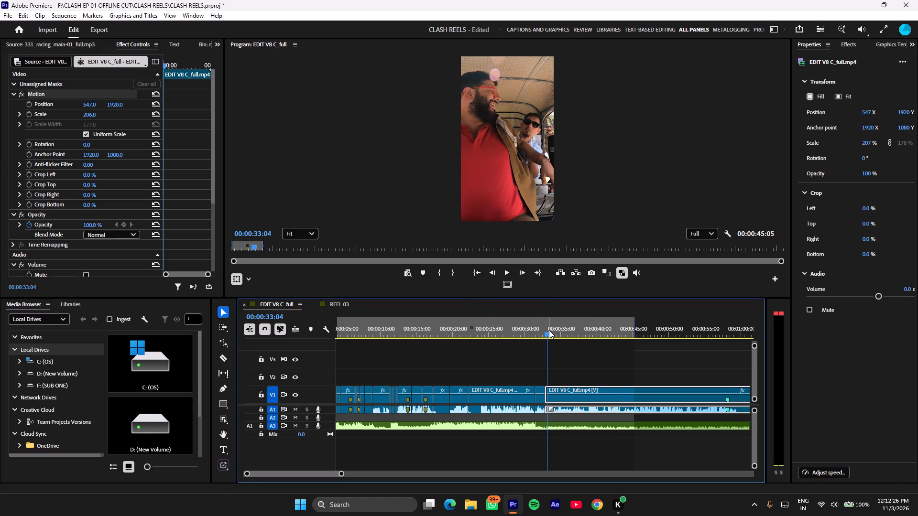
pyautogui.click(549, 333)
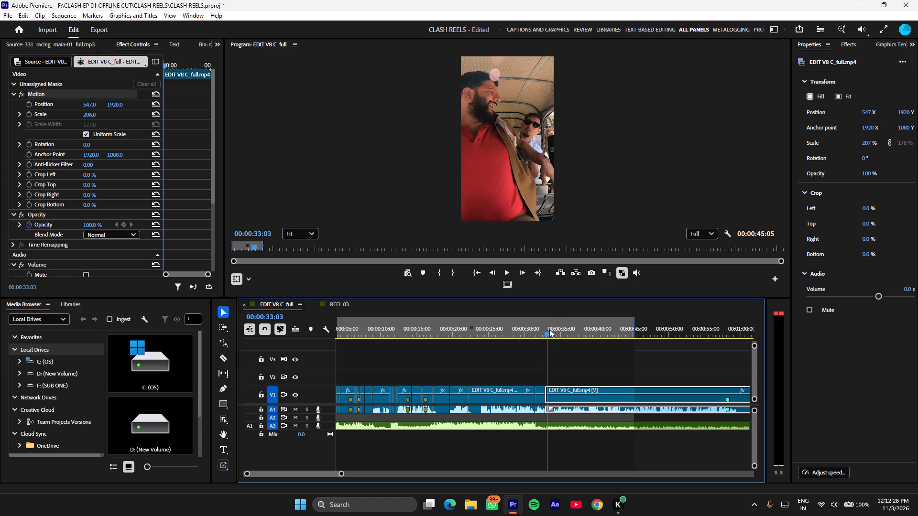
pyautogui.moveTo(548, 332); pyautogui.dragTo(552, 333)
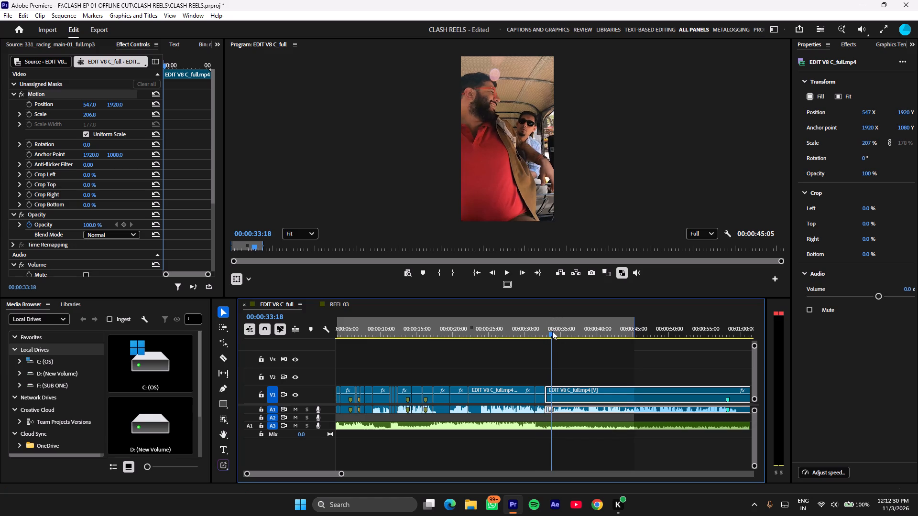
pyautogui.click(552, 331)
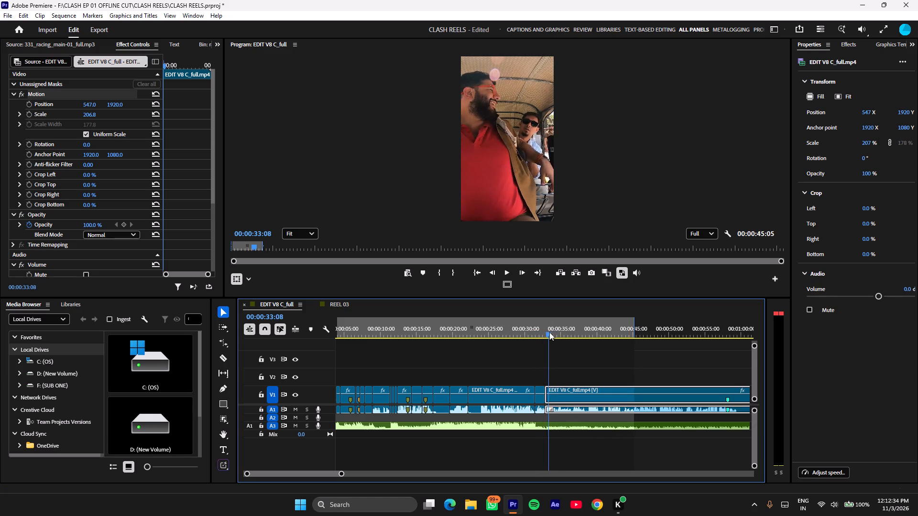
pyautogui.moveTo(548, 333); pyautogui.dragTo(546, 333)
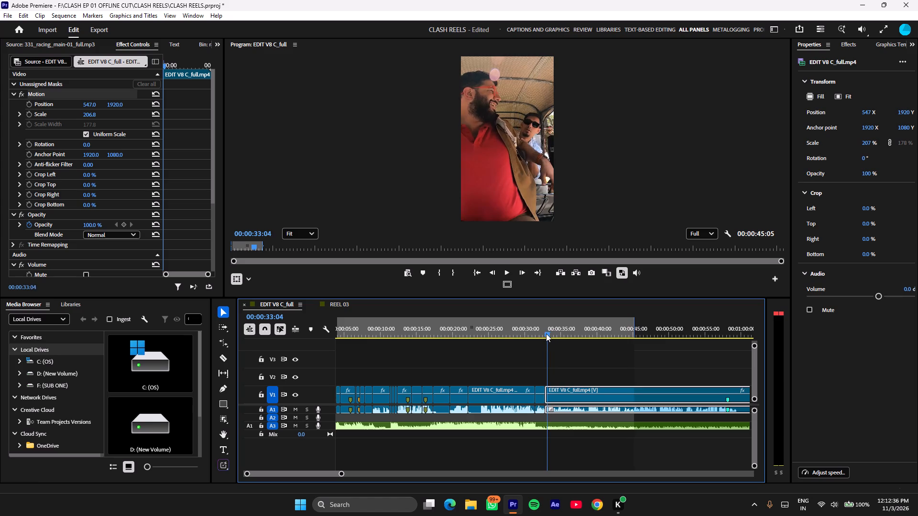
pyautogui.moveTo(546, 333); pyautogui.dragTo(544, 334)
pyautogui.click(546, 332)
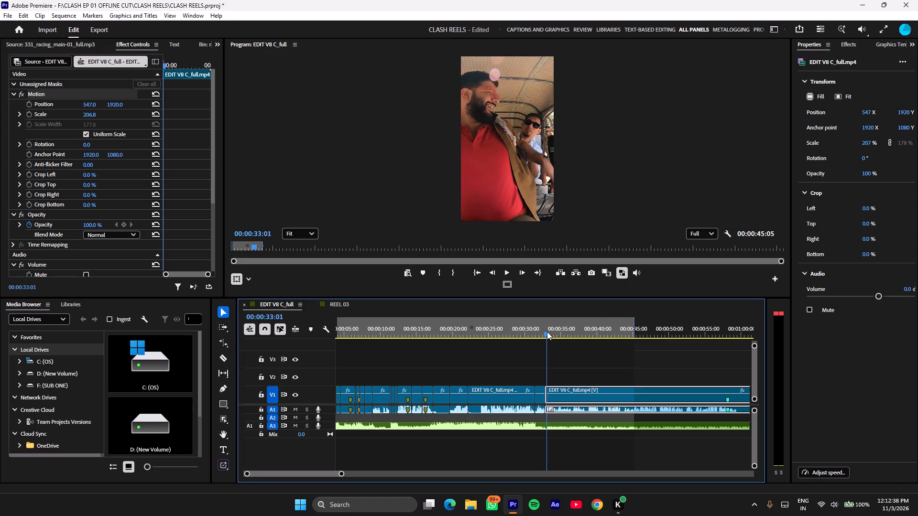
pyautogui.moveTo(549, 332); pyautogui.dragTo(552, 330)
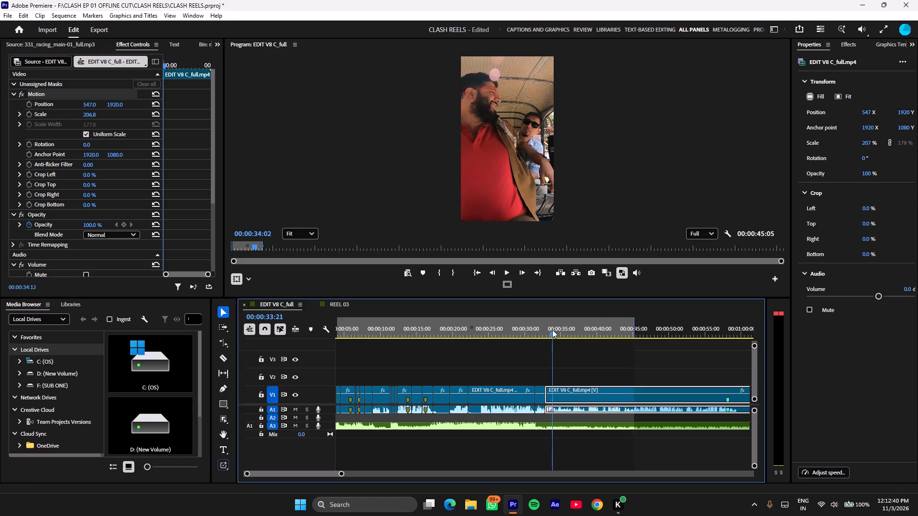
pyautogui.moveTo(552, 330); pyautogui.dragTo(547, 331)
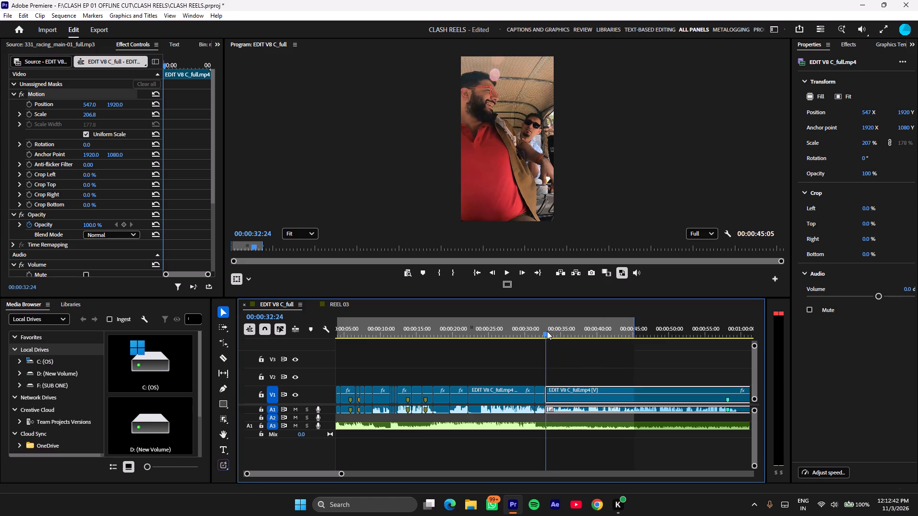
pyautogui.moveTo(547, 331); pyautogui.dragTo(545, 331)
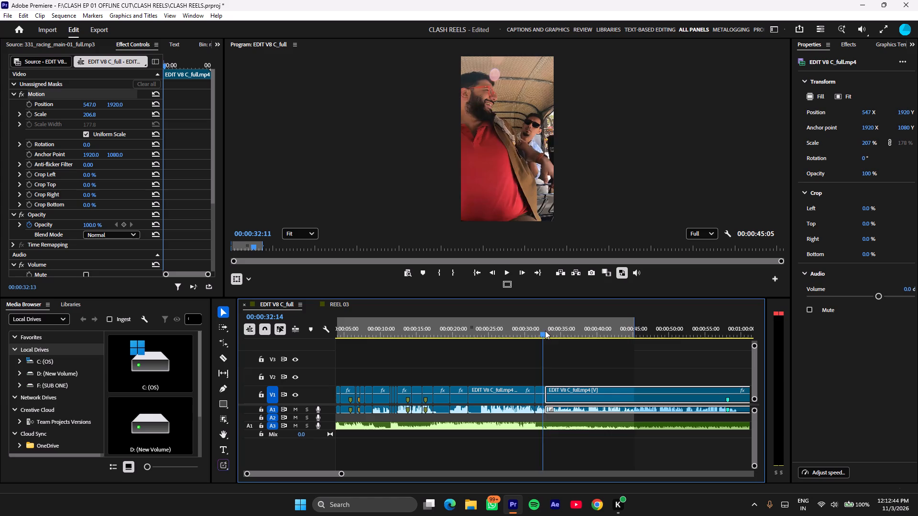
pyautogui.moveTo(545, 331); pyautogui.dragTo(546, 327)
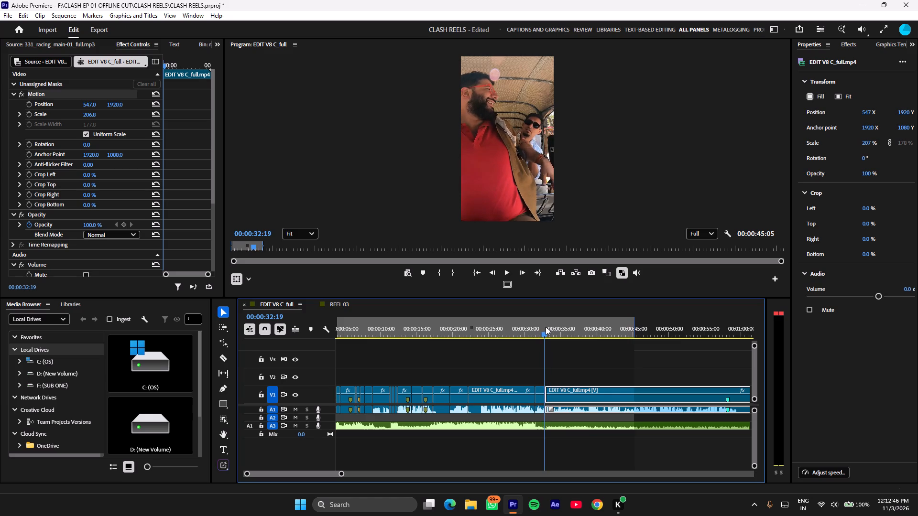
pyautogui.moveTo(546, 327); pyautogui.dragTo(548, 325)
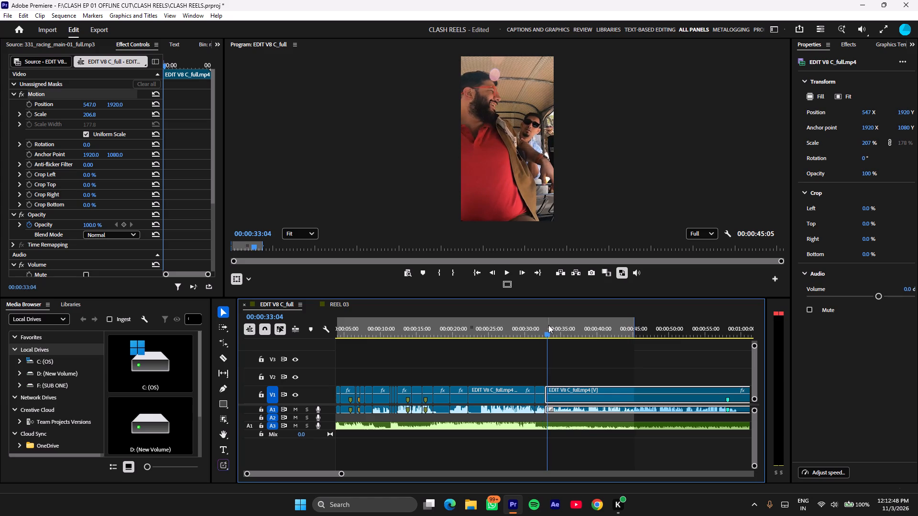
pyautogui.click(543, 327)
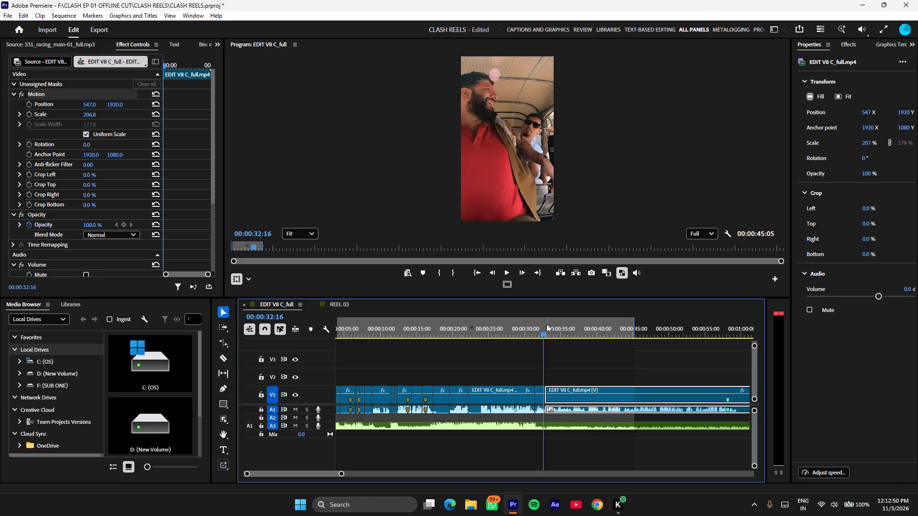
pyautogui.click(545, 331)
# Replay the sequence from 00:00:29:00 across the ducked join to review the lead-in to the in-rickshaw shot.
pyautogui.click(589, 356)
pyautogui.doubleClick(518, 327)
pyautogui.click(530, 332)
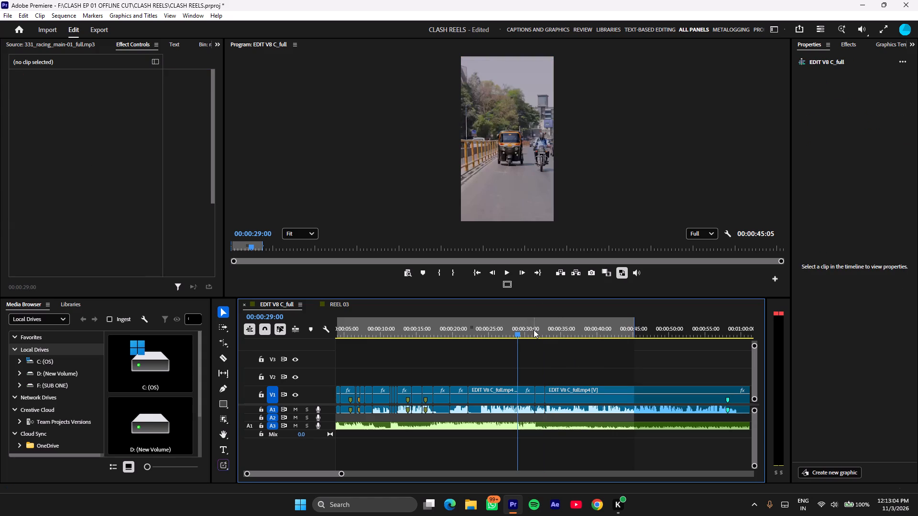
pyautogui.press('space')
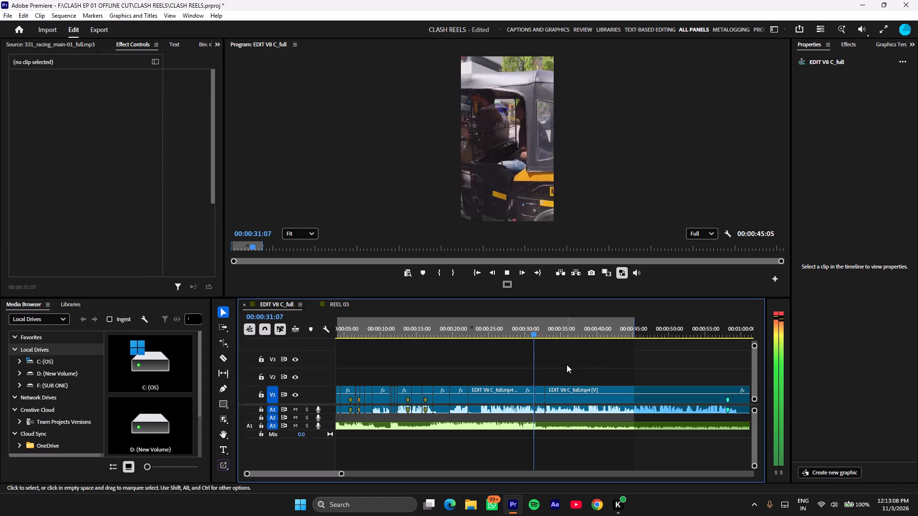
pyautogui.press('space')
pyautogui.scroll(-4, 596, 395)
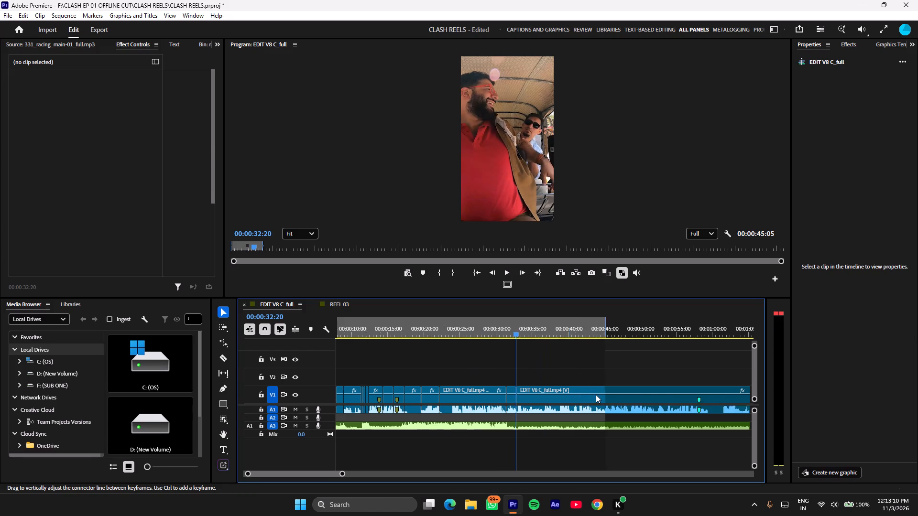
pyautogui.scroll(-3, 596, 395)
pyautogui.press('space')
# Scan the uncut footage after the in-rickshaw shot up to about 00:03:00:00 for a section that can continue the reel.
pyautogui.moveTo(497, 322); pyautogui.dragTo(511, 324)
pyautogui.moveTo(511, 324); pyautogui.dragTo(597, 326)
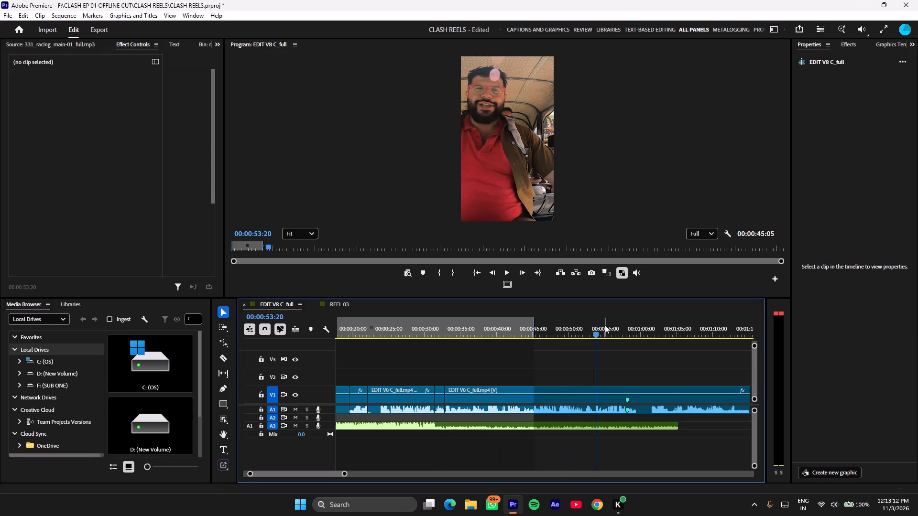
pyautogui.write('--')
pyautogui.moveTo(493, 323); pyautogui.dragTo(548, 319)
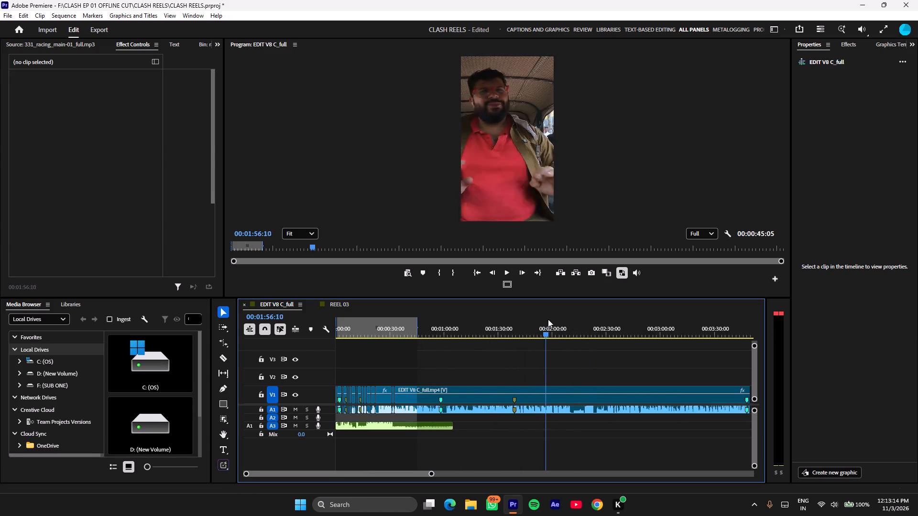
pyautogui.moveTo(548, 319); pyautogui.dragTo(623, 319)
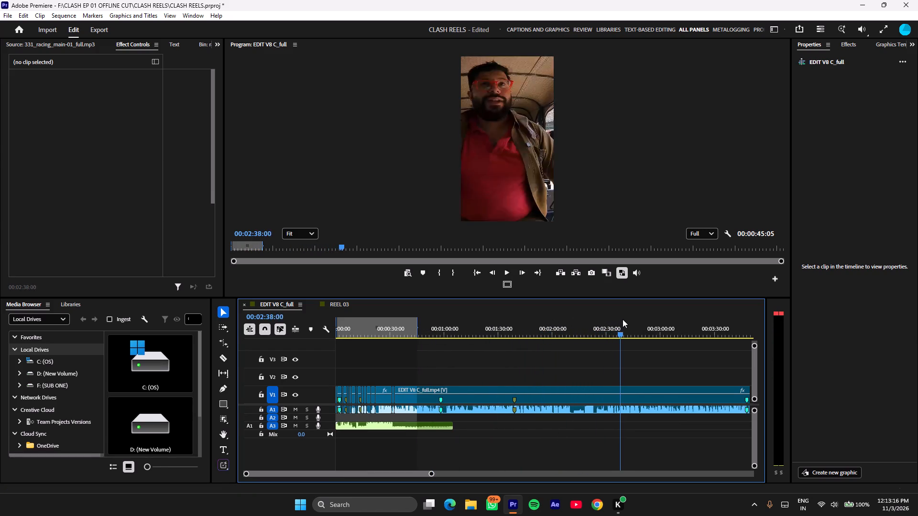
pyautogui.moveTo(623, 319); pyautogui.dragTo(649, 322)
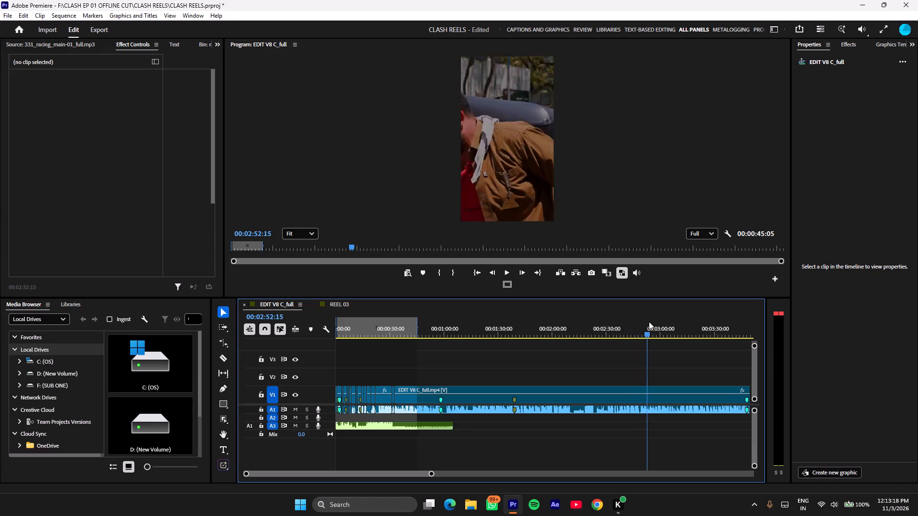
pyautogui.moveTo(649, 322); pyautogui.dragTo(658, 335)
pyautogui.press('space')
pyautogui.moveTo(708, 357); pyautogui.dragTo(614, 368, button='middle')
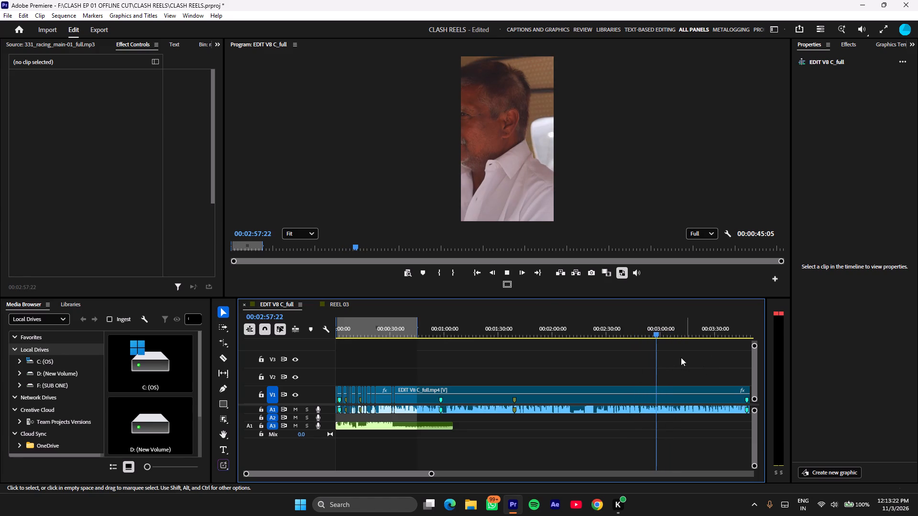
pyautogui.press('space')
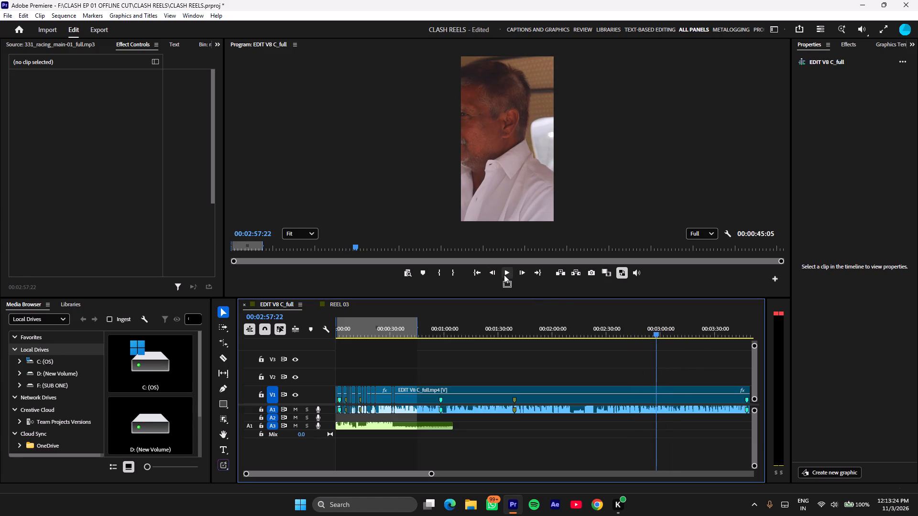
pyautogui.click(504, 275)
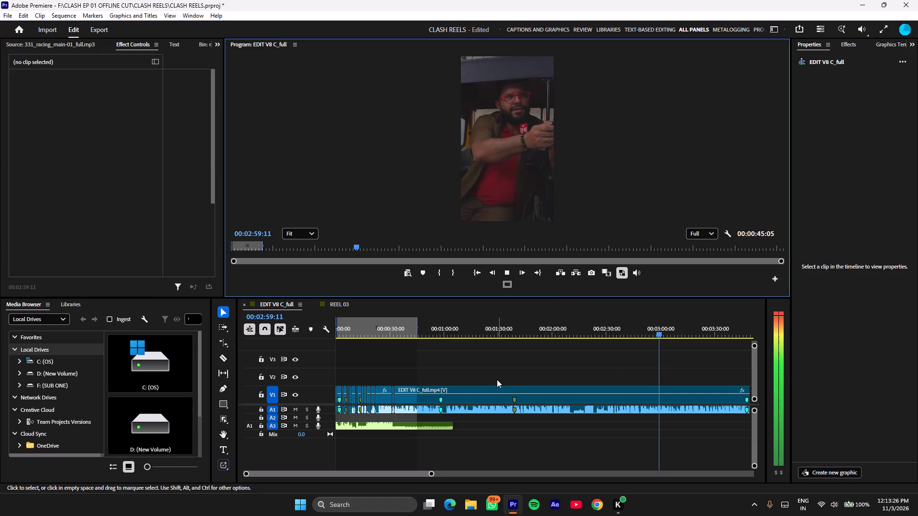
# Sample the uncut footage at intervals from about 00:03:26:00 to 00:05:29:00 for a section that can continue the reel.
pyautogui.moveTo(433, 473); pyautogui.dragTo(507, 473)
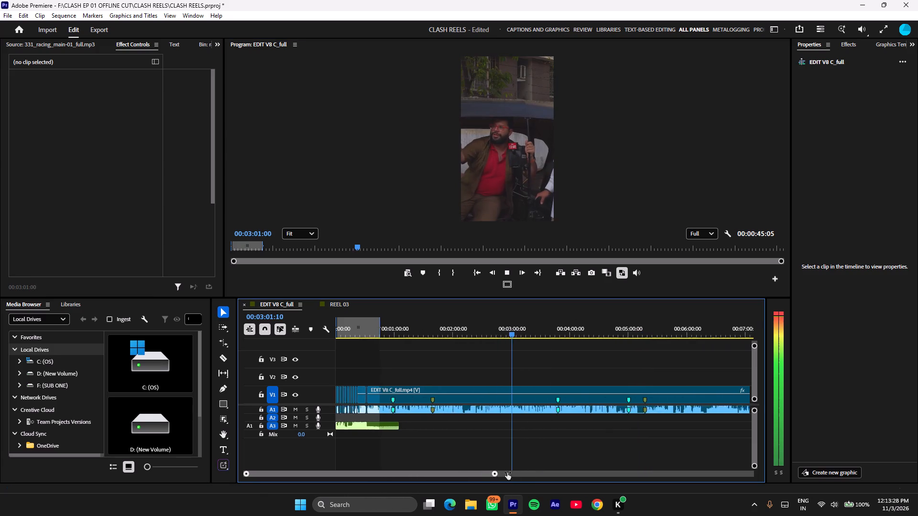
pyautogui.moveTo(507, 473); pyautogui.dragTo(532, 472)
pyautogui.click(490, 335)
pyautogui.press('space')
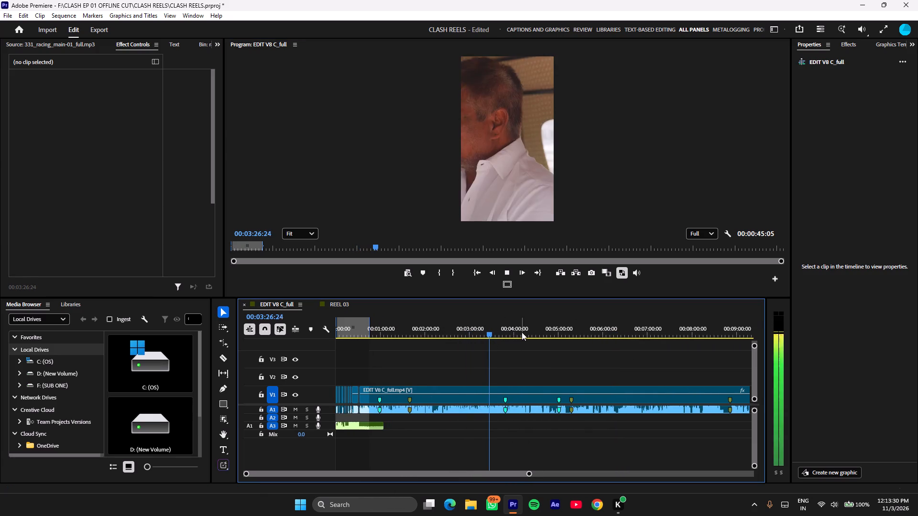
pyautogui.click(526, 330)
pyautogui.press('space')
pyautogui.click(549, 330)
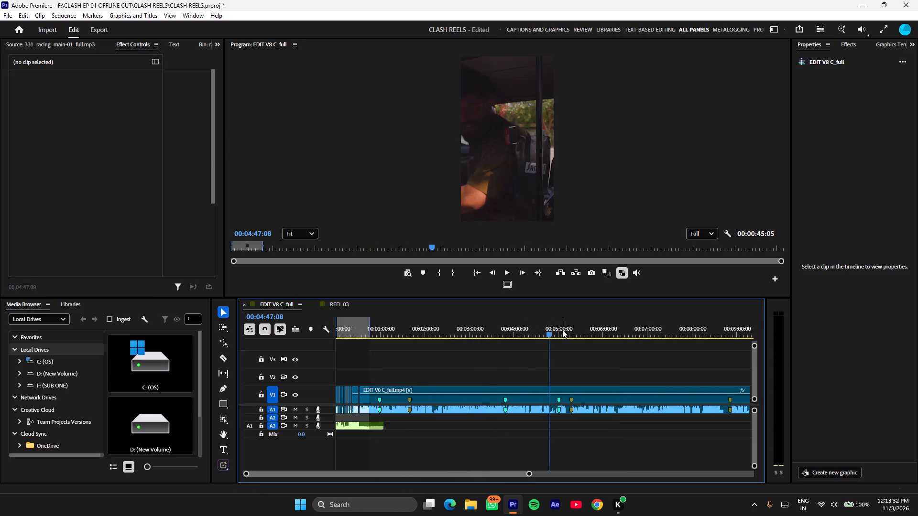
pyautogui.click(562, 330)
pyautogui.press('space')
pyautogui.click(579, 330)
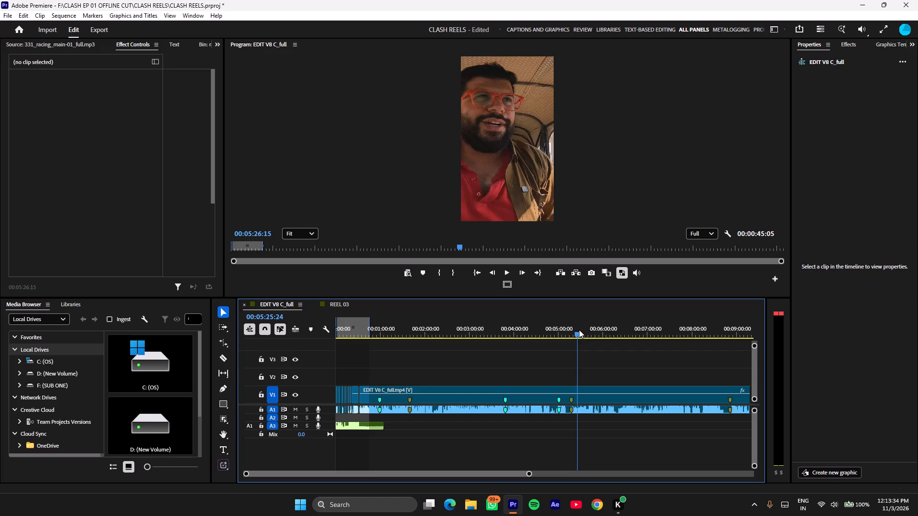
pyautogui.press('space')
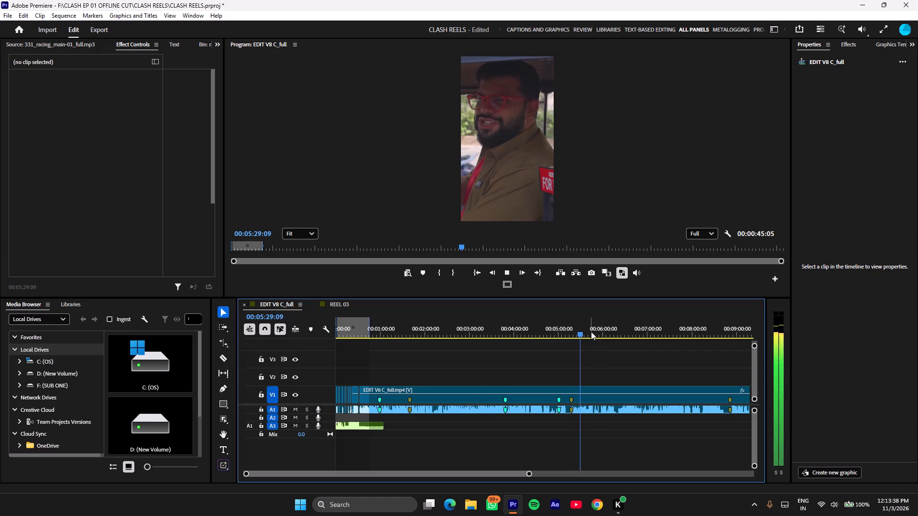
# Spot-check the in-rickshaw selfie footage from about 00:05:40:00 to 00:06:25:00 for a usable follow-on moment.
pyautogui.click(591, 332)
pyautogui.press('space')
pyautogui.press('space')
pyautogui.press('space')
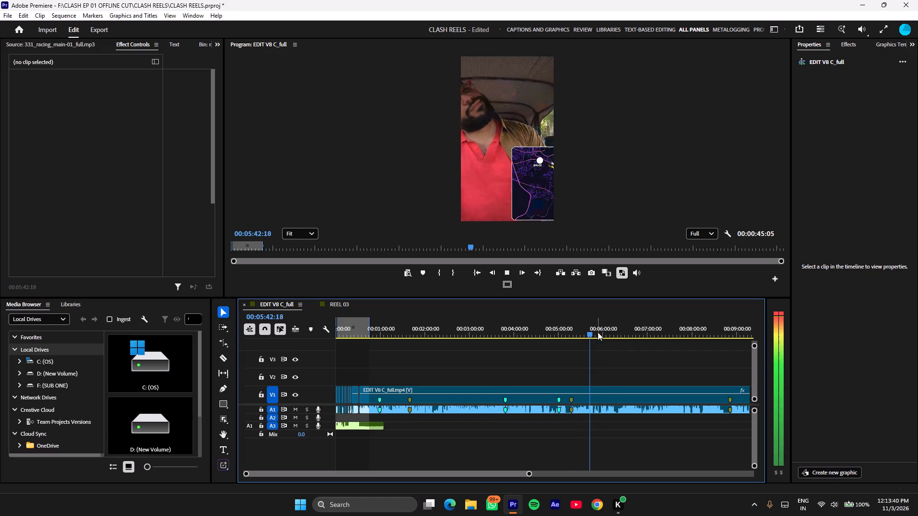
pyautogui.click(599, 332)
pyautogui.click(612, 333)
pyautogui.press('space')
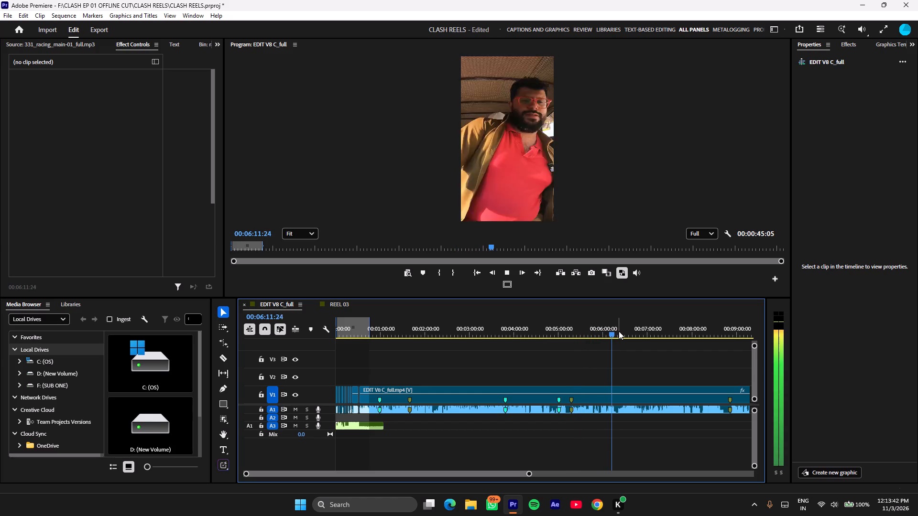
pyautogui.click(622, 331)
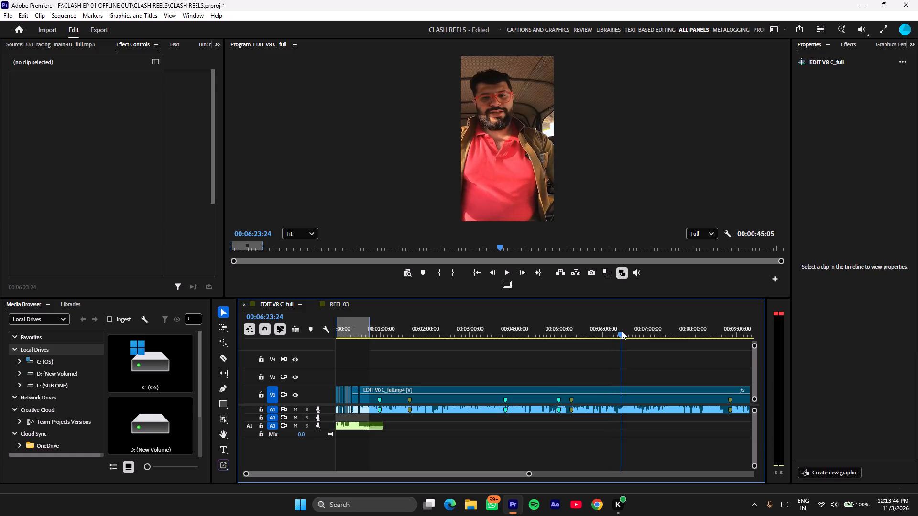
pyautogui.press('space')
# Continue sampling the uncut footage from about 00:07:01:00 to 00:08:31:00 for follow-on material.
pyautogui.scroll(-12, 696, 363)
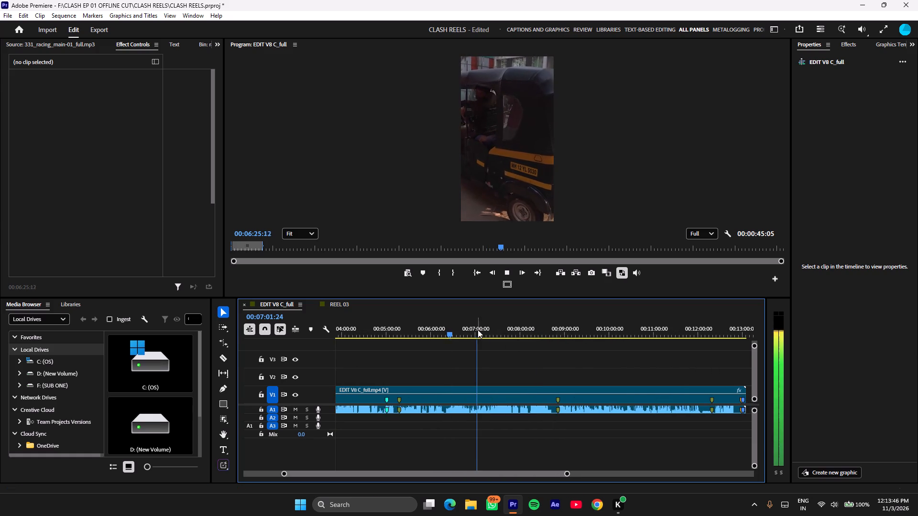
pyautogui.click(478, 330)
pyautogui.press('space')
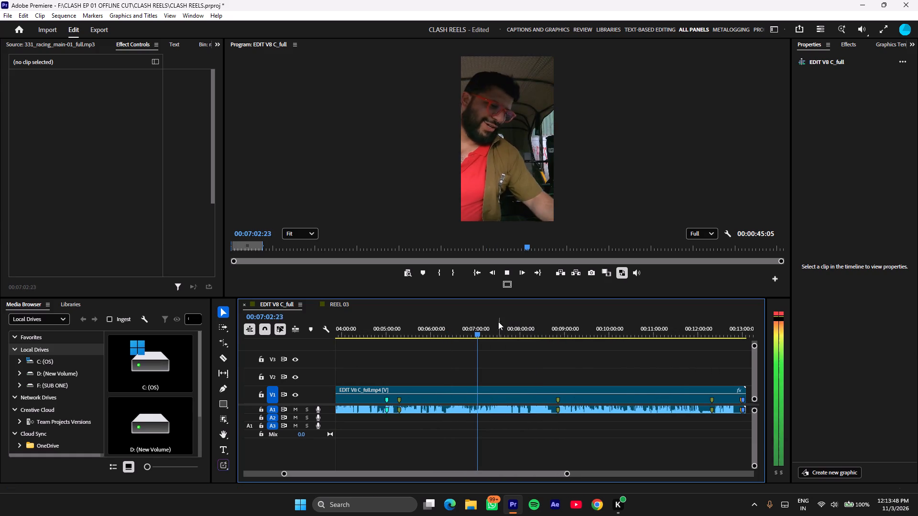
pyautogui.click(493, 328)
pyautogui.press('space')
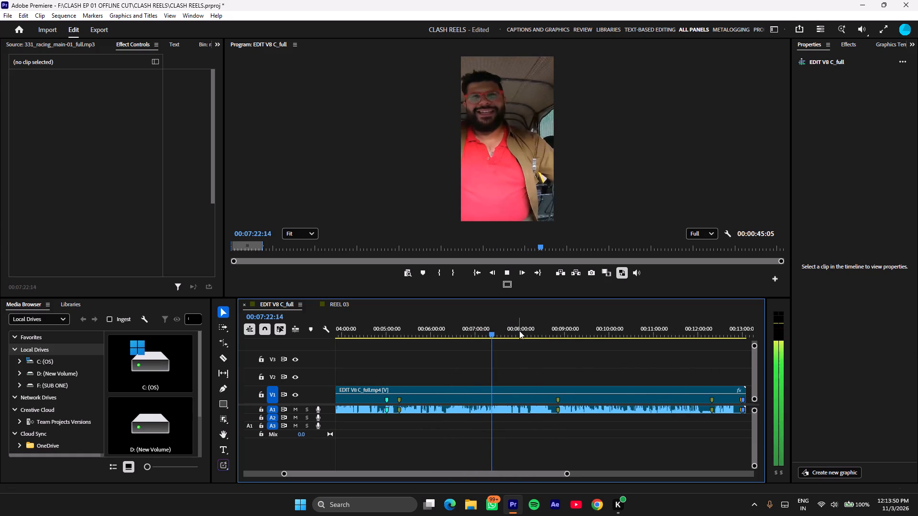
pyautogui.click(519, 331)
pyautogui.click(544, 326)
pyautogui.press('space')
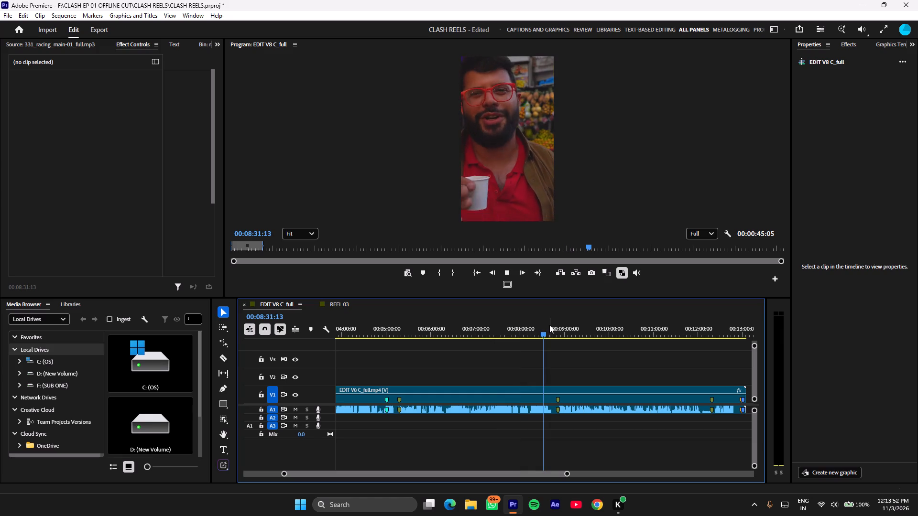
# Play the shots around 00:08:11:00 to 00:08:17:00 to examine the lead-in to the fruit-stall talking shot.
pyautogui.click(522, 327)
pyautogui.click(530, 324)
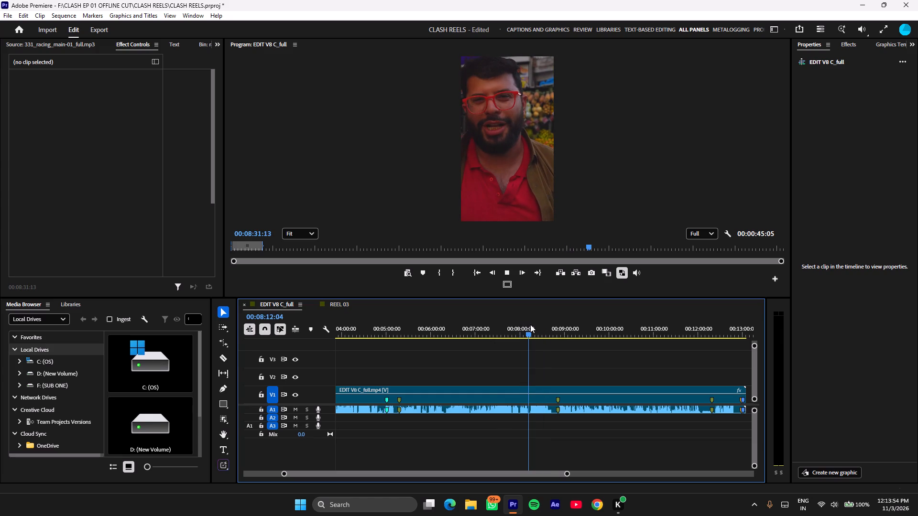
pyautogui.click(530, 324)
pyautogui.click(533, 329)
pyautogui.press('space')
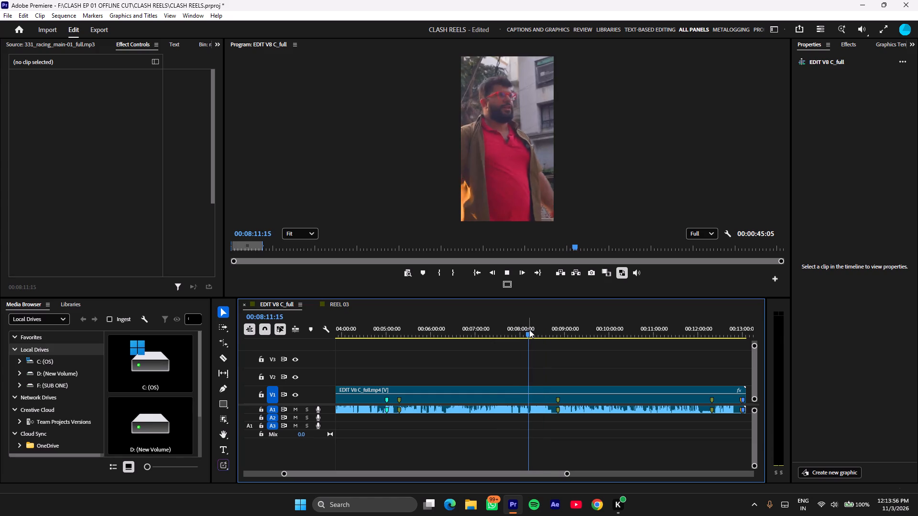
pyautogui.click(541, 401)
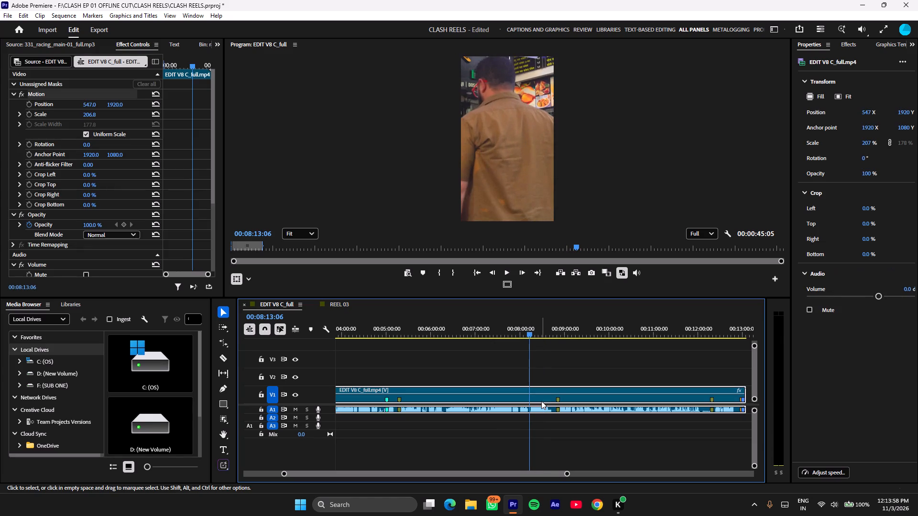
pyautogui.press('space')
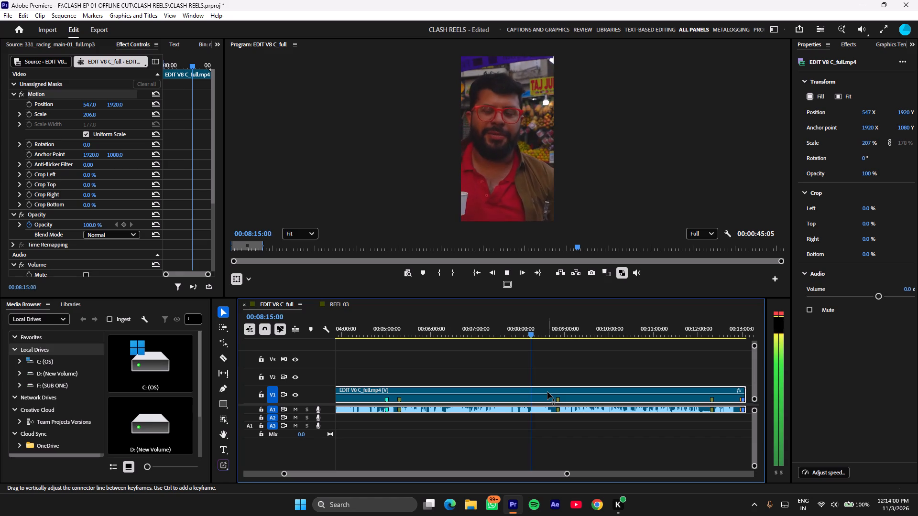
pyautogui.write('==')
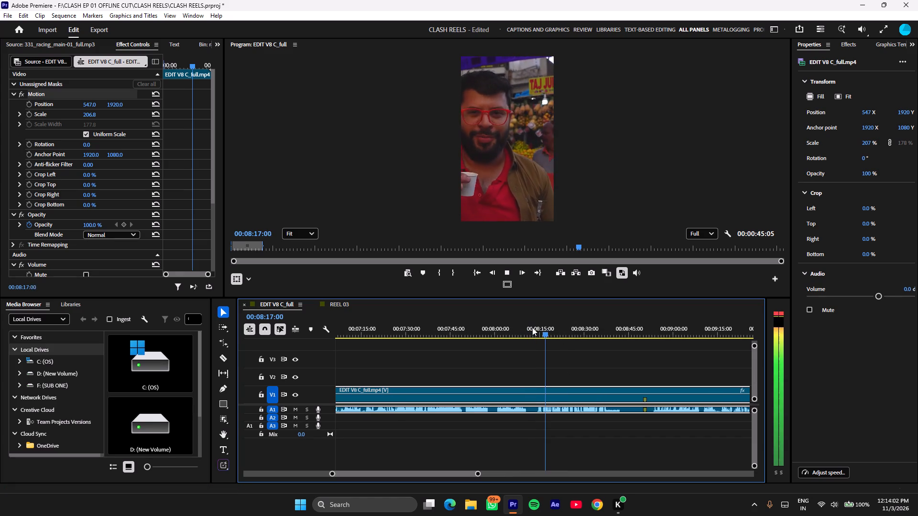
pyautogui.click(538, 328)
pyautogui.press('-')
pyautogui.press('-')
# Scrub through the roadside rickshaw footage between about 00:02:00:00 and 00:02:41:00 for a possible continuation shot.
pyautogui.moveTo(514, 324); pyautogui.dragTo(513, 324)
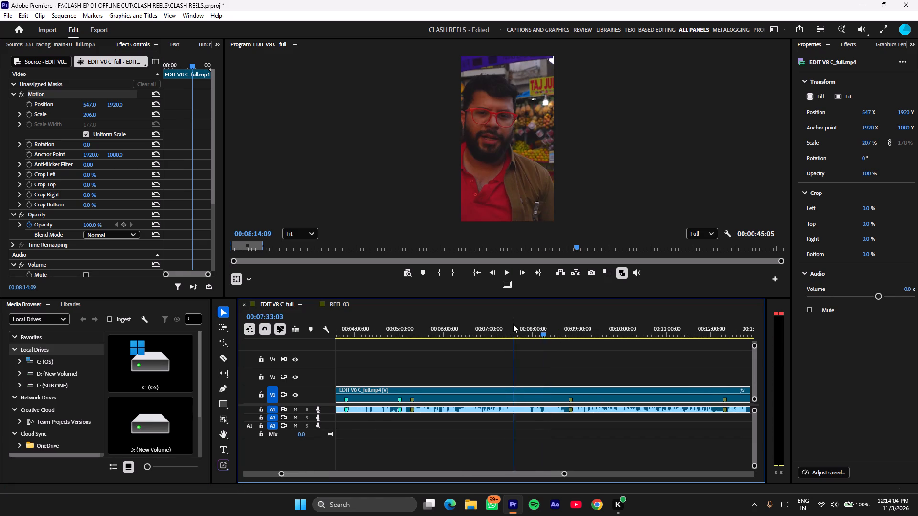
pyautogui.moveTo(513, 324); pyautogui.dragTo(426, 342)
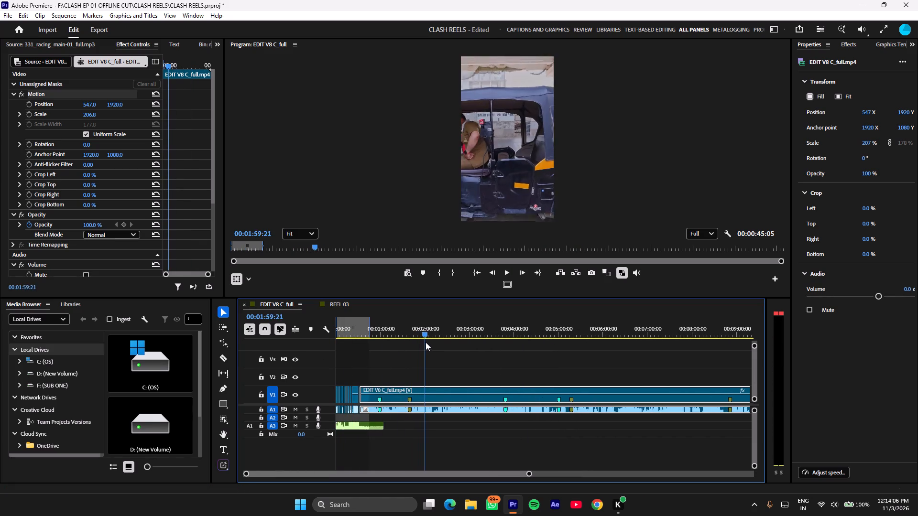
pyautogui.moveTo(426, 342); pyautogui.dragTo(438, 336)
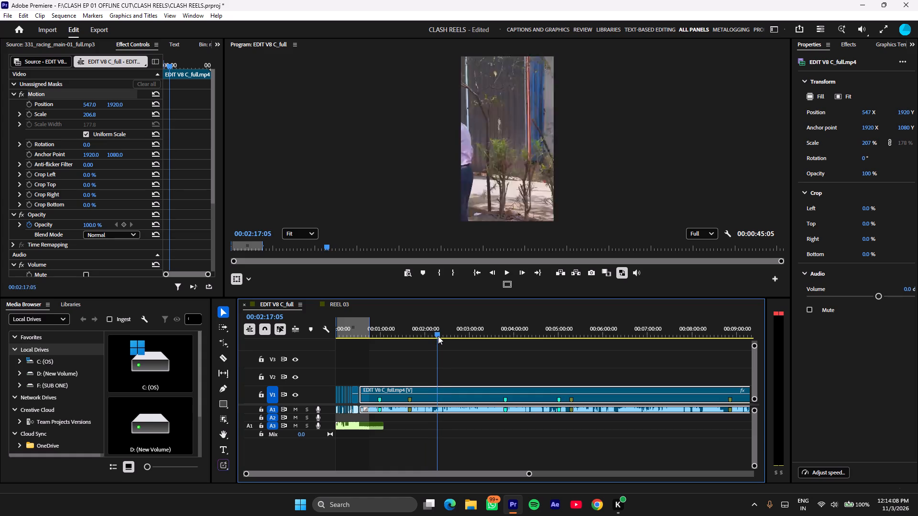
pyautogui.moveTo(438, 336); pyautogui.dragTo(441, 339)
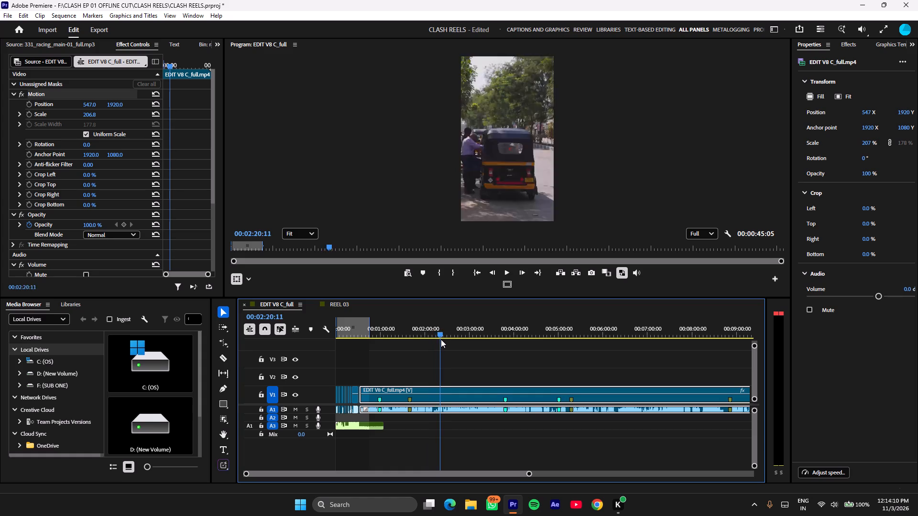
pyautogui.moveTo(441, 339); pyautogui.dragTo(451, 336)
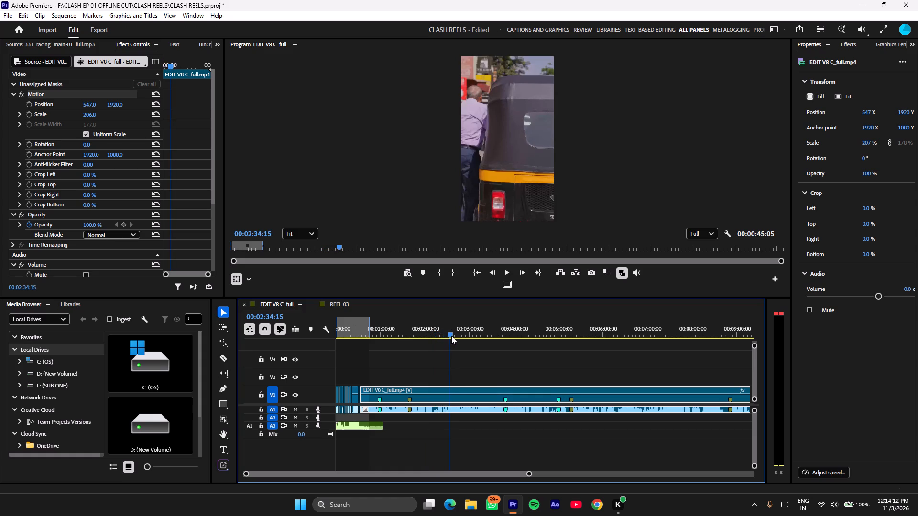
pyautogui.moveTo(451, 336); pyautogui.dragTo(448, 337)
pyautogui.click(463, 352)
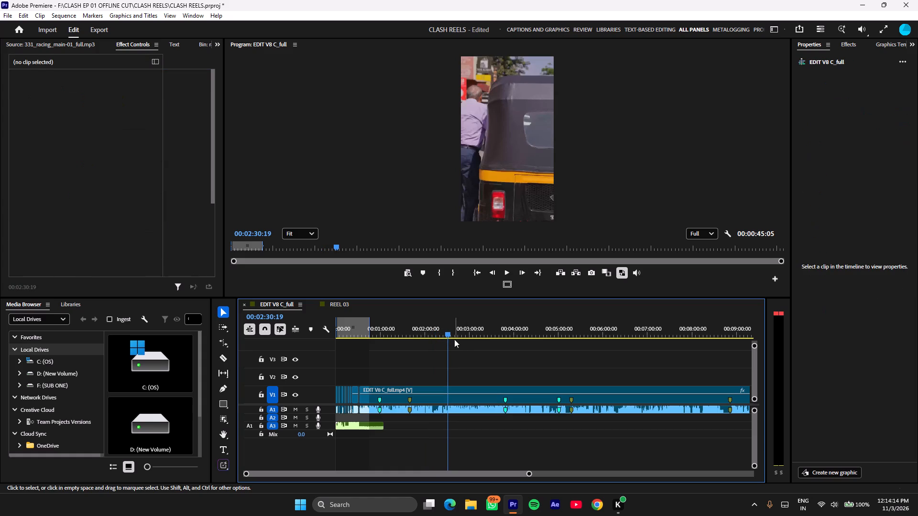
pyautogui.moveTo(448, 327); pyautogui.dragTo(457, 326)
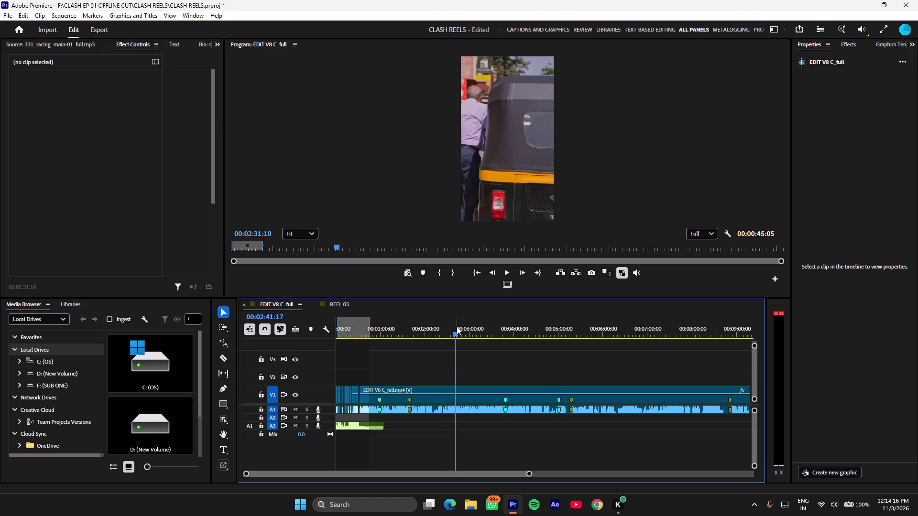
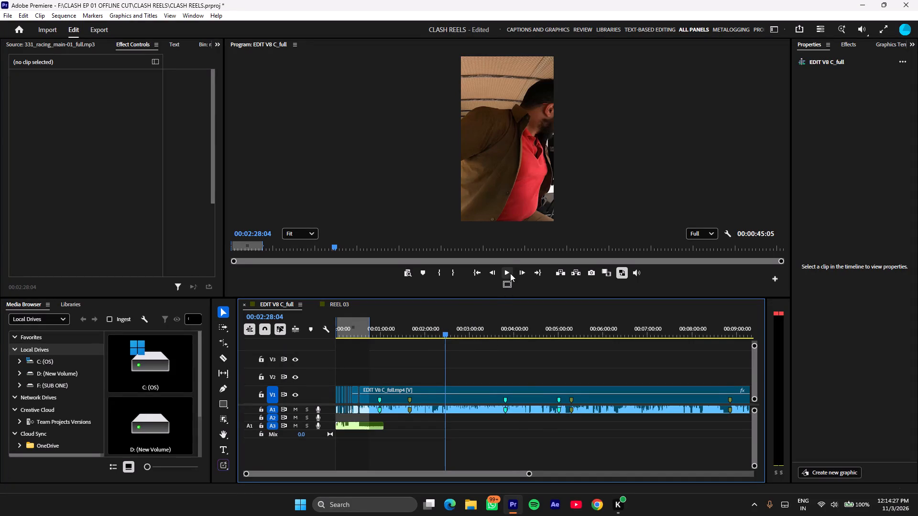
# Sample the uncut footage from about 00:02:40:00 to 00:05:55:00 for a follow-on shot.
pyautogui.click(454, 331)
pyautogui.click(464, 330)
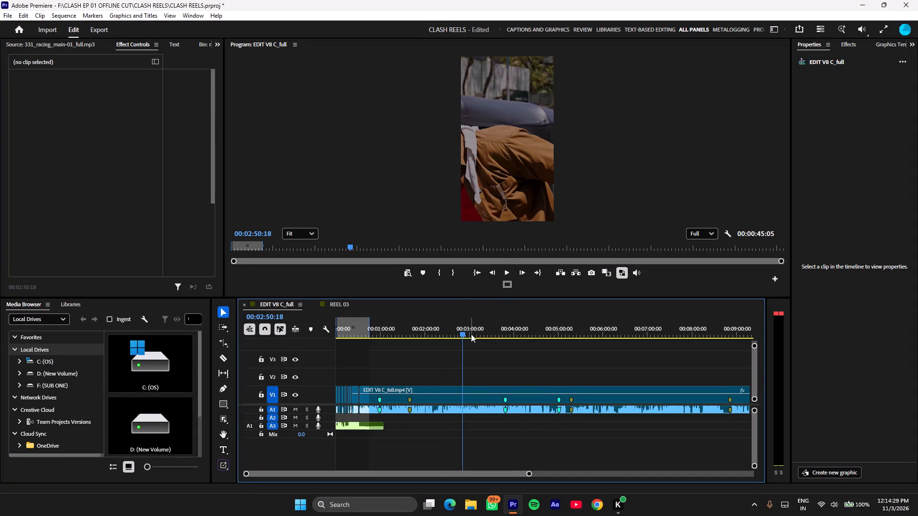
pyautogui.click(476, 336)
pyautogui.click(484, 334)
pyautogui.click(494, 334)
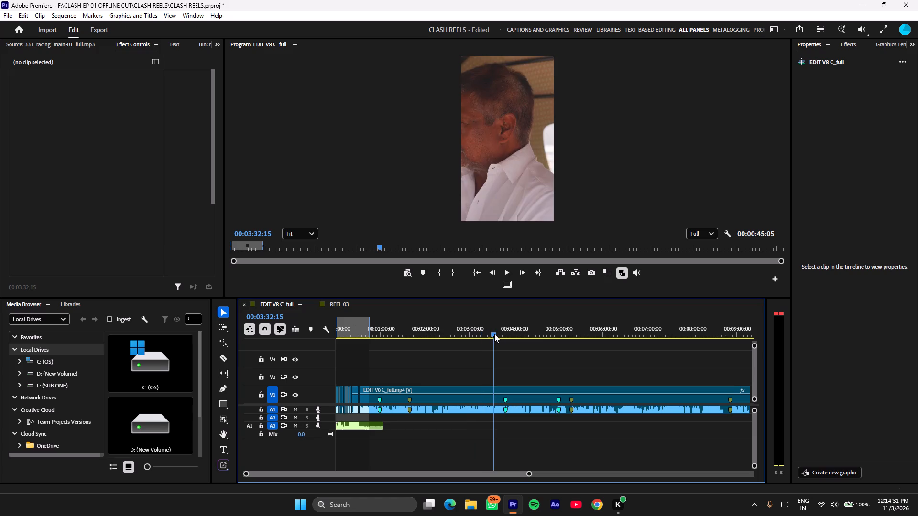
pyautogui.click(503, 336)
pyautogui.click(517, 333)
pyautogui.click(524, 332)
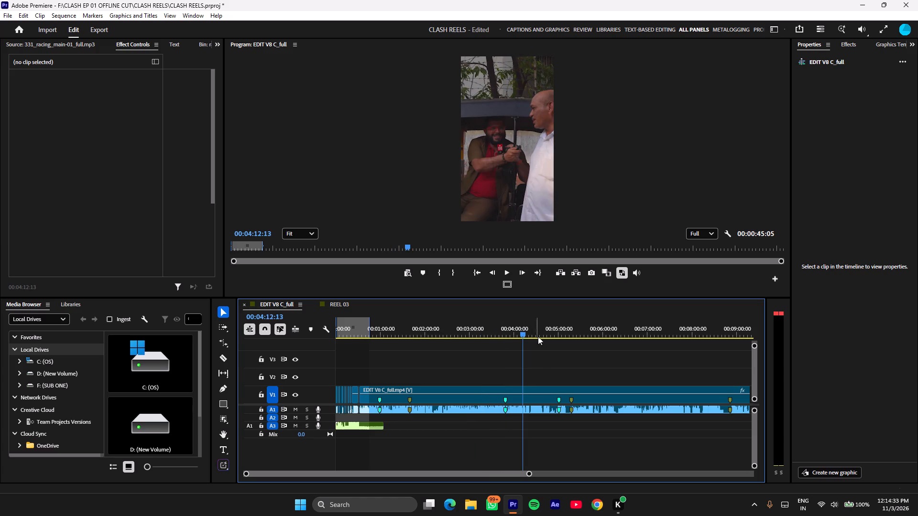
pyautogui.click(540, 333)
pyautogui.click(557, 330)
pyautogui.click(566, 329)
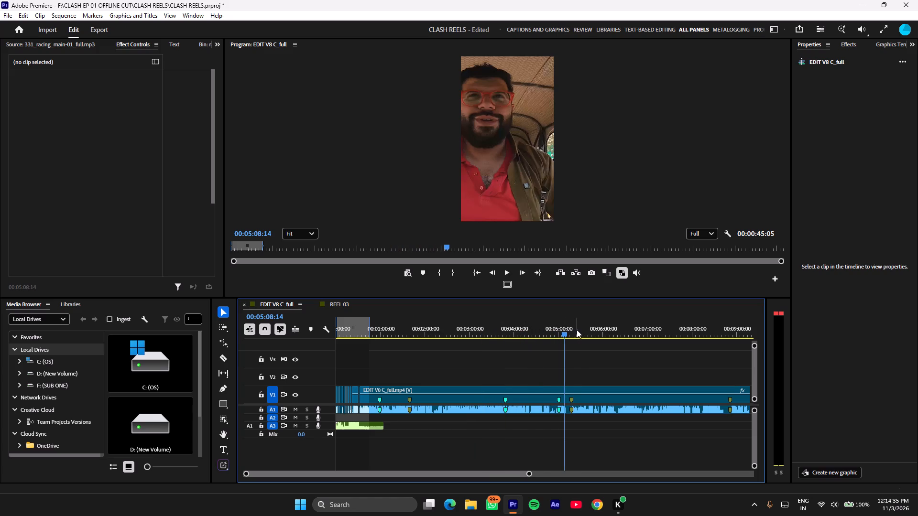
pyautogui.click(577, 330)
pyautogui.click(586, 332)
pyautogui.click(596, 332)
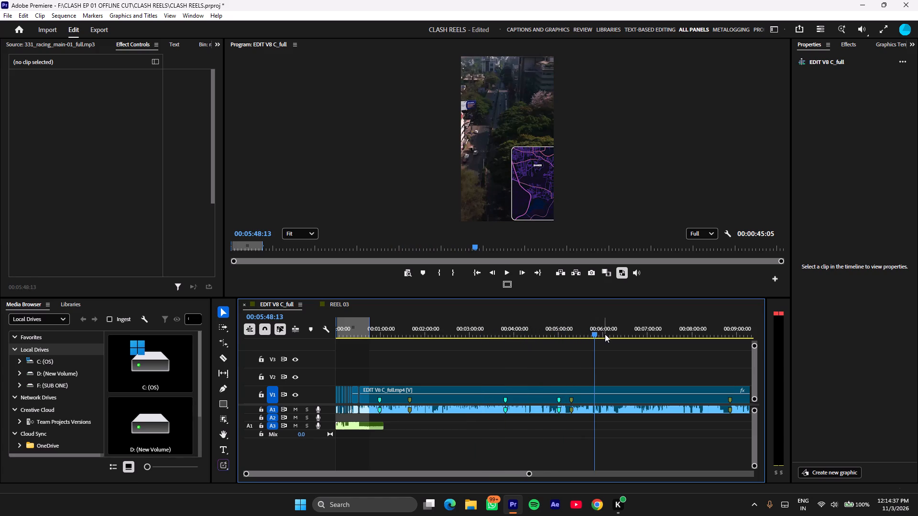
pyautogui.click(601, 334)
# Cut the long clip at 00:05:33:01, where the selfie shot with the food begins, delete the part before it and close the gap.
pyautogui.moveTo(601, 334); pyautogui.dragTo(579, 337)
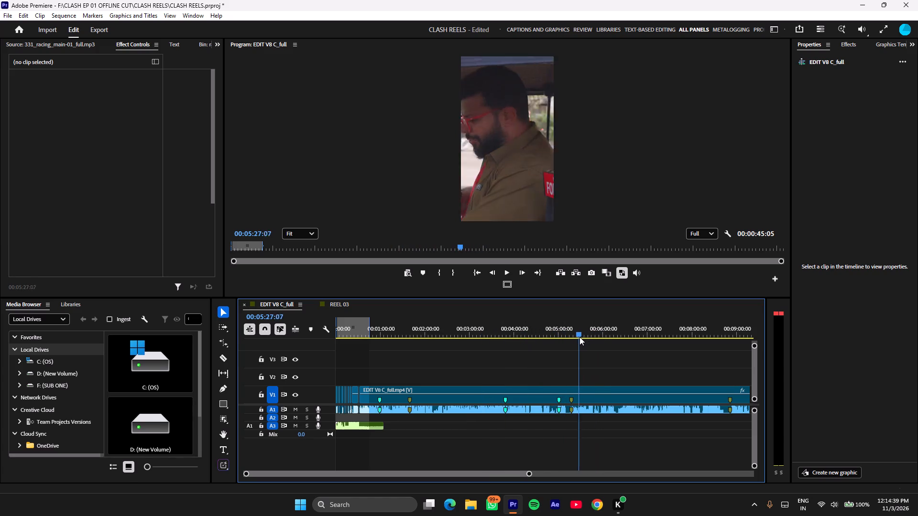
pyautogui.moveTo(579, 337); pyautogui.dragTo(584, 336)
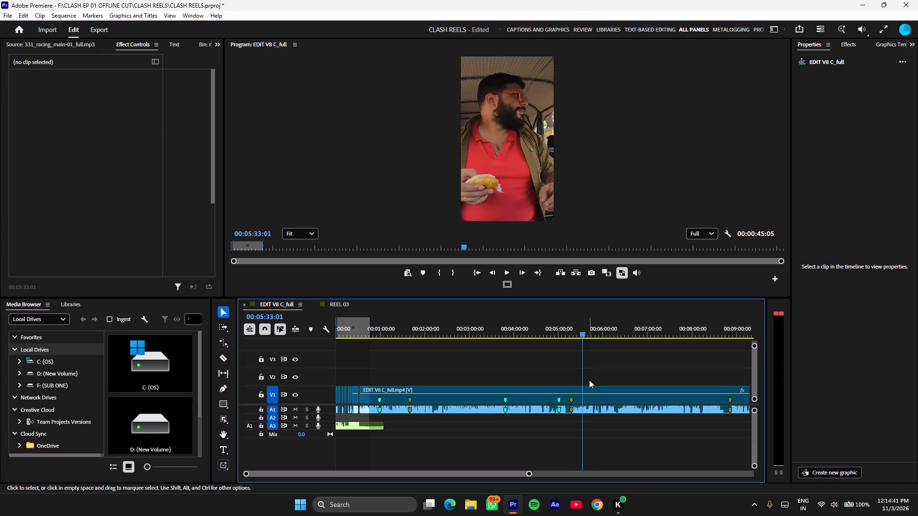
pyautogui.click(591, 393)
pyautogui.hotkey('ctrl', 'k')
pyautogui.press('BackSpace')
pyautogui.rightClick(552, 393)
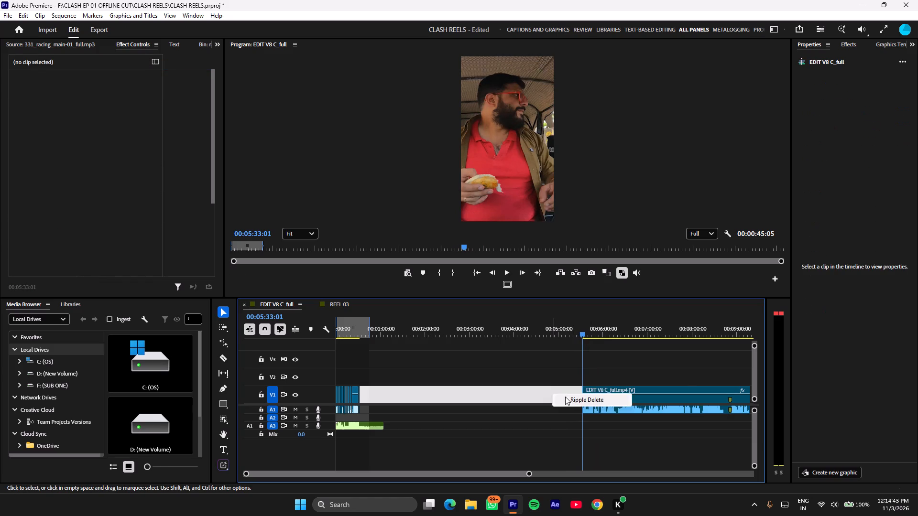
pyautogui.click(568, 398)
# Reframe the last clip onto the woman with the pink umbrella by setting its horizontal position to -1783.
pyautogui.write('===')
pyautogui.press('space')
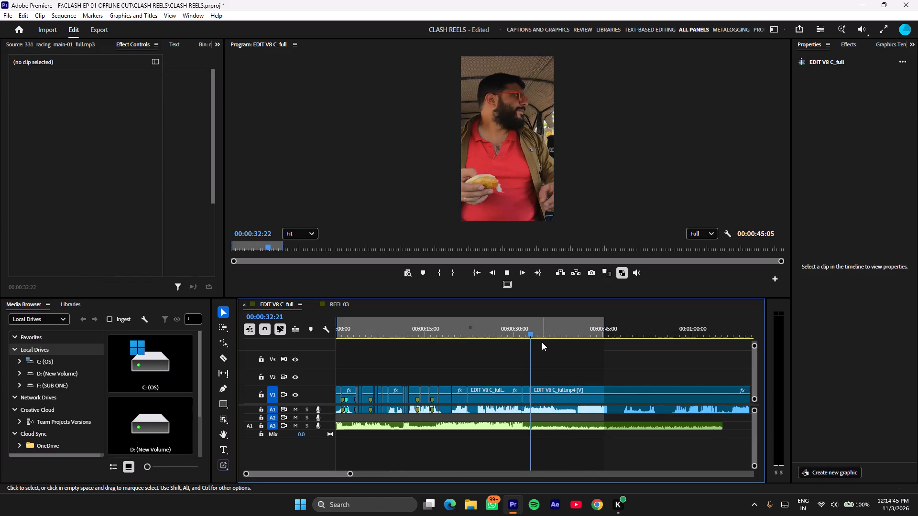
pyautogui.click(557, 389)
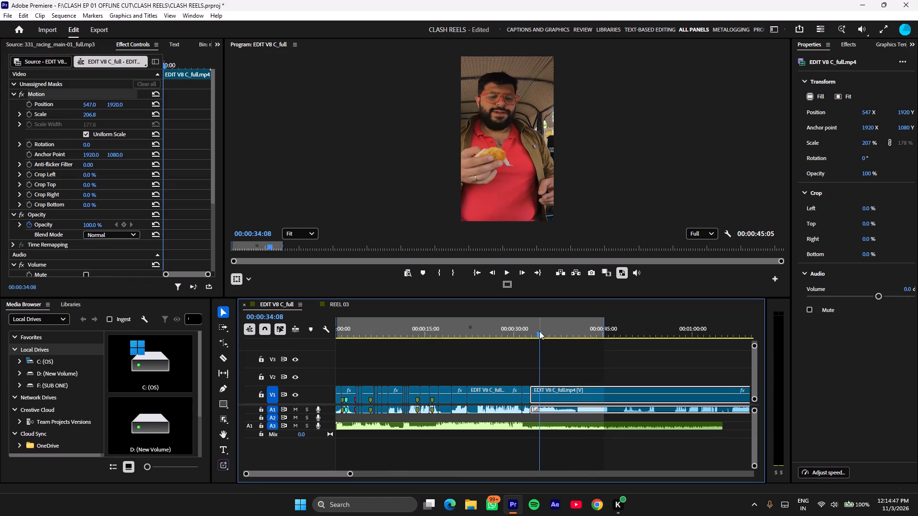
pyautogui.press('space')
pyautogui.press('space')
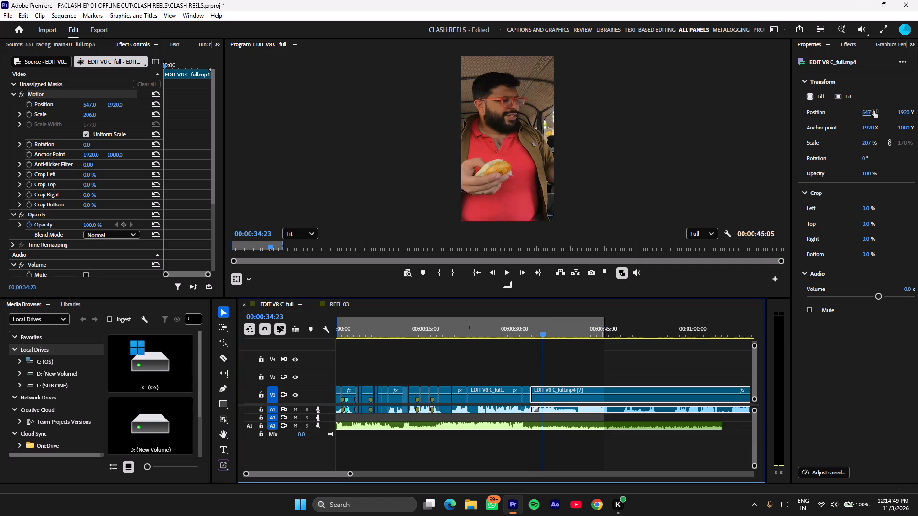
pyautogui.moveTo(871, 111); pyautogui.dragTo(0, 188)
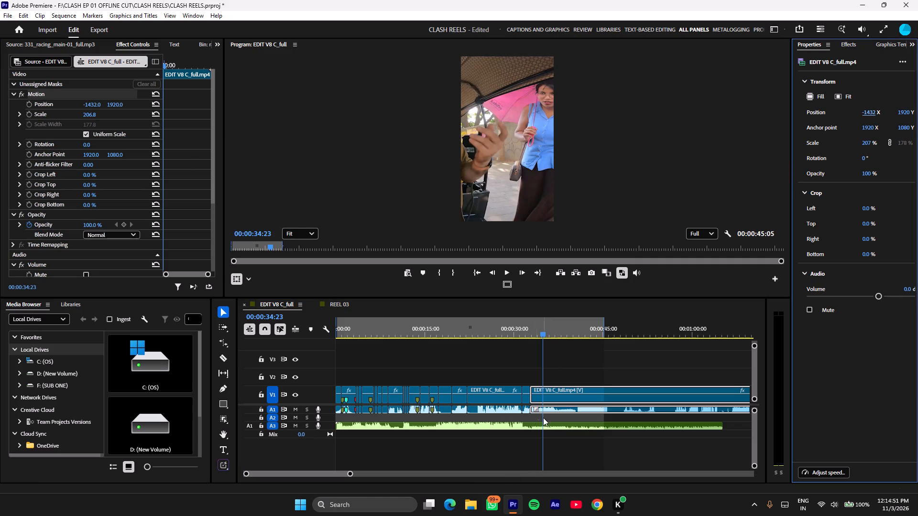
pyautogui.moveTo(540, 327); pyautogui.dragTo(534, 330)
pyautogui.press('space')
pyautogui.press('space')
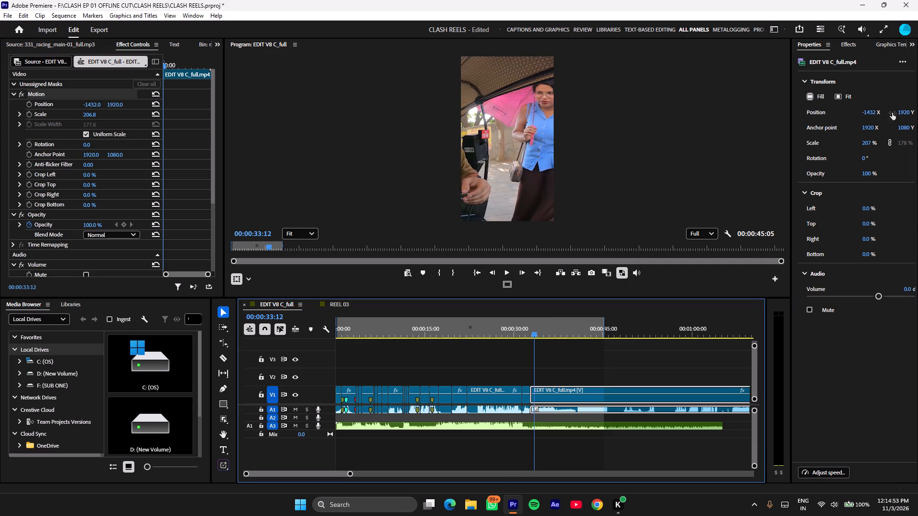
pyautogui.moveTo(867, 110); pyautogui.dragTo(770, 155)
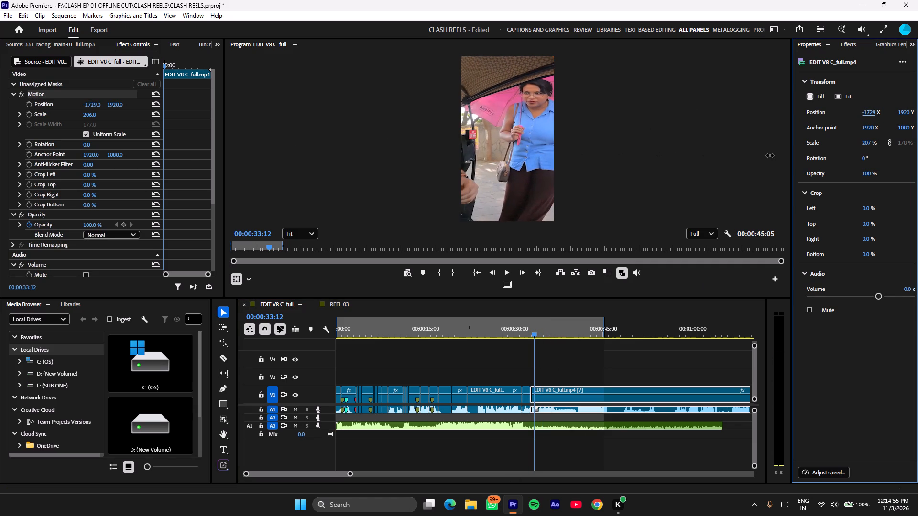
pyautogui.moveTo(770, 155); pyautogui.dragTo(747, 158)
# Play the cut into the reframed umbrella shot, from about 00:00:32:00 to 00:00:34:00.
pyautogui.rightClick(589, 395)
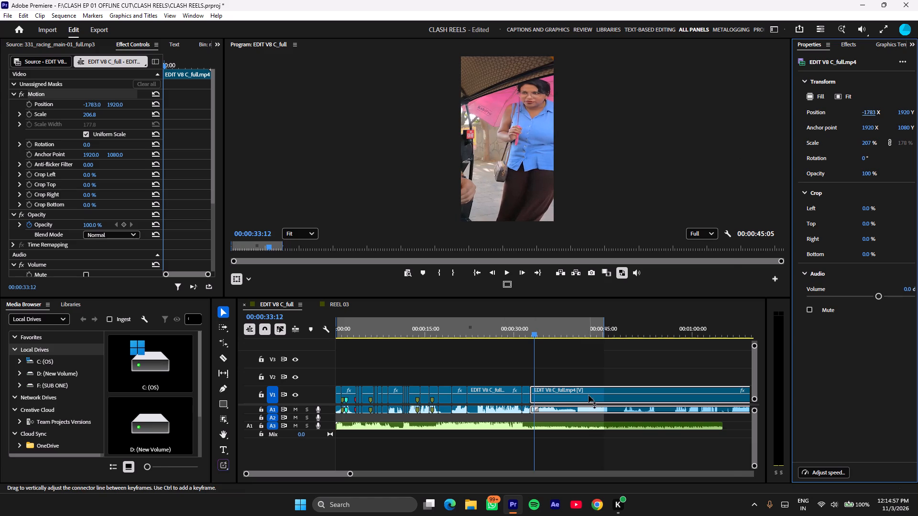
pyautogui.click(554, 385)
pyautogui.click(525, 333)
pyautogui.press('space')
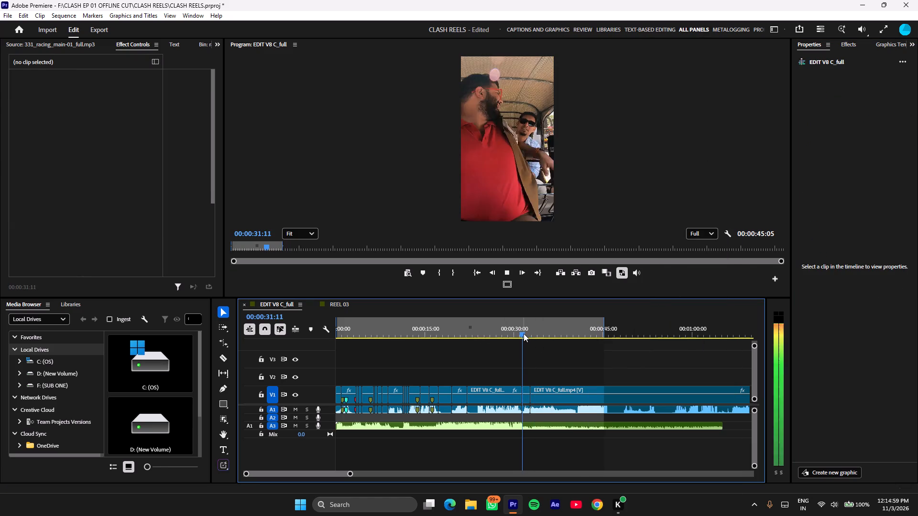
pyautogui.click(560, 394)
pyautogui.press('space')
pyautogui.press('space')
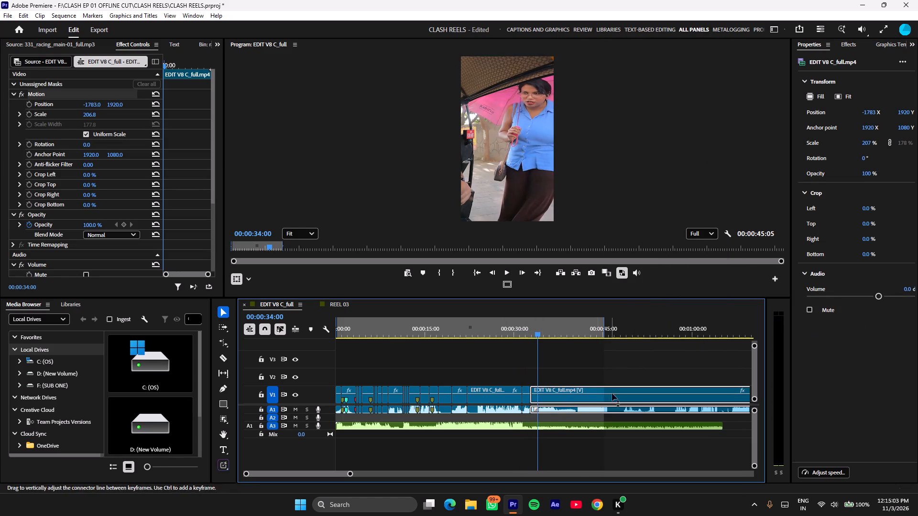
# Reveal the last clip's source in the project bin and open EDIT V8 C_full in the source monitor.
pyautogui.scroll(-10, 24, 197)
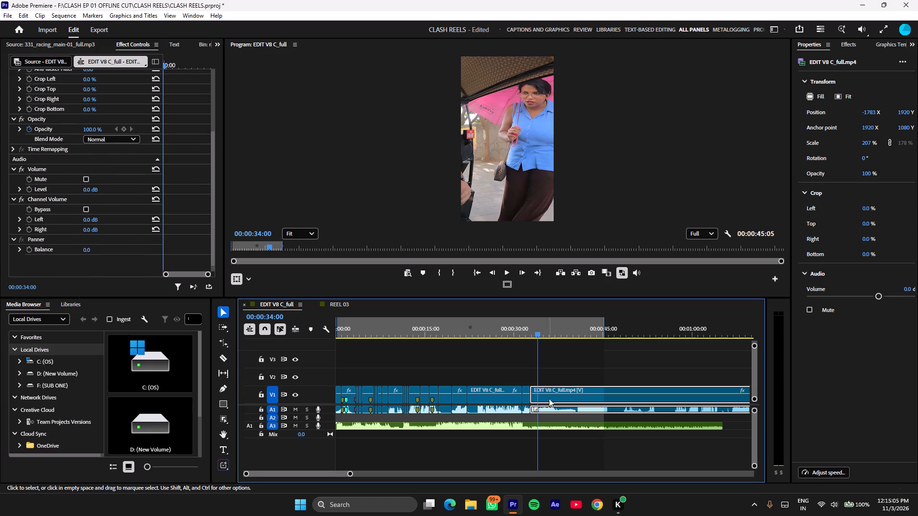
pyautogui.rightClick(570, 403)
pyautogui.tripleClick(581, 504)
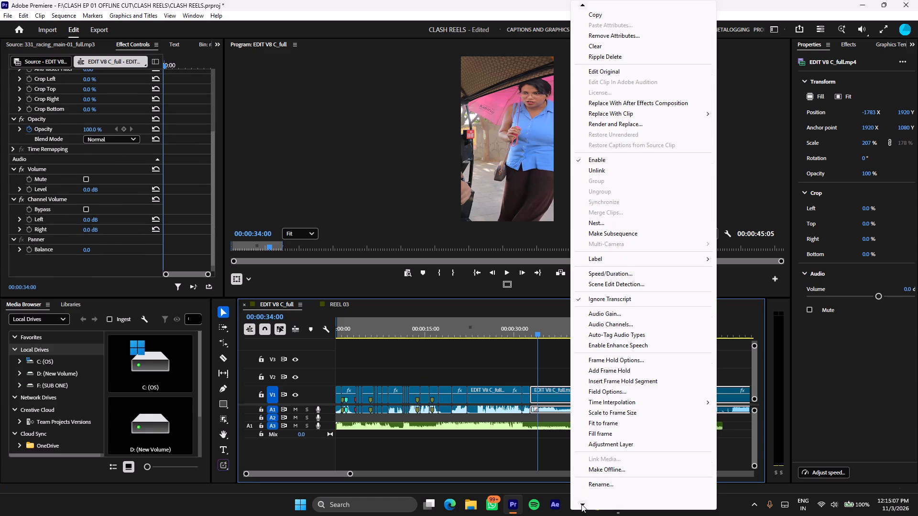
pyautogui.click(581, 504)
pyautogui.click(625, 472)
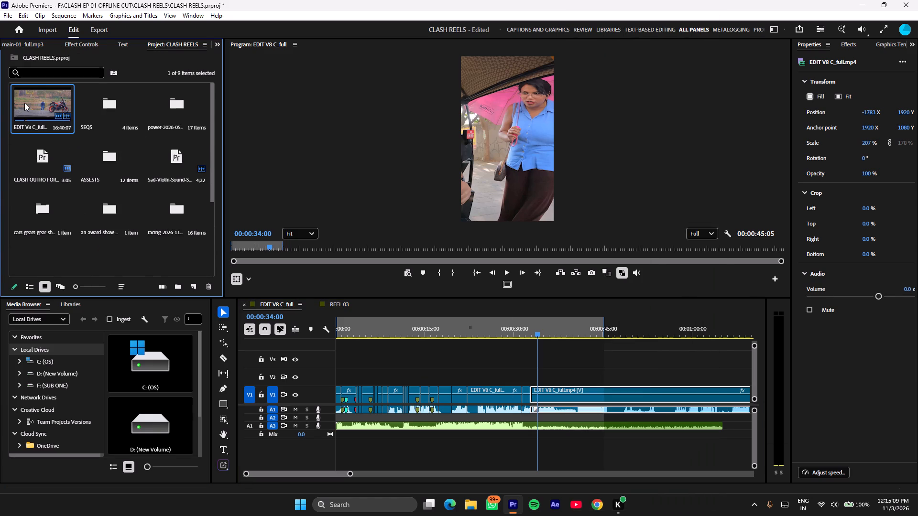
pyautogui.doubleClick(24, 103)
# Spot-check the original EDIT V8 C_full source footage between about 00:04:00:00 and 00:09:24:00.
pyautogui.click(57, 257)
pyautogui.click(73, 259)
pyautogui.click(79, 258)
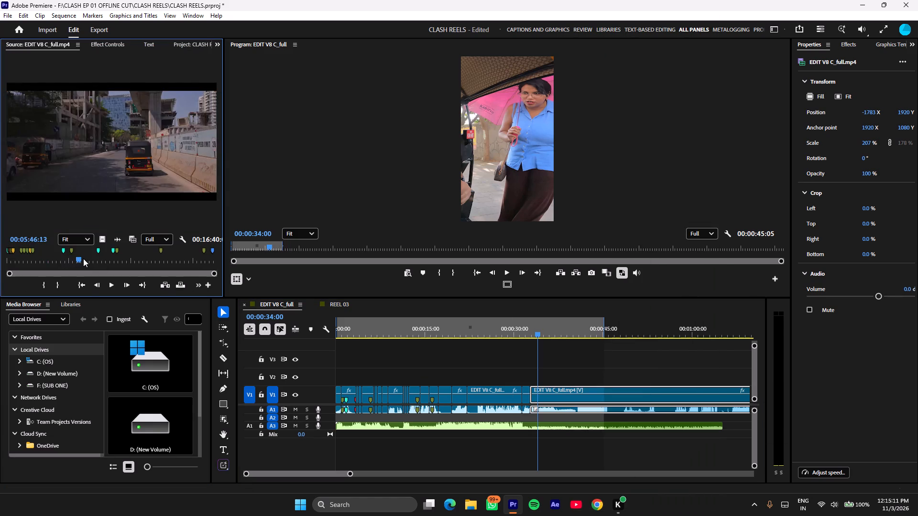
pyautogui.click(89, 258)
pyautogui.click(97, 258)
pyautogui.press('space')
pyautogui.click(109, 258)
pyautogui.click(124, 258)
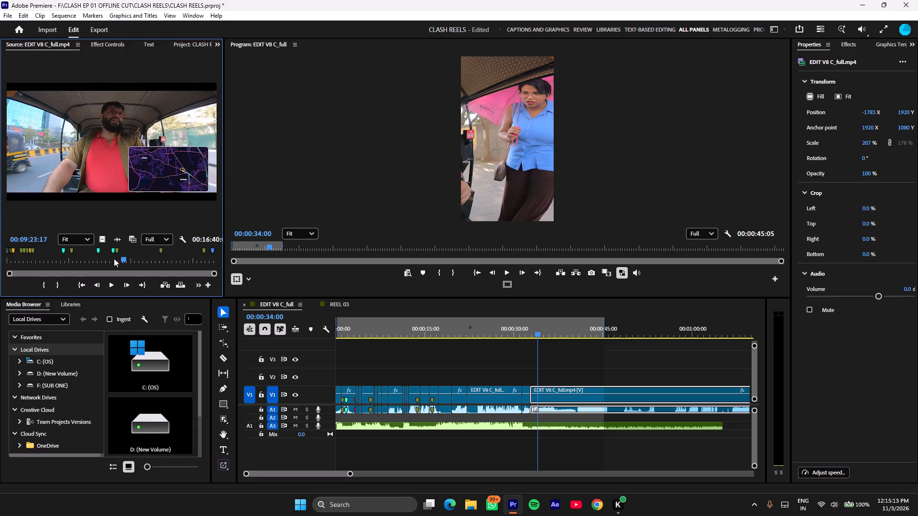
pyautogui.click(101, 258)
pyautogui.press('space')
pyautogui.click(89, 258)
pyautogui.press('space')
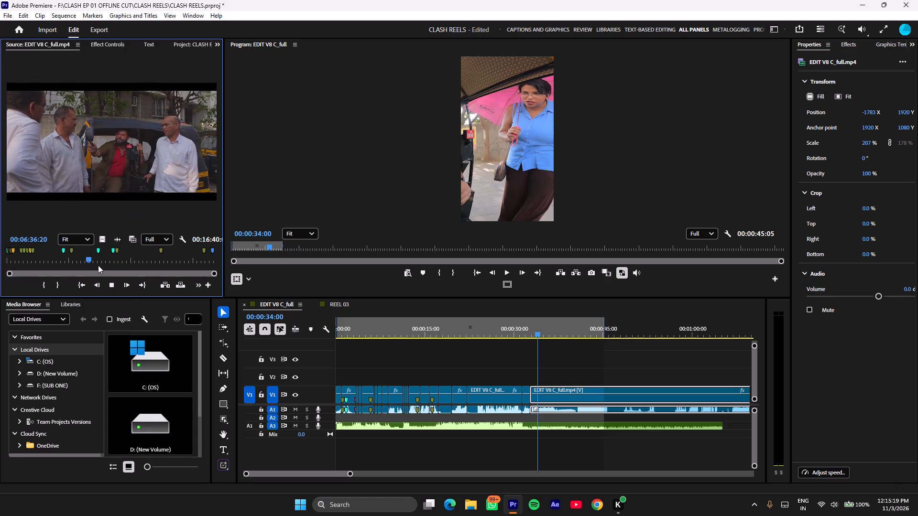
pyautogui.click(65, 258)
pyautogui.press('space')
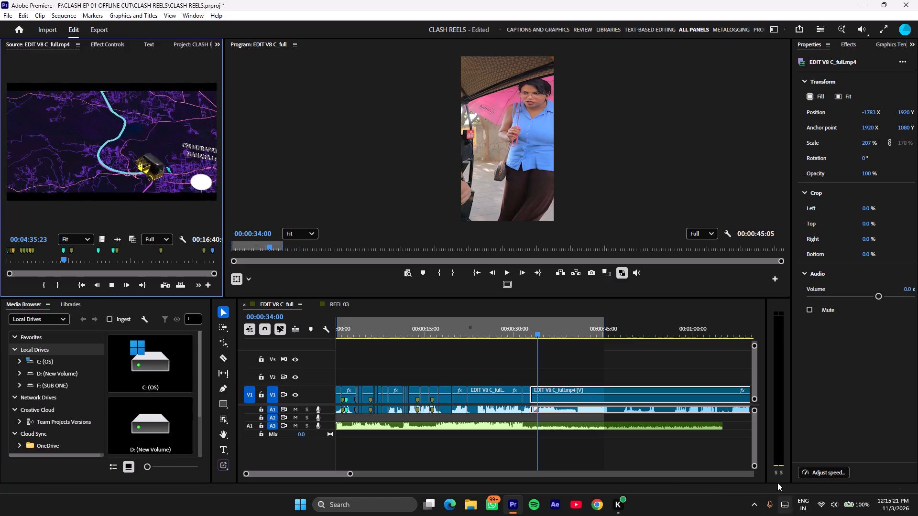
pyautogui.press('space')
# Play parts of the reel around 00:00:37:00 and 00:00:28:00, plus the opening up to about 00:00:04:00.
pyautogui.click(553, 330)
pyautogui.press('space')
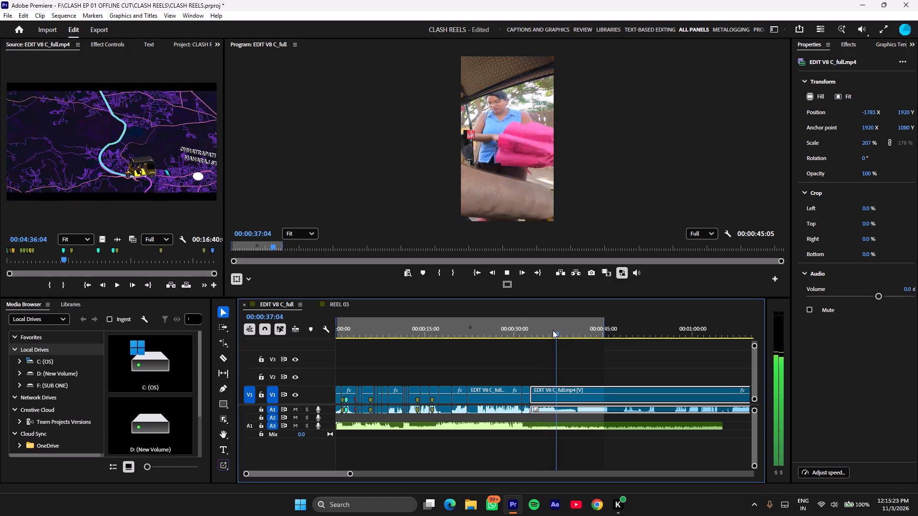
pyautogui.click(503, 337)
pyautogui.press('space')
pyautogui.moveTo(490, 330); pyautogui.dragTo(273, 355)
pyautogui.press('space')
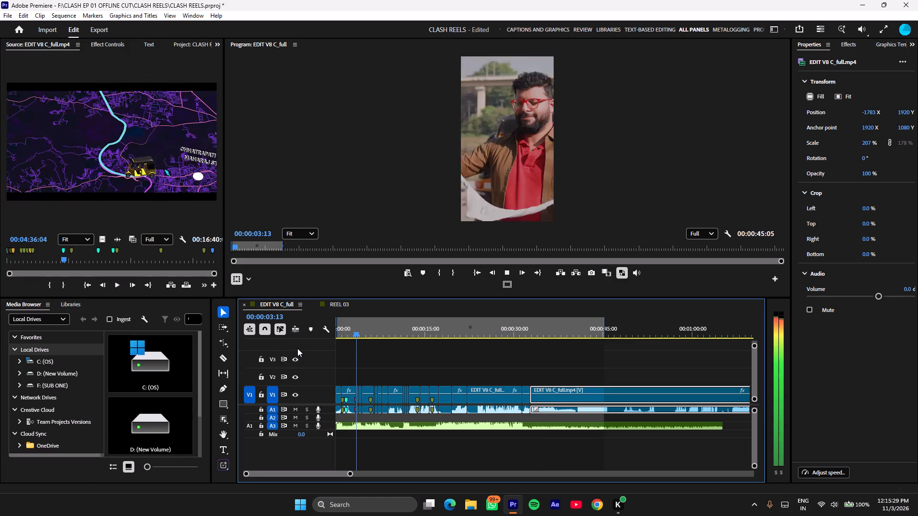
pyautogui.press('space')
# Patch the source audio to track A1.
pyautogui.scroll(6, 670, 457)
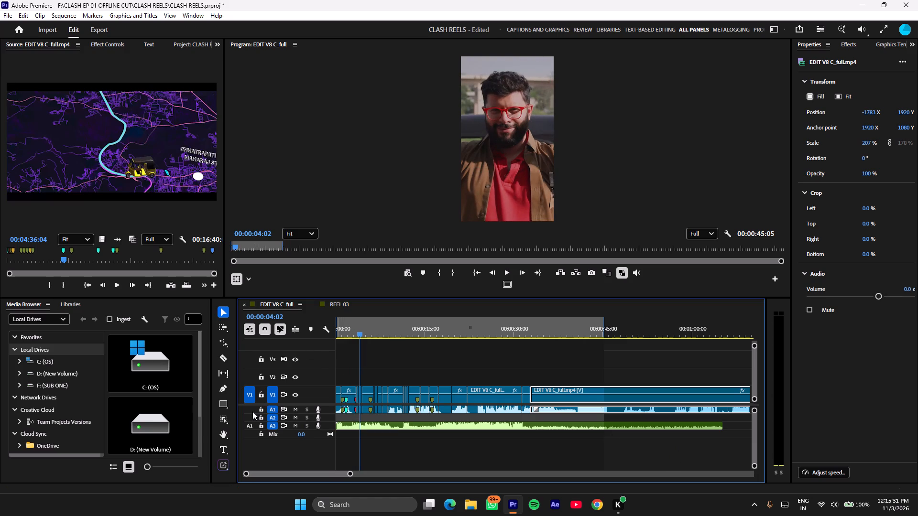
pyautogui.click(251, 411)
# Play the reel from about 00:00:04:00 and the umbrella shot around 00:00:35:00.
pyautogui.press('space')
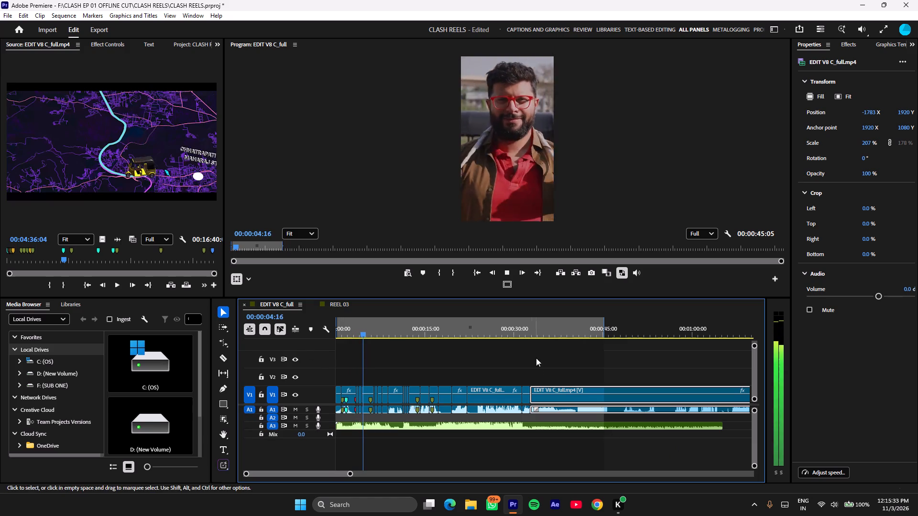
pyautogui.click(542, 333)
pyautogui.press('space')
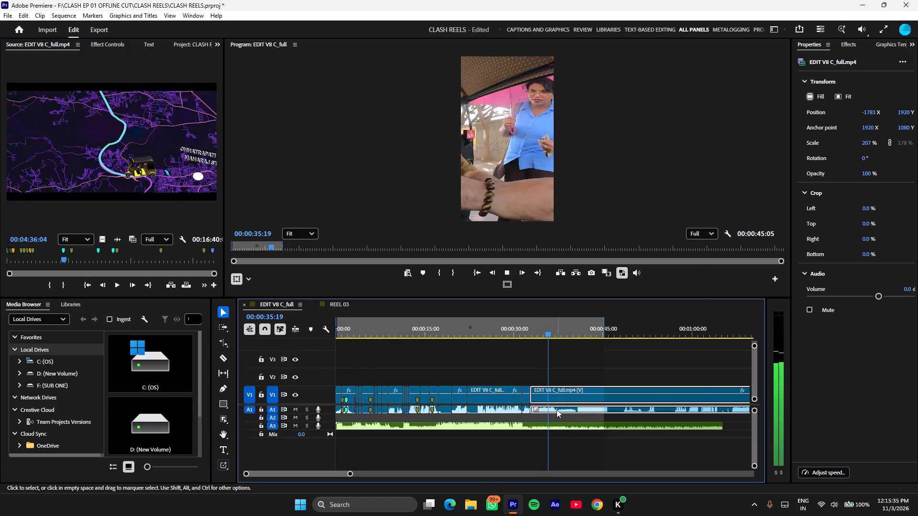
pyautogui.press('space')
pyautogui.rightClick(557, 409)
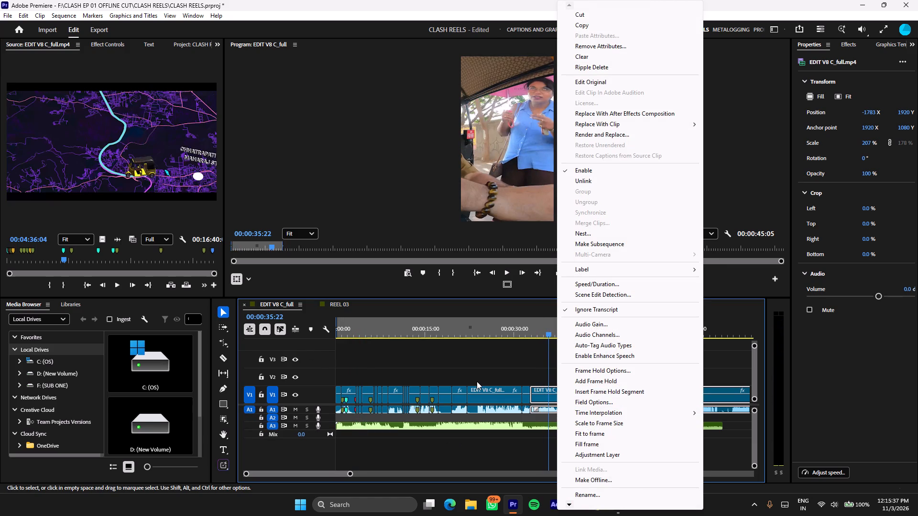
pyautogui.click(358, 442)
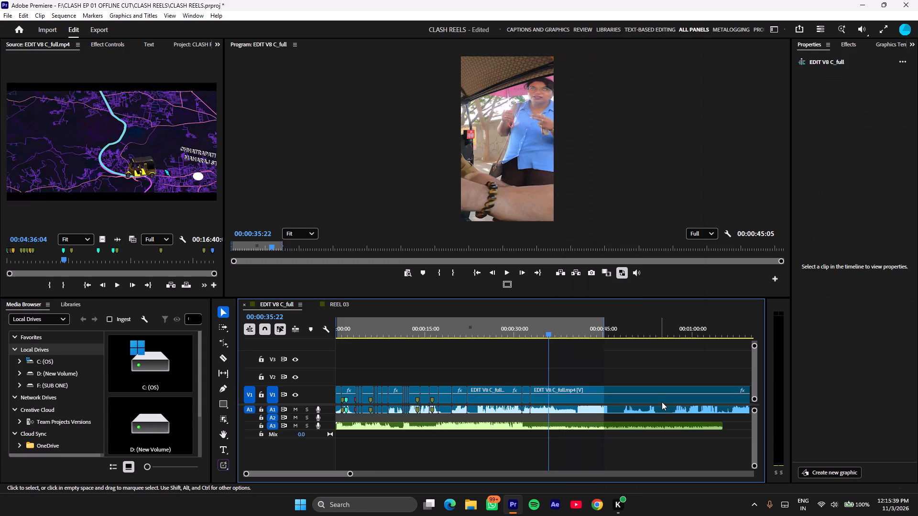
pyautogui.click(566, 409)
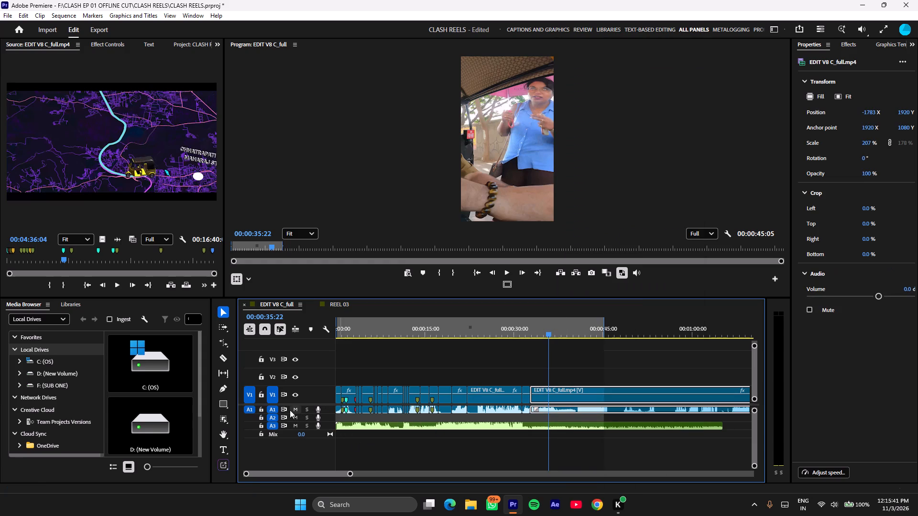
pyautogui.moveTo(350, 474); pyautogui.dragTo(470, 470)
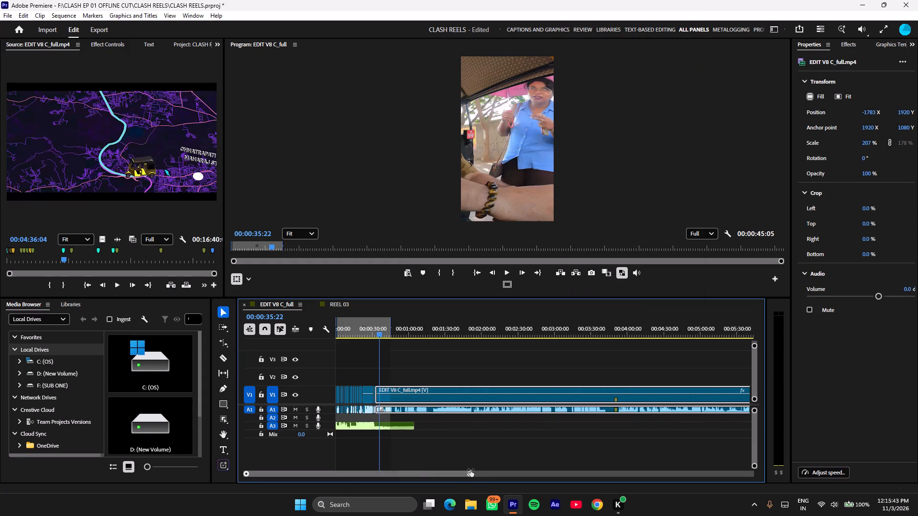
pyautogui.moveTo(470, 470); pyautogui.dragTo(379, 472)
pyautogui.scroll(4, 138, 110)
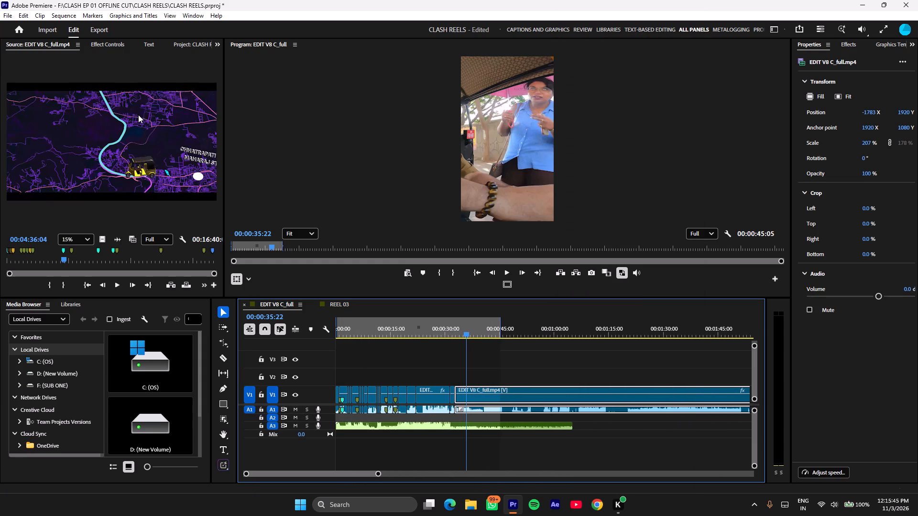
# Reveal the EDIT V8 C_full.mp4 source file in File Explorer, copy its folder path and return to Premiere Pro.
pyautogui.click(197, 38)
pyautogui.click(197, 42)
pyautogui.rightClick(50, 93)
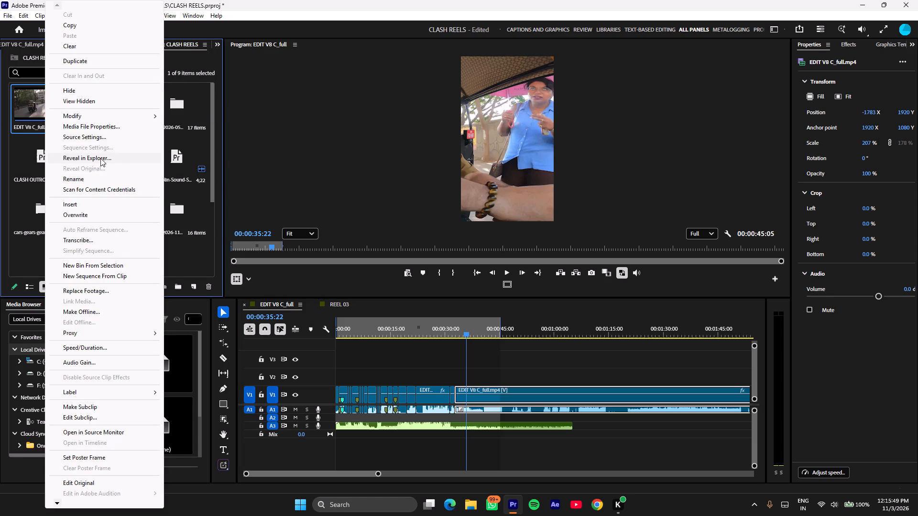
pyautogui.click(100, 158)
pyautogui.click(357, 26)
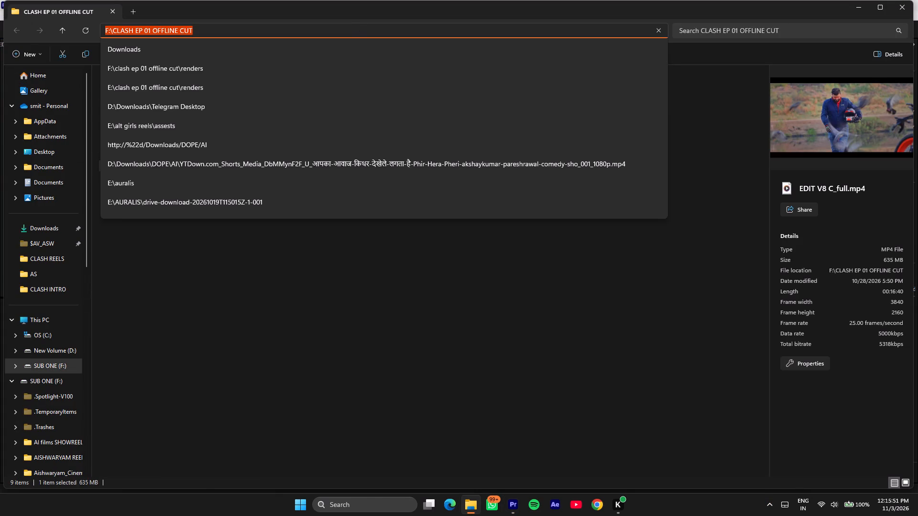
pyautogui.hotkey('ctrl', 'c')
pyautogui.click(240, 273)
pyautogui.click(511, 502)
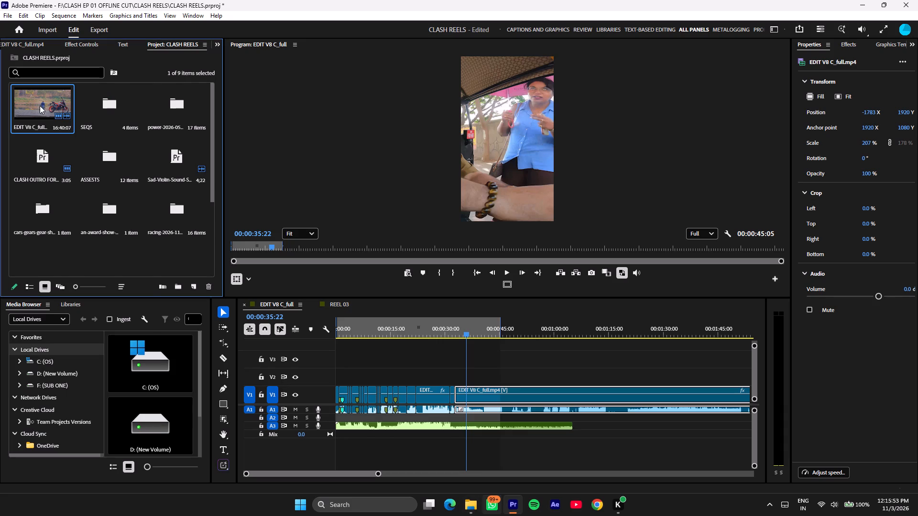
# Replace the footage of the EDIT V8 C_full.mp4 project item with EDIT V8 C_full.mp4 from the CLASH EP 01 OFFLINE CUT folder.
pyautogui.rightClick(31, 100)
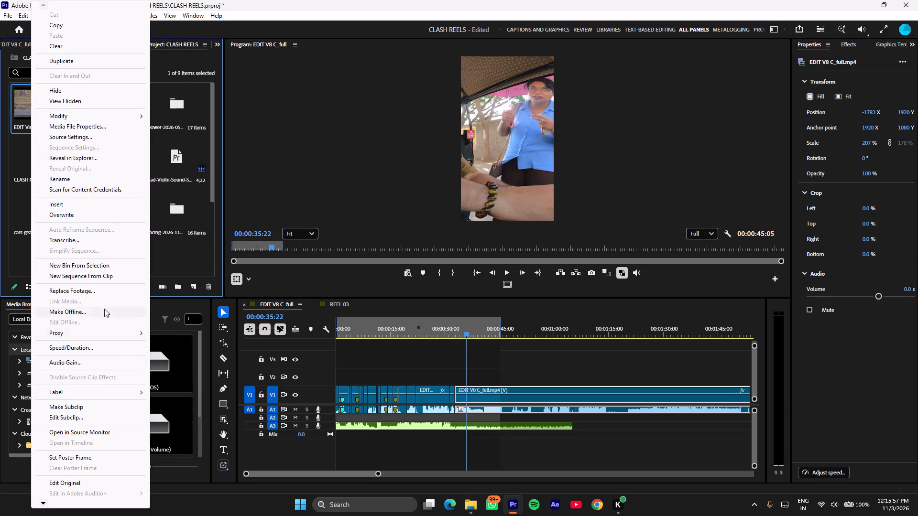
pyautogui.click(107, 290)
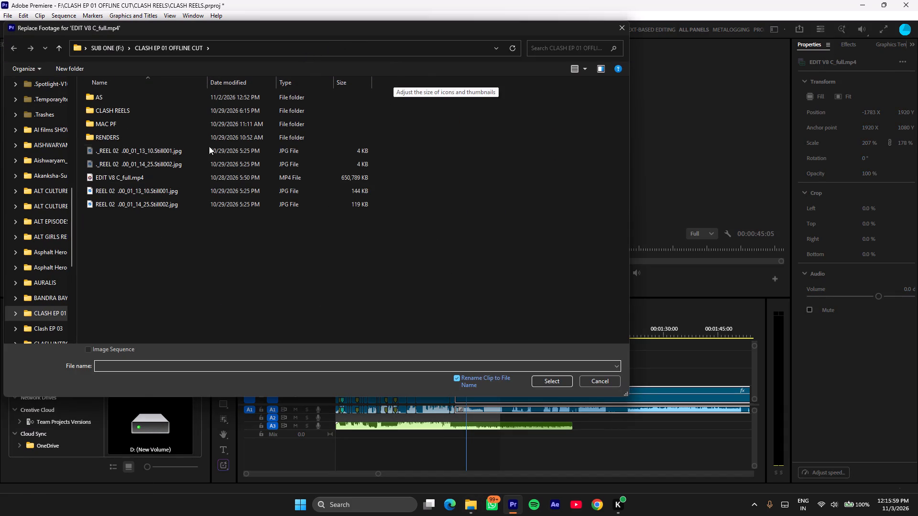
pyautogui.click(175, 173)
pyautogui.click(536, 381)
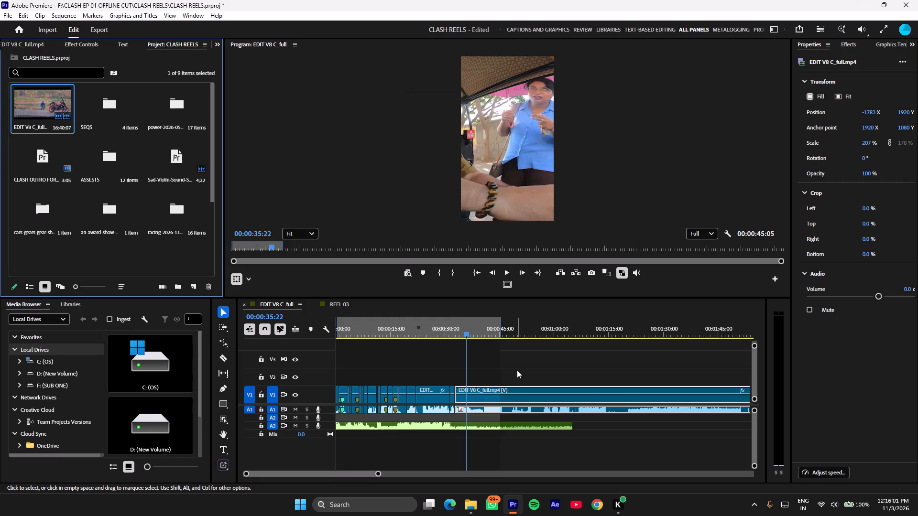
# Play the reel briefly from about 00:00:32:00 to check the audio of the umbrella shot.
pyautogui.click(518, 365)
pyautogui.click(455, 330)
pyautogui.press('space')
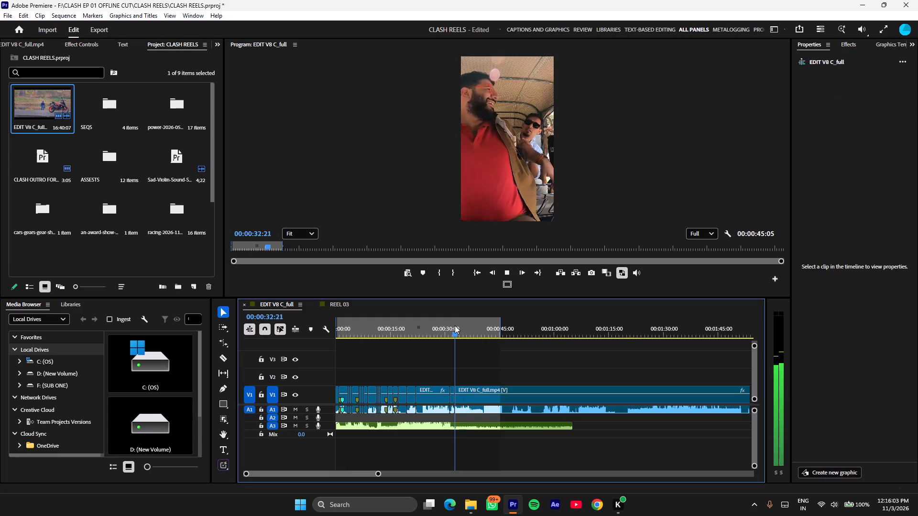
pyautogui.press('space')
pyautogui.rightClick(479, 408)
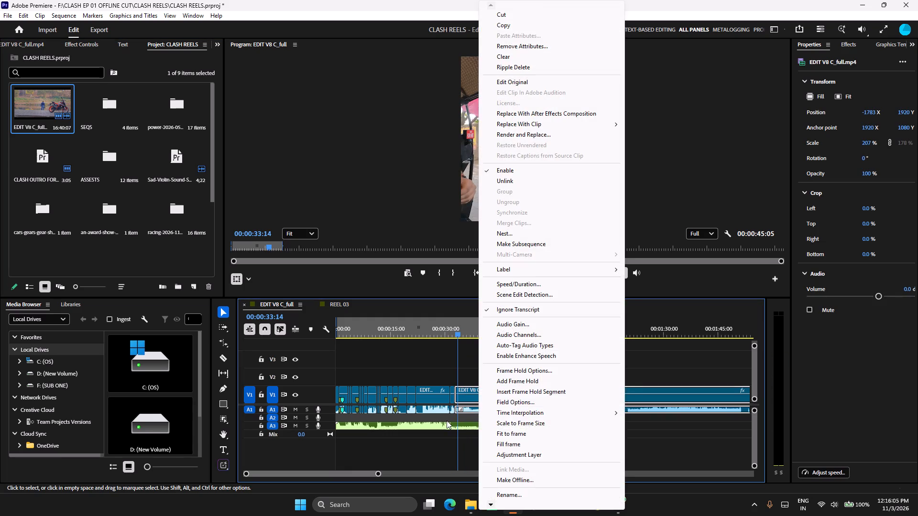
pyautogui.click(447, 420)
# Check track A1's sound by toggling its mute, soloing it and playing from about 00:00:27:00, and turn the solo off again.
pyautogui.doubleClick(297, 409)
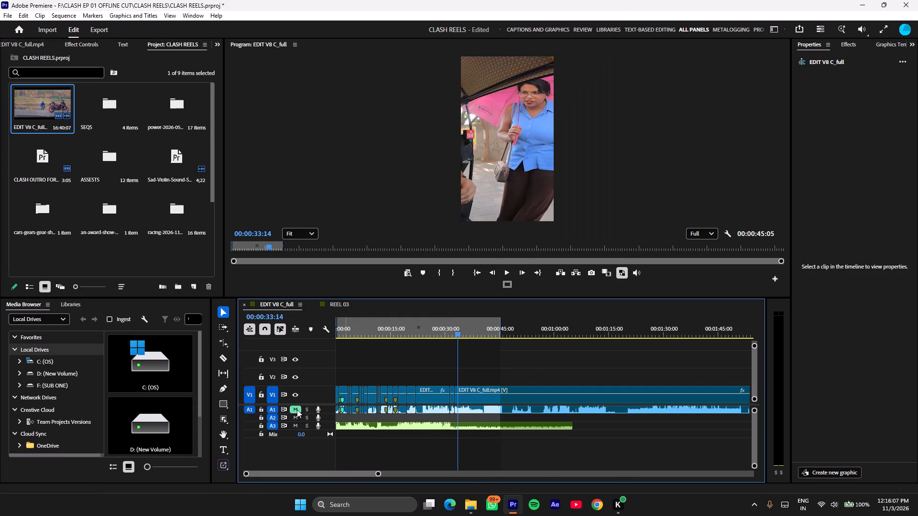
pyautogui.click(304, 410)
pyautogui.click(434, 332)
pyautogui.press('space')
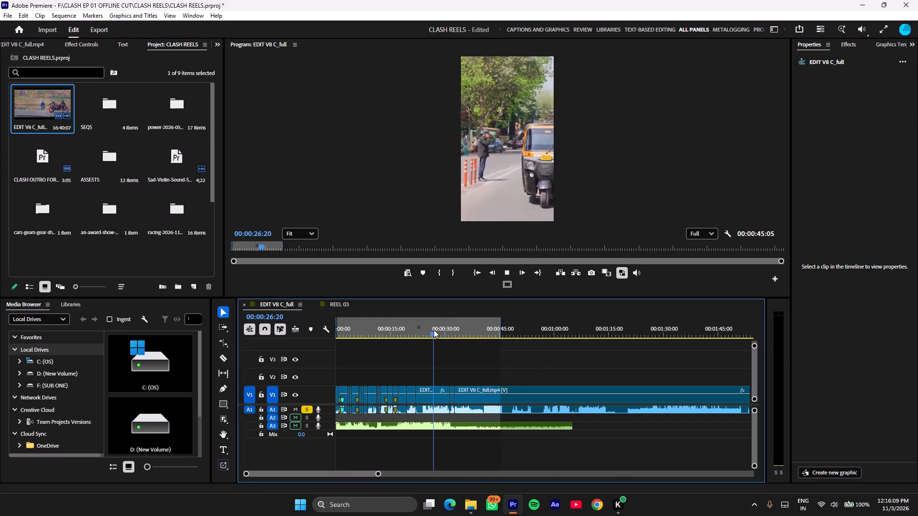
pyautogui.click(303, 408)
pyautogui.press('space')
pyautogui.click(538, 406)
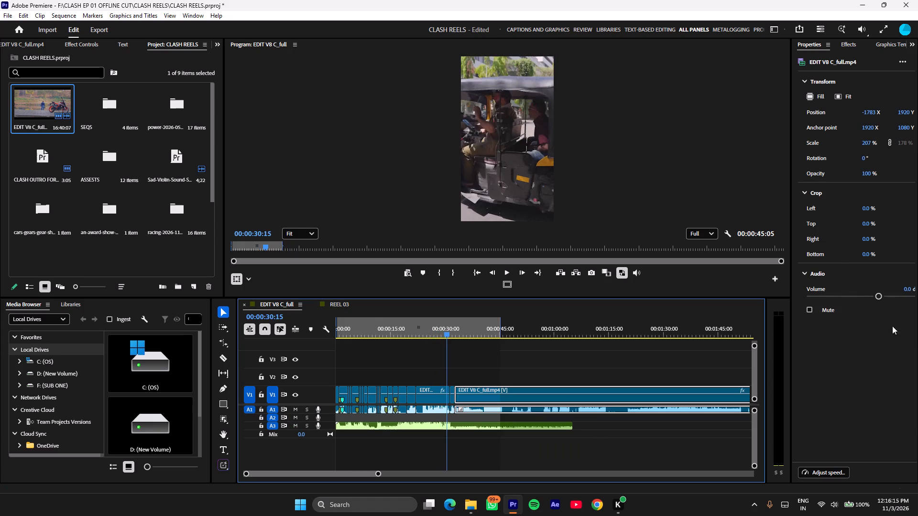
# Close Premiere Pro and save the changes to the CLASH REELS project.
pyautogui.click(917, 0)
pyautogui.click(448, 278)
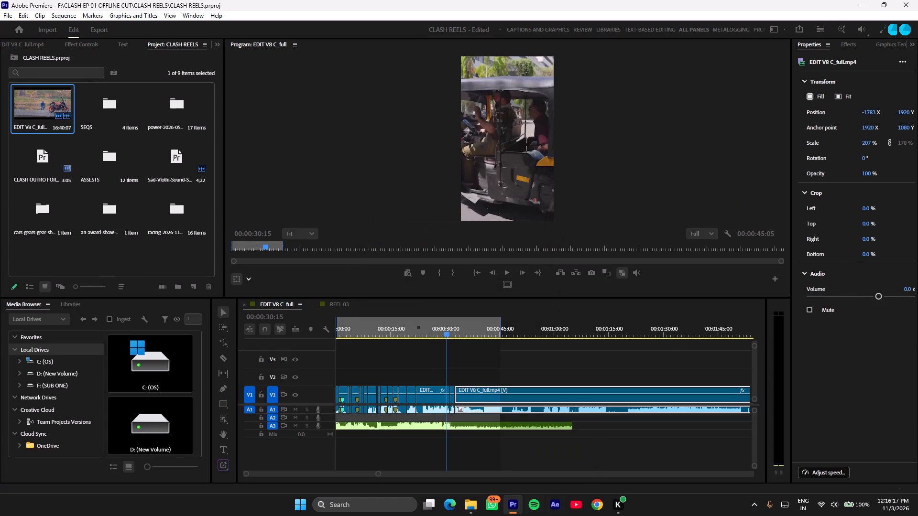
# Relaunch Premiere Pro.
pyautogui.rightClick(503, 515)
pyautogui.rightClick(513, 499)
pyautogui.rightClick(506, 514)
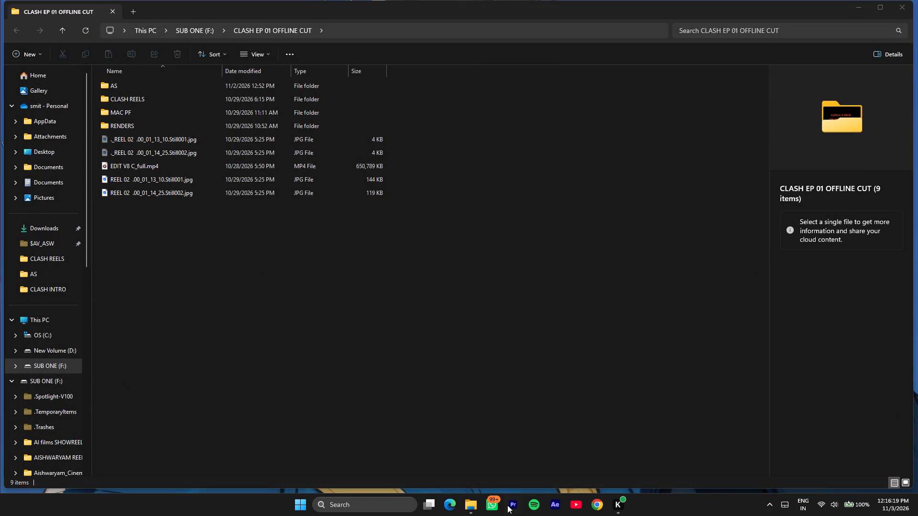
pyautogui.click(514, 290)
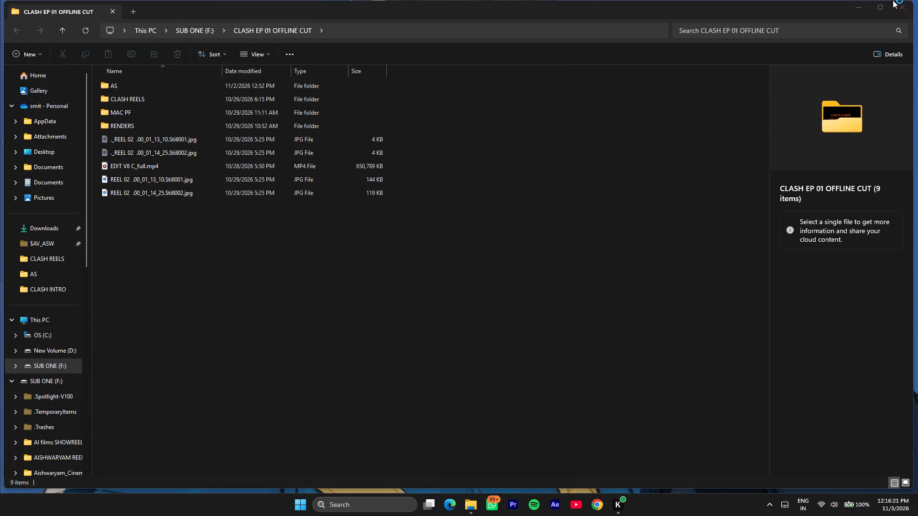
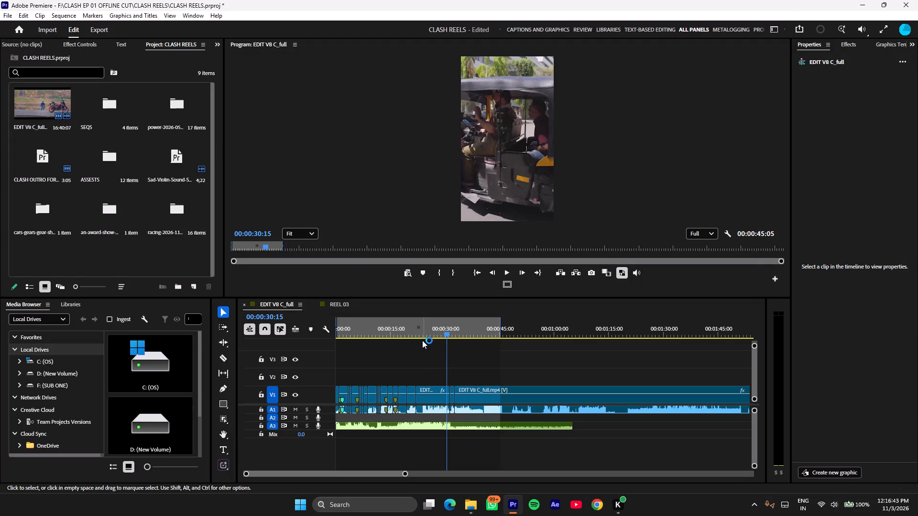
# Play the reel from about 00:00:24:00 through the rickshaw and umbrella shots to check their sound.
pyautogui.click(437, 326)
pyautogui.moveTo(429, 329); pyautogui.dragTo(423, 332)
pyautogui.click(421, 332)
pyautogui.press('space')
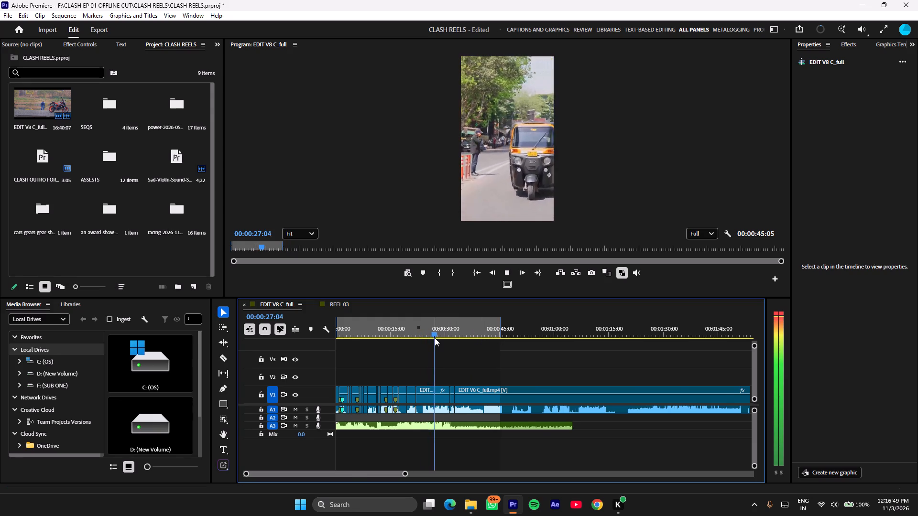
pyautogui.press('=')
pyautogui.scroll(-4, 580, 379)
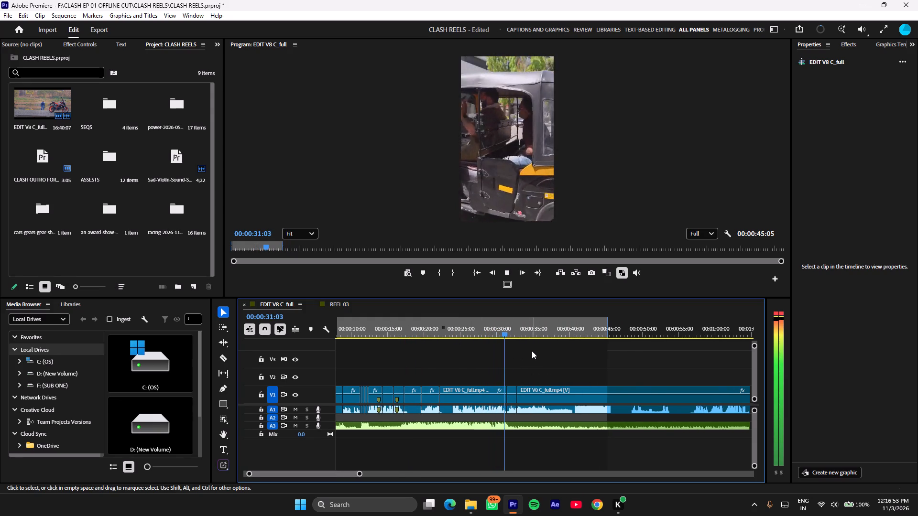
pyautogui.scroll(-4, 532, 357)
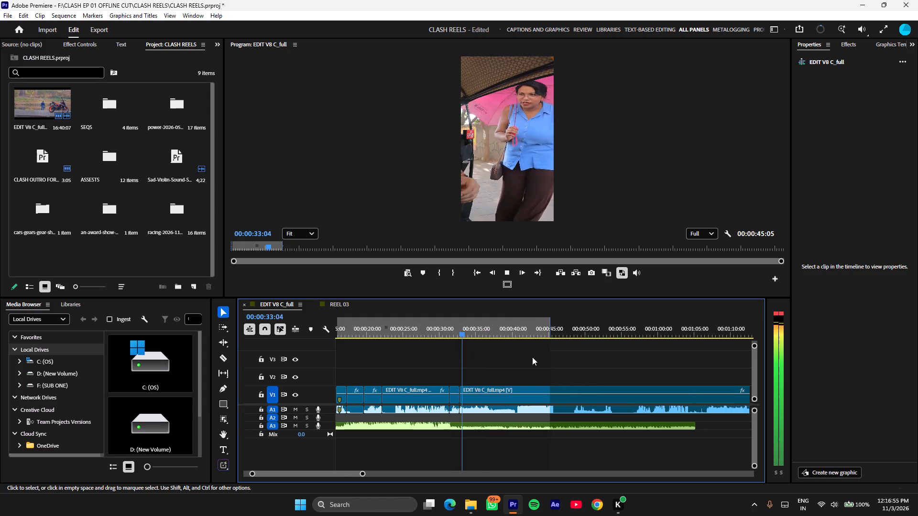
# Cut the long EDIT V8 C_full clip at 00:00:34:11, during the umbrella shot.
pyautogui.press('space')
pyautogui.click(516, 406)
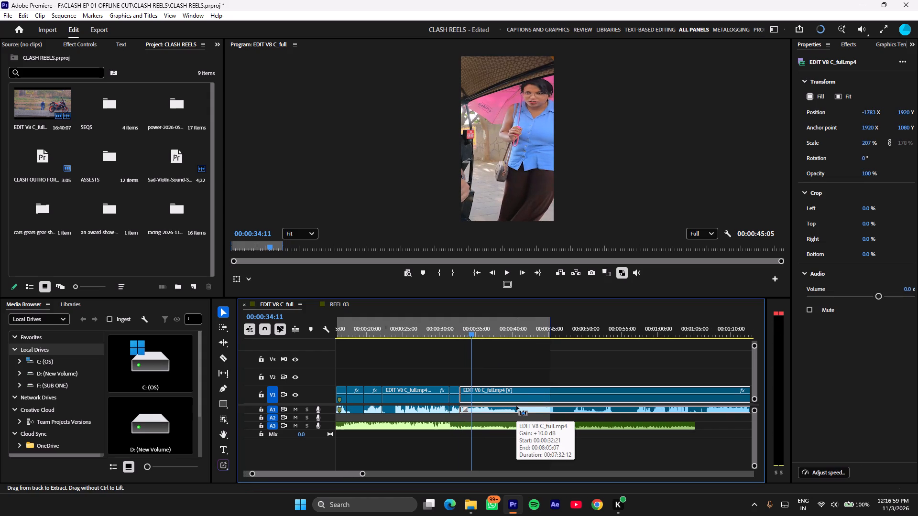
pyautogui.hotkey('ctrl', 'k')
# Cut the remaining clip at 00:01:06:20, remove the section between 00:00:34:11 and there, and close the gap.
pyautogui.click(523, 385)
pyautogui.click(508, 400)
pyautogui.moveTo(470, 329); pyautogui.dragTo(510, 328)
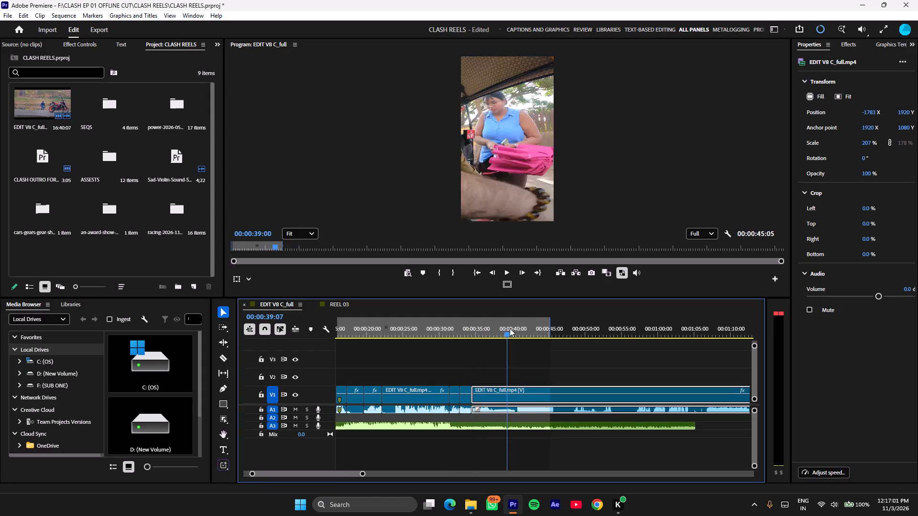
pyautogui.moveTo(510, 328); pyautogui.dragTo(679, 323)
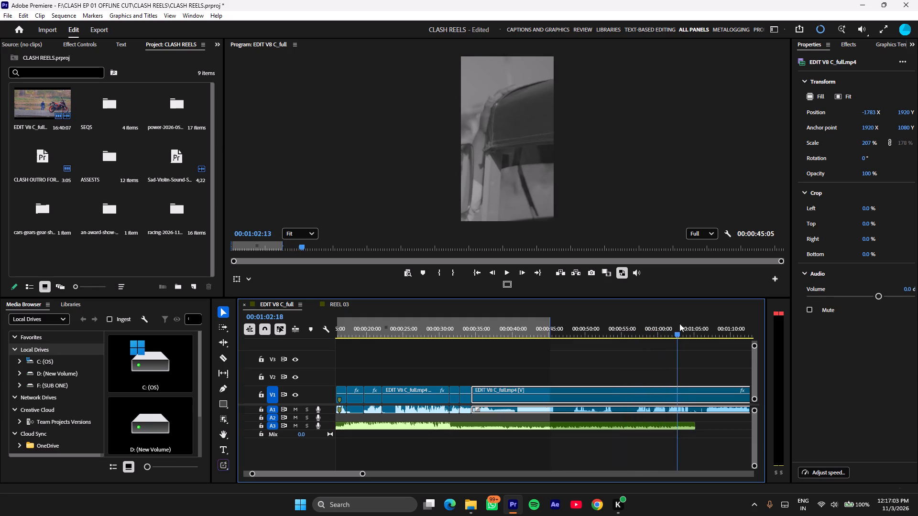
pyautogui.moveTo(679, 323); pyautogui.dragTo(688, 325)
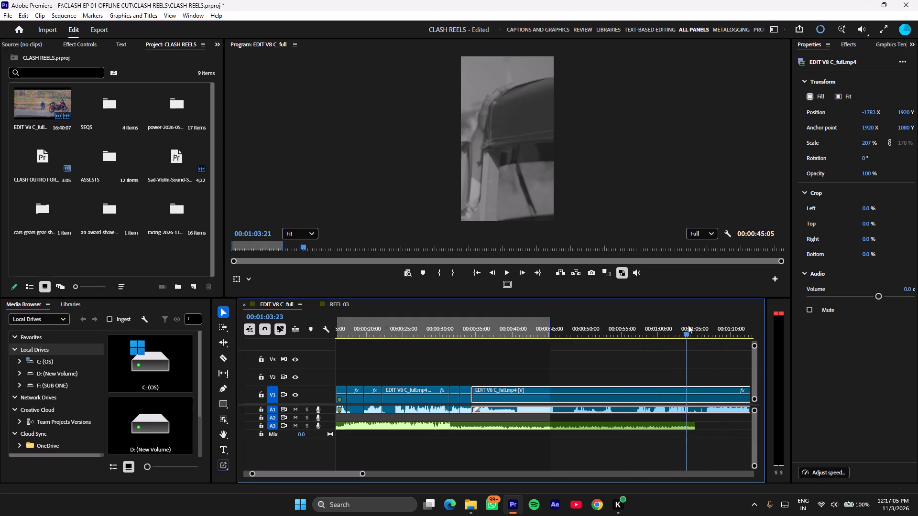
pyautogui.moveTo(688, 325); pyautogui.dragTo(707, 334)
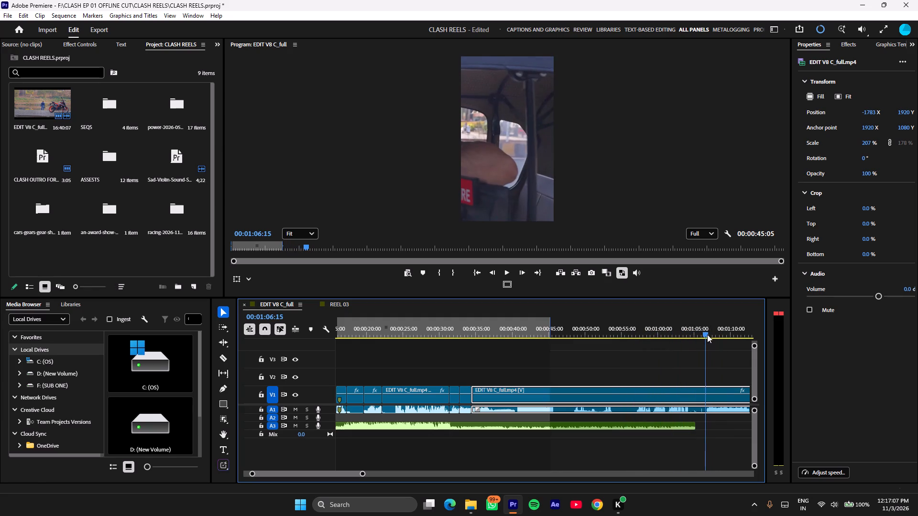
pyautogui.moveTo(707, 334); pyautogui.dragTo(708, 334)
pyautogui.hotkey('ctrl', 'k')
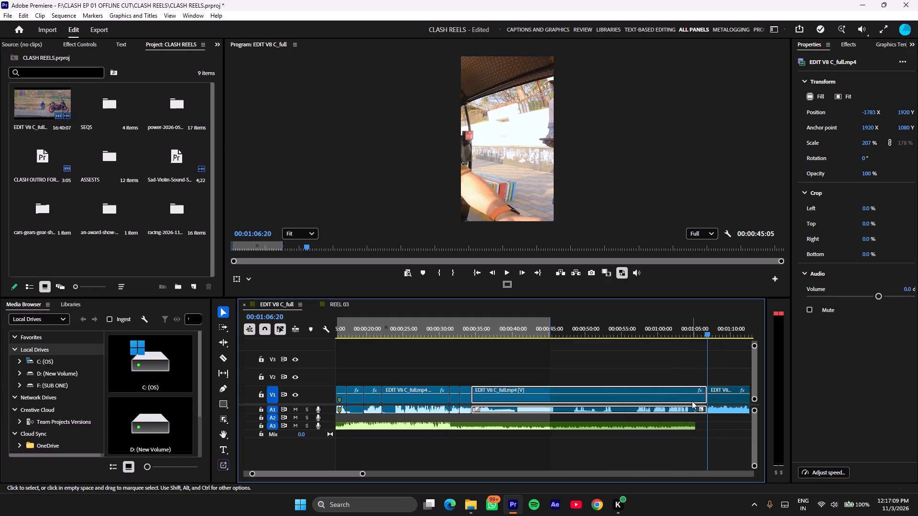
pyautogui.press('BackSpace')
pyautogui.rightClick(660, 400)
pyautogui.click(683, 410)
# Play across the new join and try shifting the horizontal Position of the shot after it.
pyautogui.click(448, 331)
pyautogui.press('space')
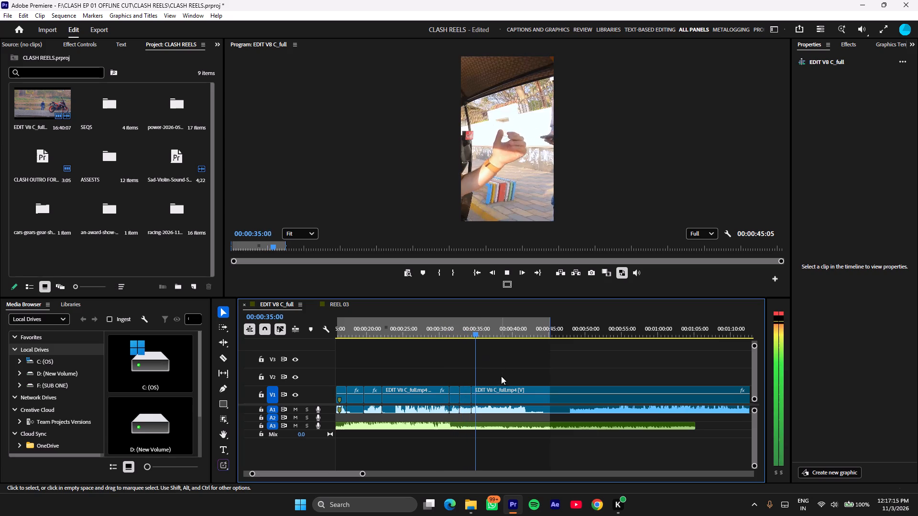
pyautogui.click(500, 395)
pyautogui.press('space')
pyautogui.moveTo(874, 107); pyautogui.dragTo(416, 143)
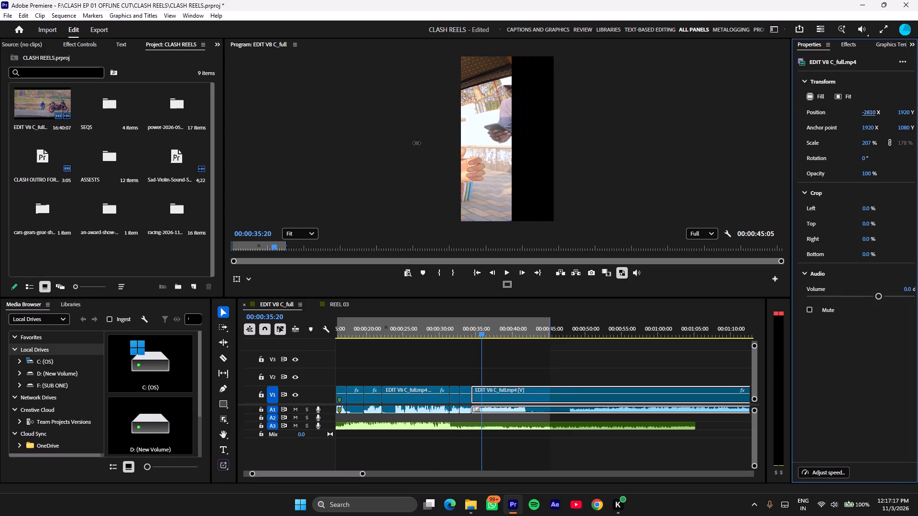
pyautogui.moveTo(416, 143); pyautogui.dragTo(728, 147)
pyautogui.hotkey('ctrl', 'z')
# Play the arm-and-books shot on and cut the clip at 00:00:37:06.
pyautogui.press('space')
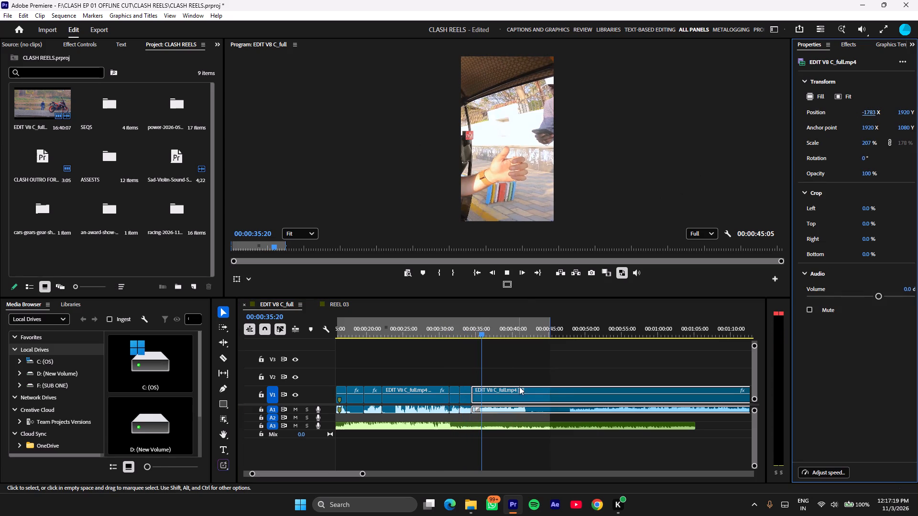
pyautogui.press('space')
pyautogui.click(525, 392)
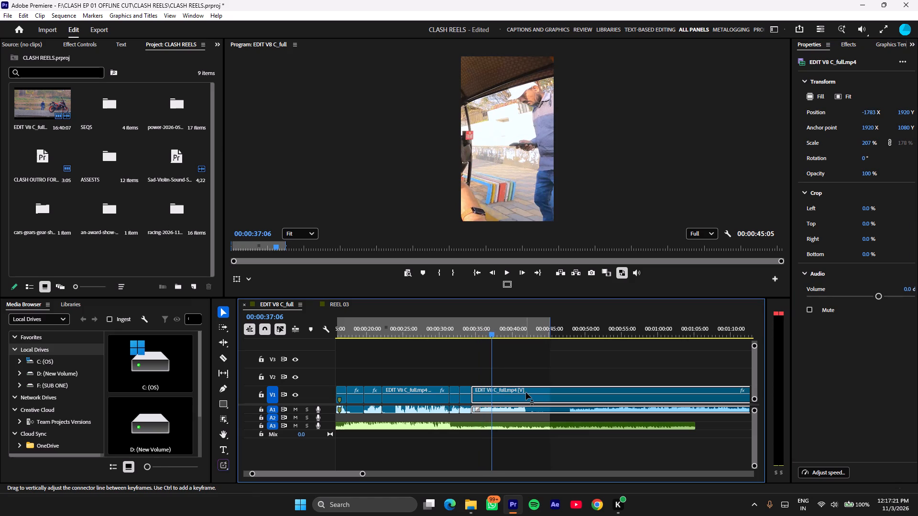
pyautogui.hotkey('ctrl', 'k')
# Set the horizontal Position of the clip after 00:00:37:06 to 410, framing it on the rickshaw shot near 00:01:02:15.
pyautogui.click(527, 392)
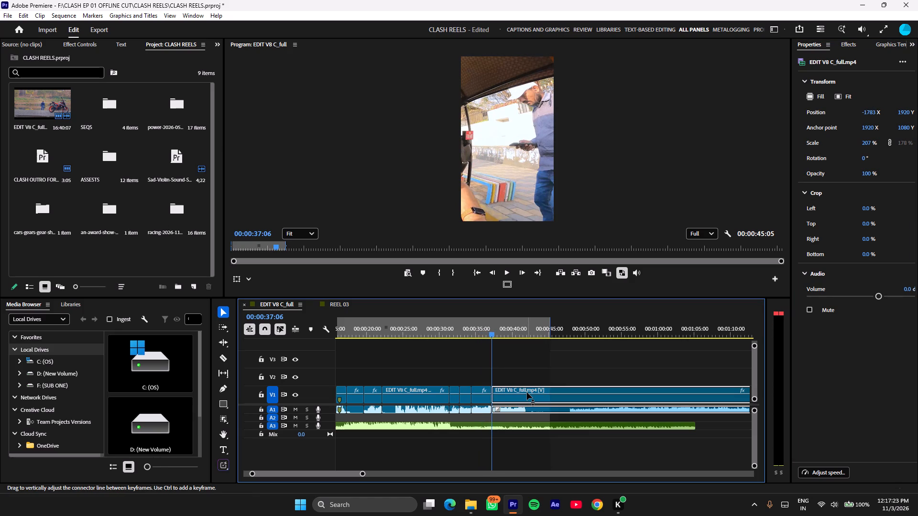
pyautogui.press('space')
pyautogui.moveTo(533, 326); pyautogui.dragTo(656, 328)
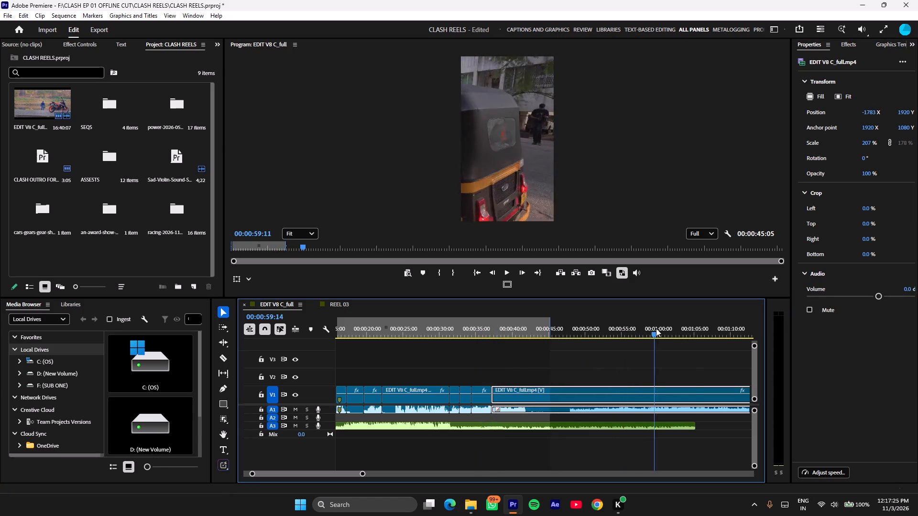
pyautogui.moveTo(656, 328); pyautogui.dragTo(678, 337)
pyautogui.click(651, 396)
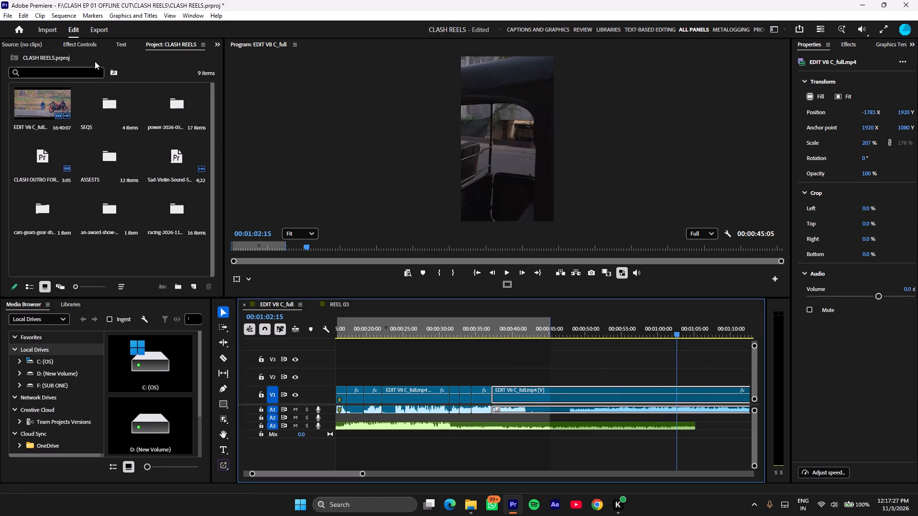
pyautogui.click(72, 45)
pyautogui.moveTo(91, 103); pyautogui.dragTo(313, 130)
# Cut the clip at 00:01:01:18, remove the section between 00:00:37:06 and there, and close the gap.
pyautogui.press('space')
pyautogui.scroll(-6, 714, 412)
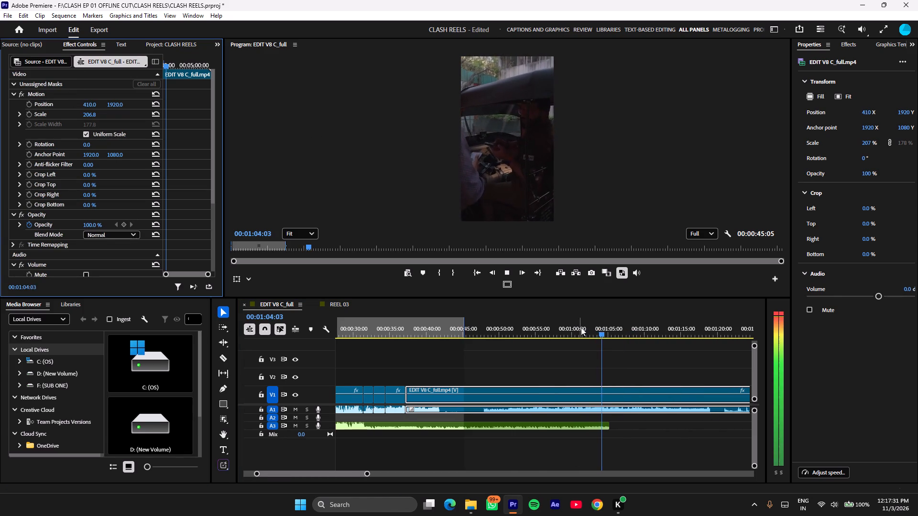
pyautogui.click(581, 327)
pyautogui.press('space')
pyautogui.press('space')
pyautogui.click(605, 392)
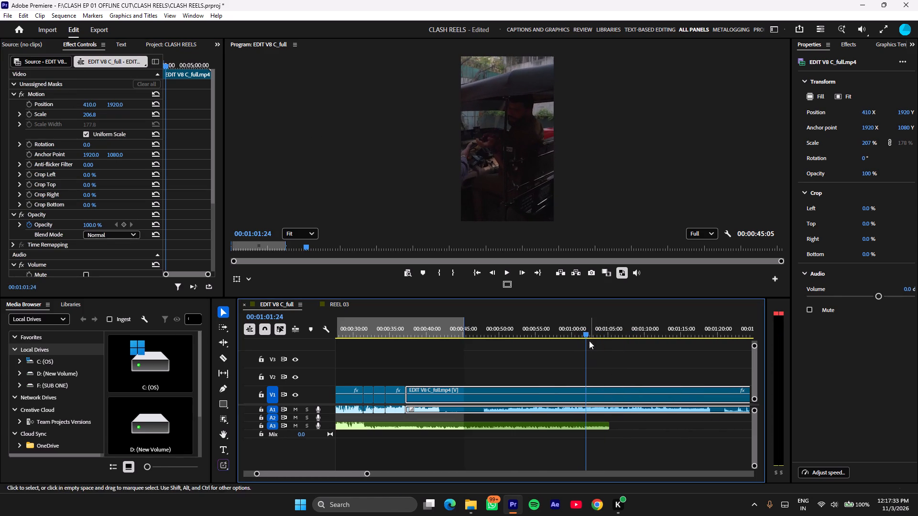
pyautogui.click(587, 331)
pyautogui.hotkey('ctrl', 'k')
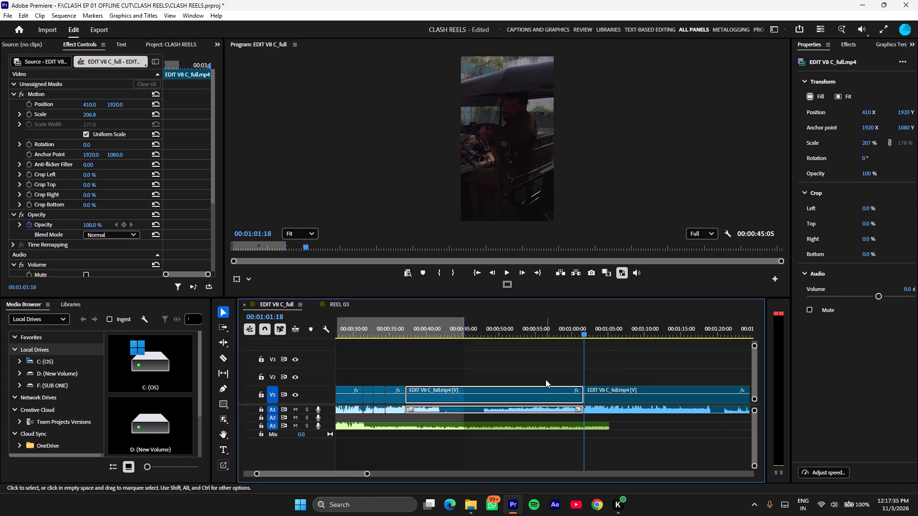
pyautogui.press('BackSpace')
pyautogui.rightClick(529, 391)
pyautogui.click(549, 402)
# Play the dark rickshaw shot from 00:00:37:06 and cut the clip at 00:00:39:20.
pyautogui.press('space')
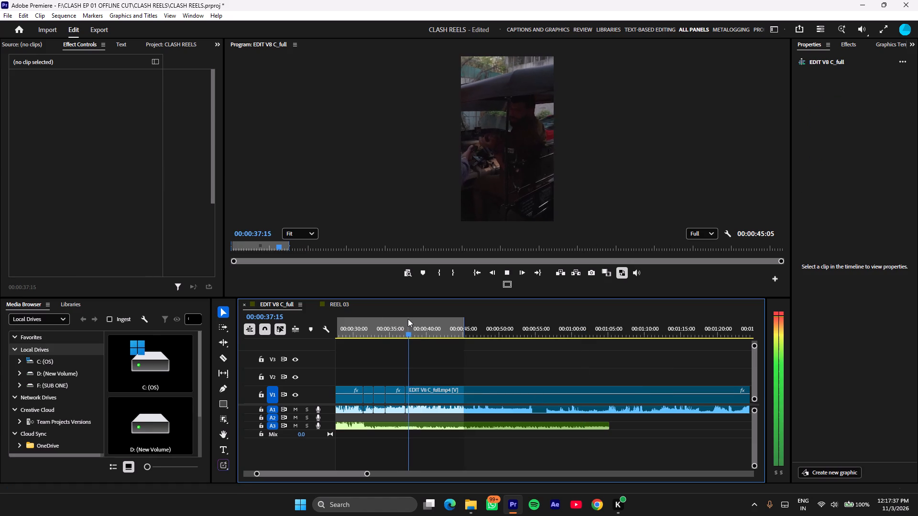
pyautogui.click(453, 392)
pyautogui.press('space')
pyautogui.press('space')
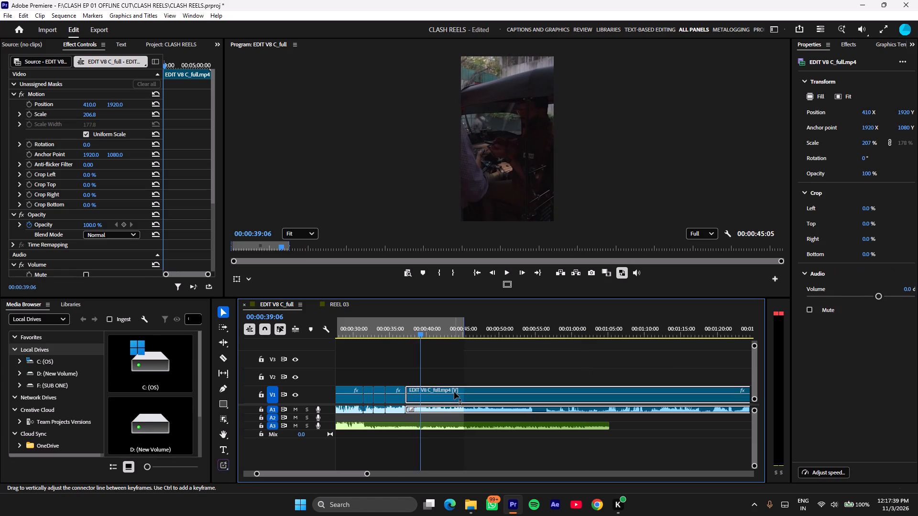
pyautogui.press('space')
pyautogui.hotkey('ctrl', 'k')
# Locate the next usable shot, cut at 00:01:05:01, remove the section between 00:00:39:20 and there, and close the gap.
pyautogui.keyDown('ctrl'); pyautogui.click(455, 390); pyautogui.keyUp('ctrl')
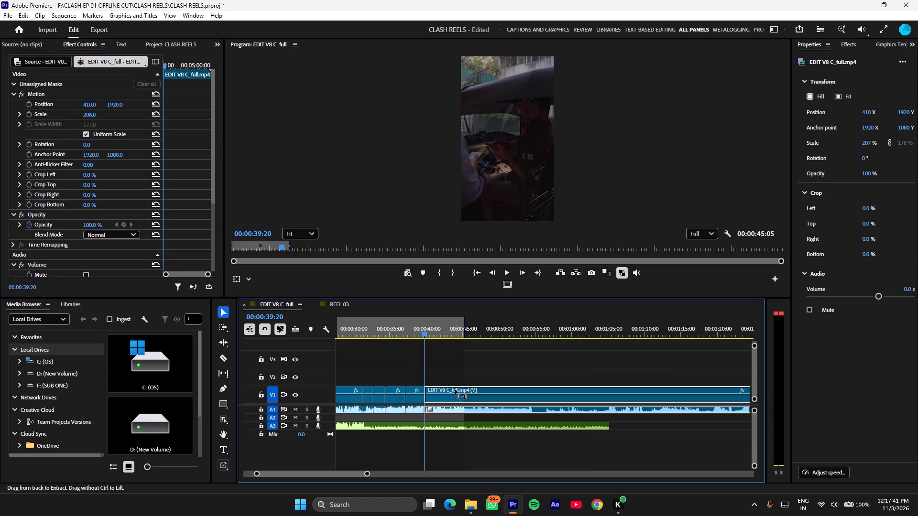
pyautogui.press('space')
pyautogui.moveTo(495, 332); pyautogui.dragTo(563, 330)
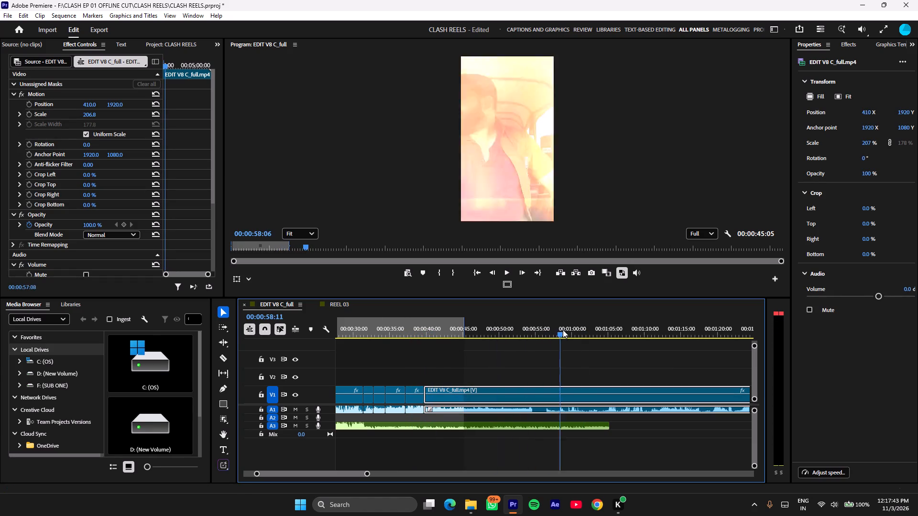
pyautogui.moveTo(563, 330); pyautogui.dragTo(593, 336)
pyautogui.press('space')
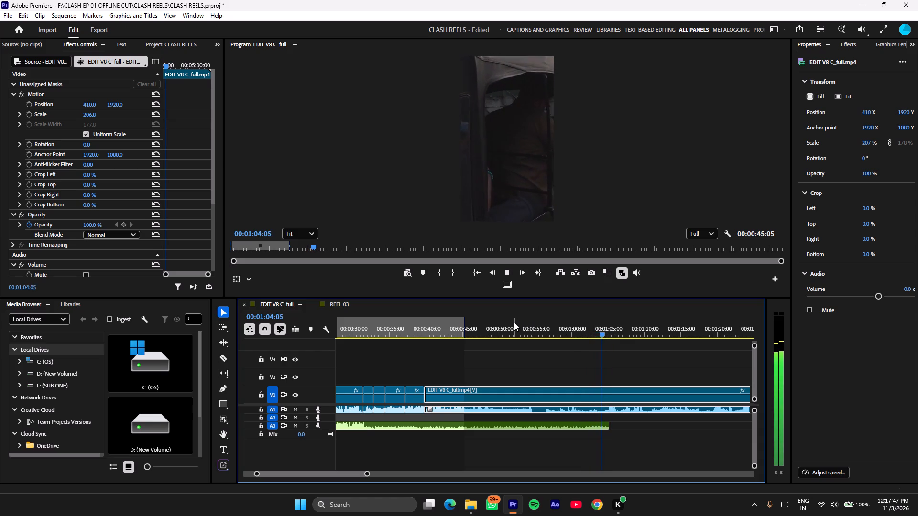
pyautogui.scroll(-5, 620, 382)
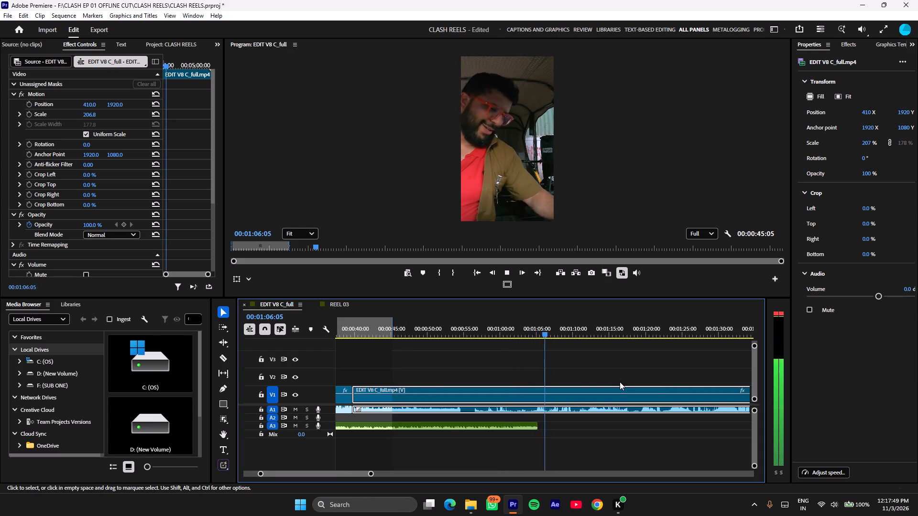
pyautogui.scroll(-8, 620, 382)
pyautogui.scroll(7, 613, 380)
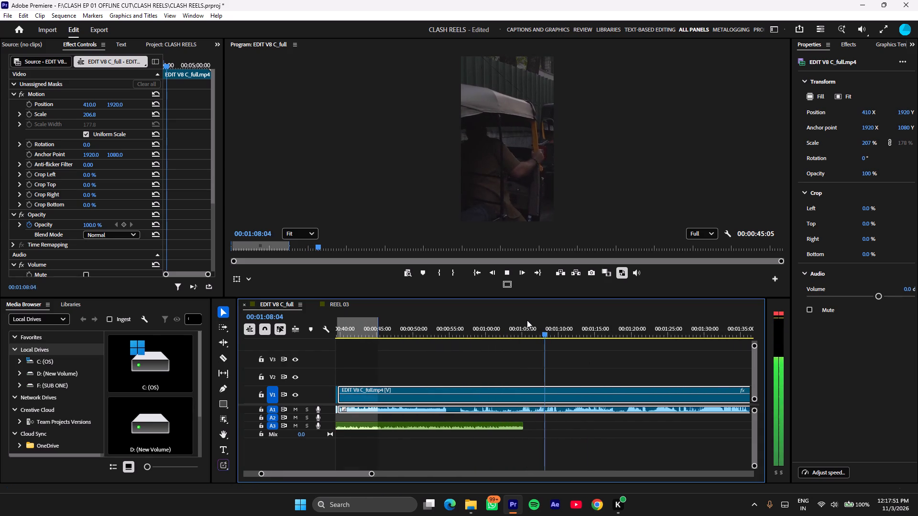
pyautogui.click(527, 320)
pyautogui.doubleClick(517, 330)
pyautogui.press('space')
pyautogui.click(514, 330)
pyautogui.press('space')
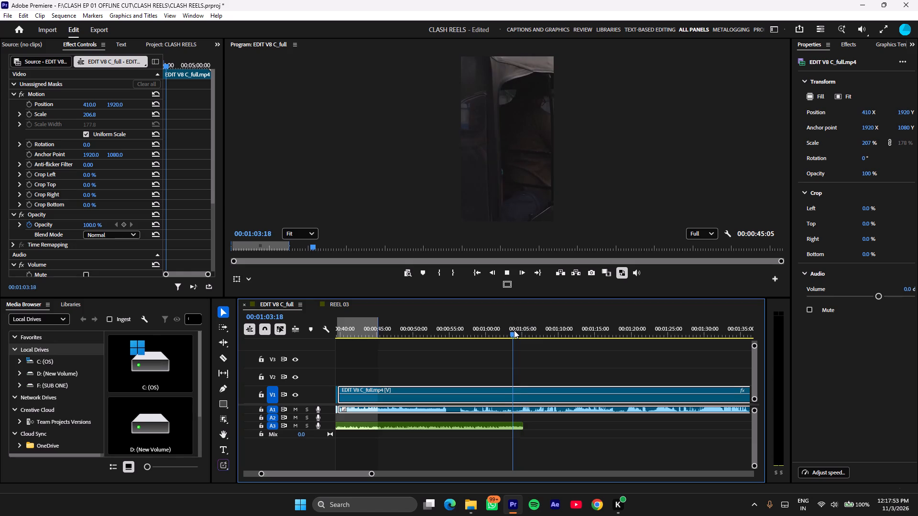
pyautogui.click(519, 333)
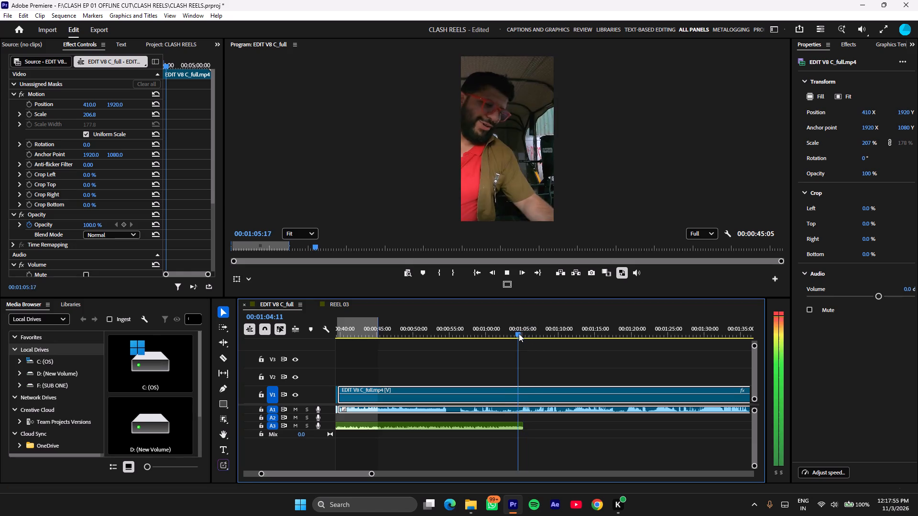
pyautogui.press('space')
pyautogui.press('space')
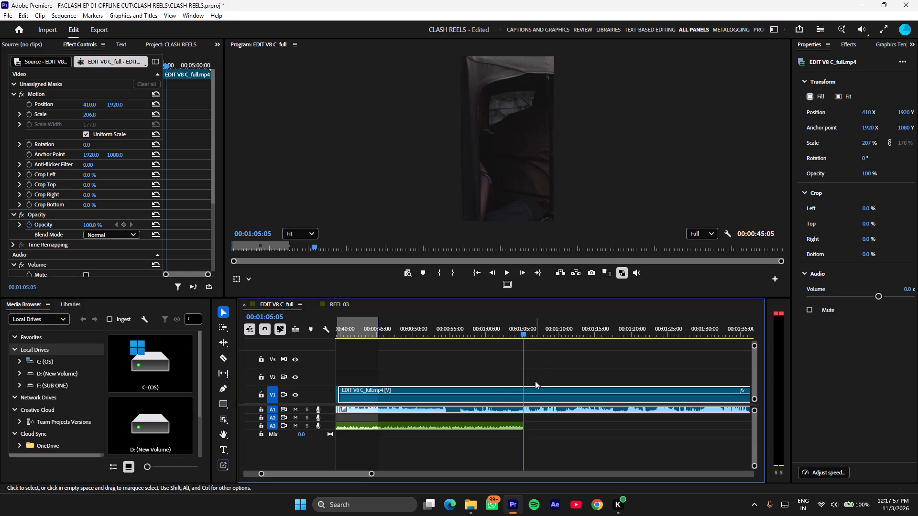
pyautogui.moveTo(511, 331); pyautogui.dragTo(523, 325)
pyautogui.hotkey('ctrl', 'k')
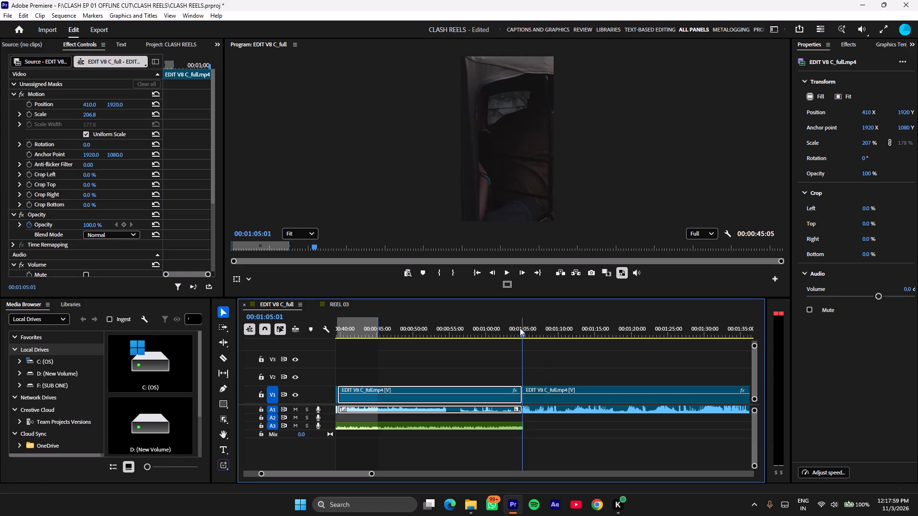
pyautogui.press('BackSpace')
pyautogui.rightClick(455, 393)
pyautogui.click(481, 400)
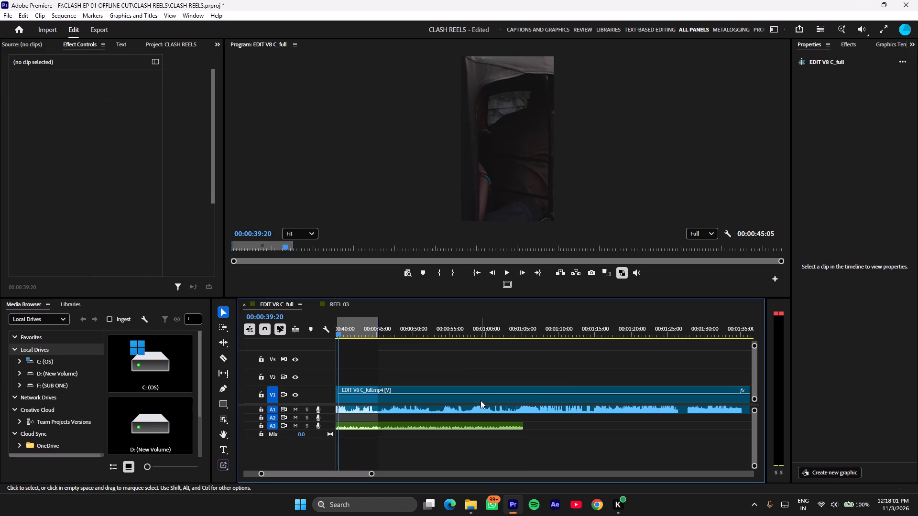
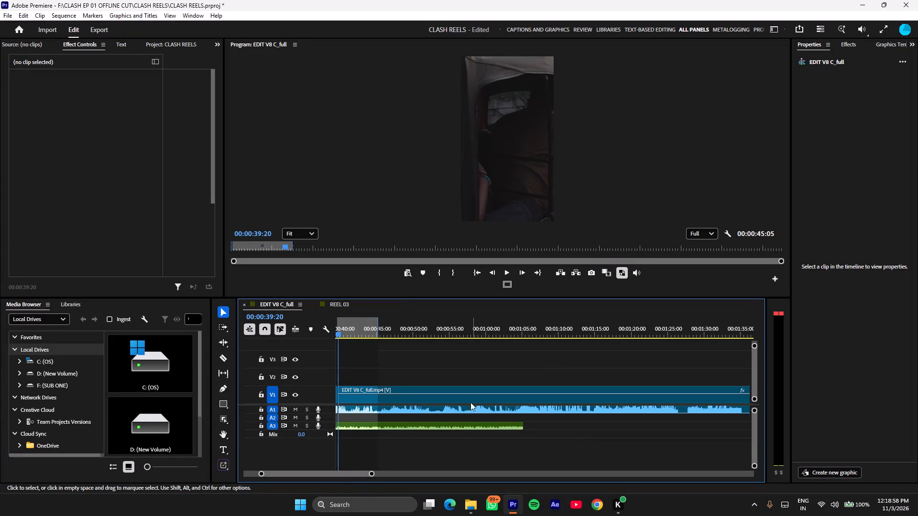
# Play the edited reel from the start of the sequence at 00:00:00:00 to review the cuts made so far.
pyautogui.moveTo(373, 473); pyautogui.dragTo(437, 467)
pyautogui.moveTo(434, 329); pyautogui.dragTo(73, 374)
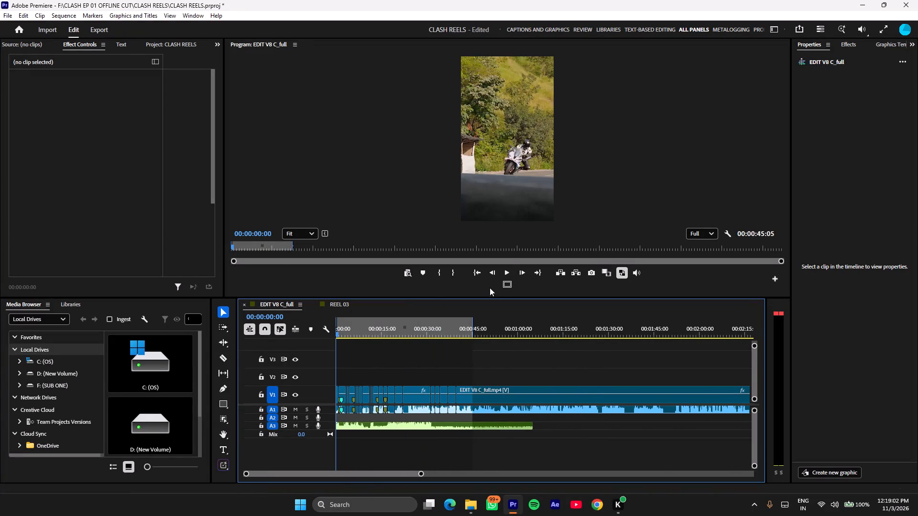
pyautogui.click(504, 275)
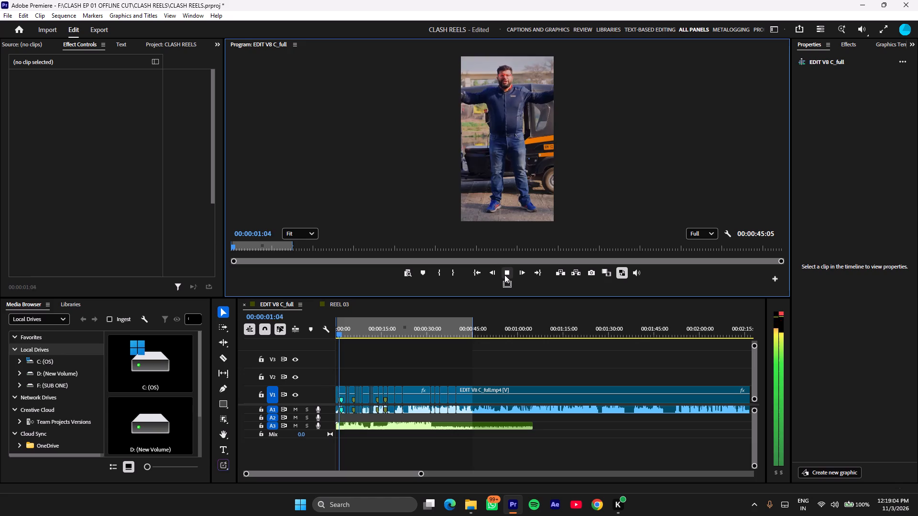
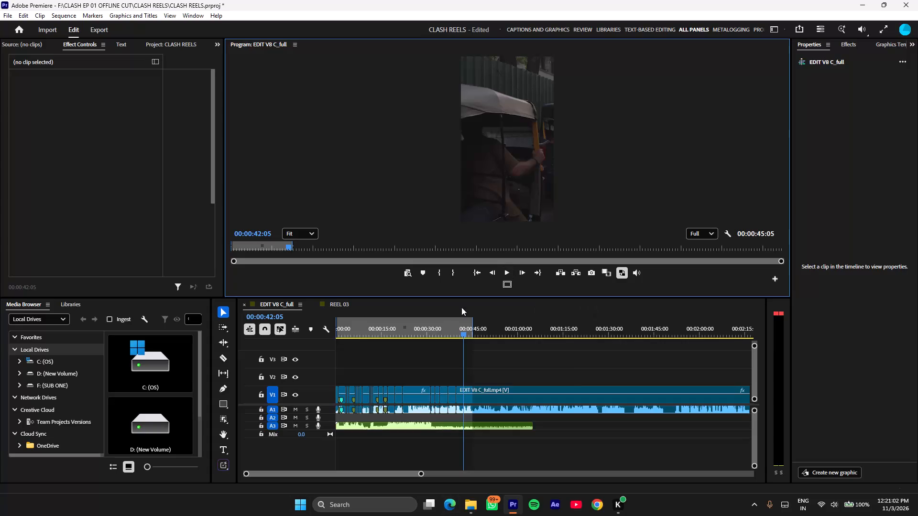
# Play the reel from 00:00:00:00 to around 00:00:45:04, pausing and replaying near 00:00:36, to check its cuts and framing.
pyautogui.moveTo(375, 328); pyautogui.dragTo(179, 407)
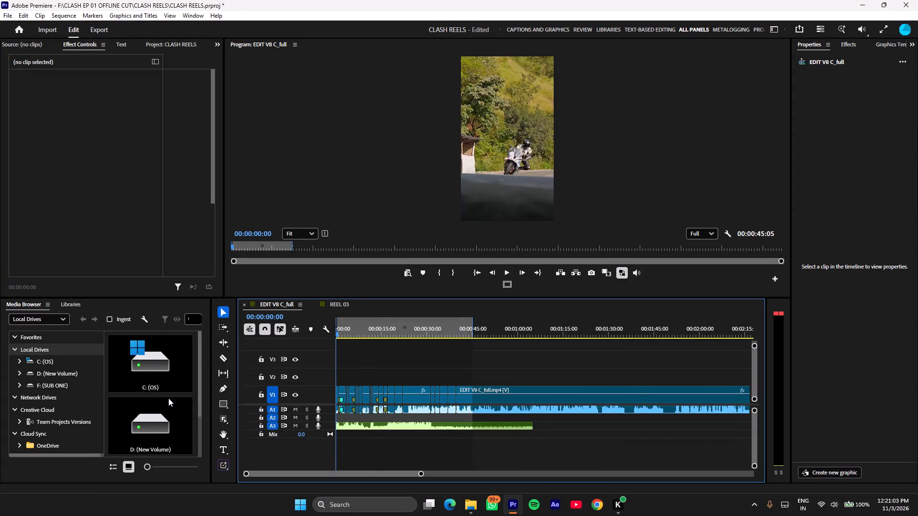
pyautogui.write('==')
pyautogui.press('space')
pyautogui.press('=')
pyautogui.press('=')
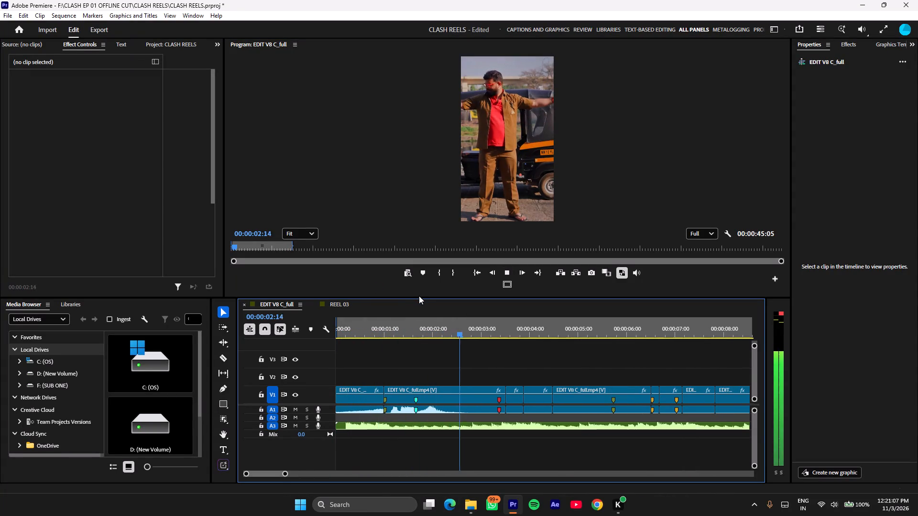
pyautogui.press('space')
pyautogui.click(412, 327)
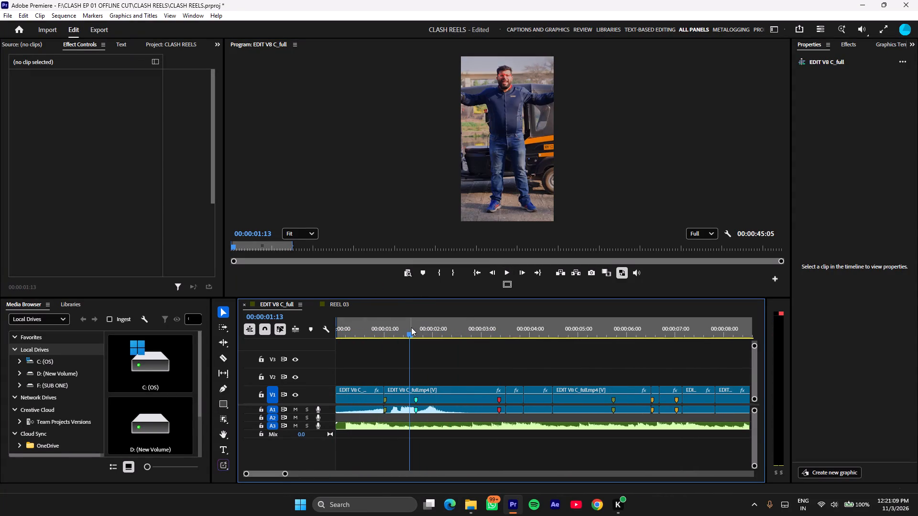
pyautogui.press('space')
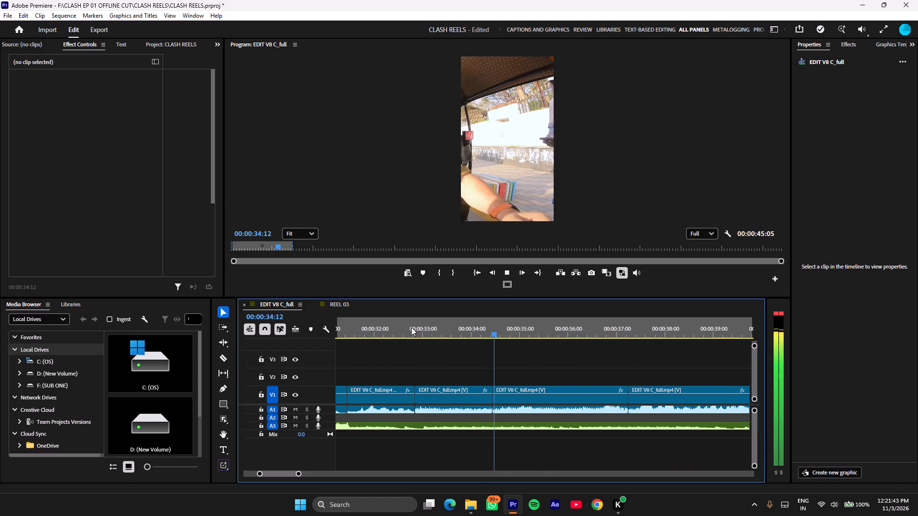
pyautogui.press('space')
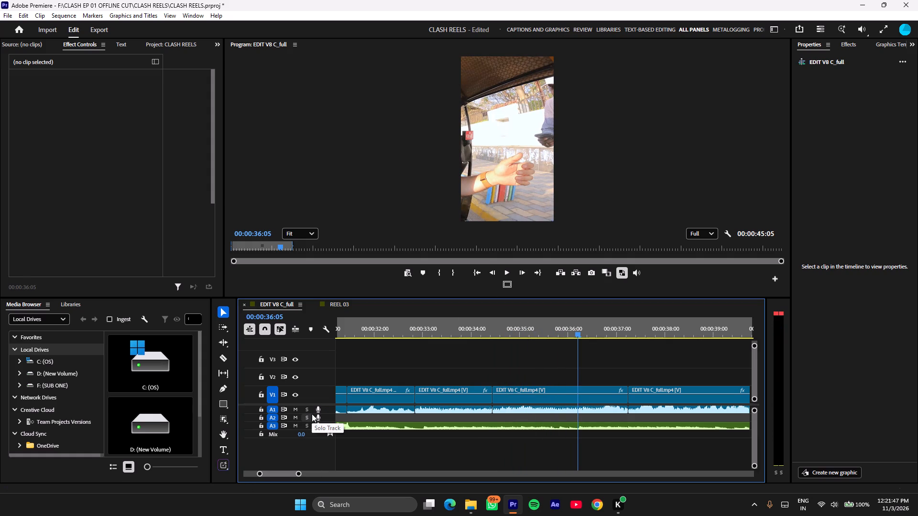
pyautogui.press('space')
pyautogui.press('space')
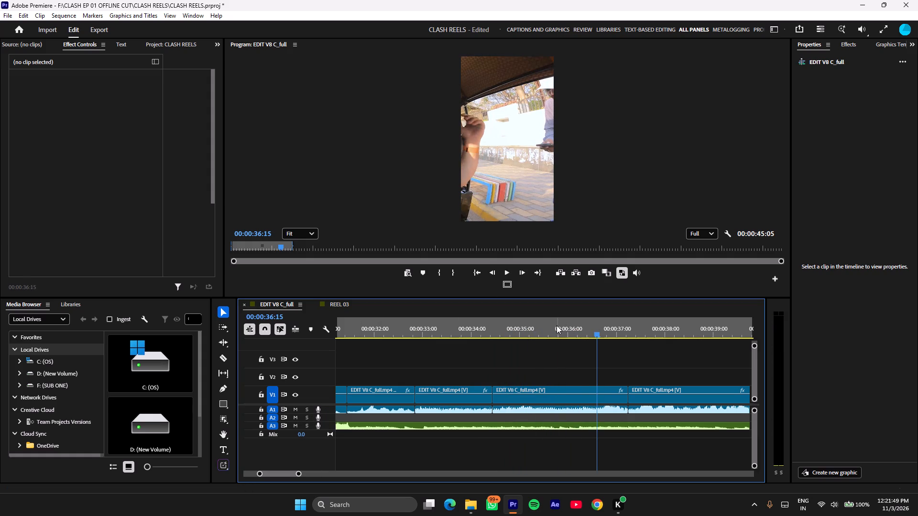
pyautogui.moveTo(546, 341); pyautogui.dragTo(472, 340)
pyautogui.click(505, 272)
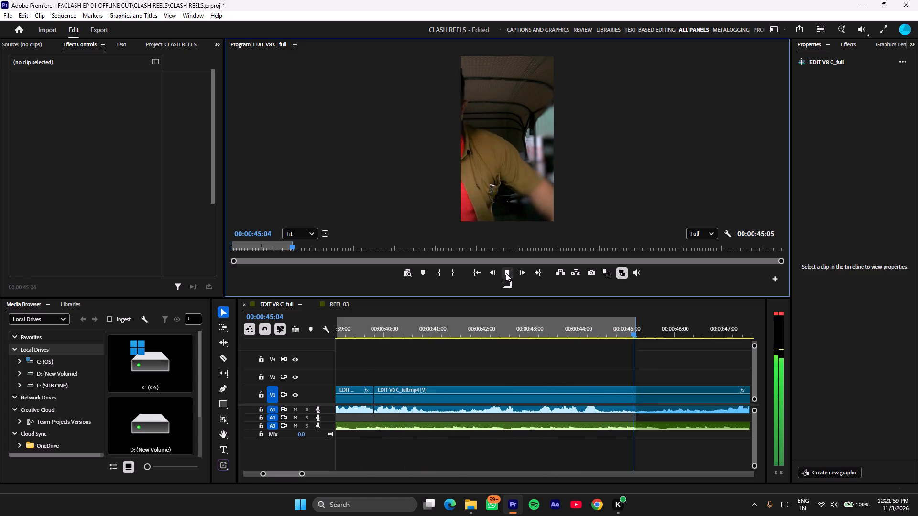
pyautogui.press('space')
# Split the auto-rickshaw clip on V1 at 00:00:40:06, where the picture changes to the bearded man in red glasses.
pyautogui.moveTo(443, 328); pyautogui.dragTo(381, 336)
pyautogui.press('space')
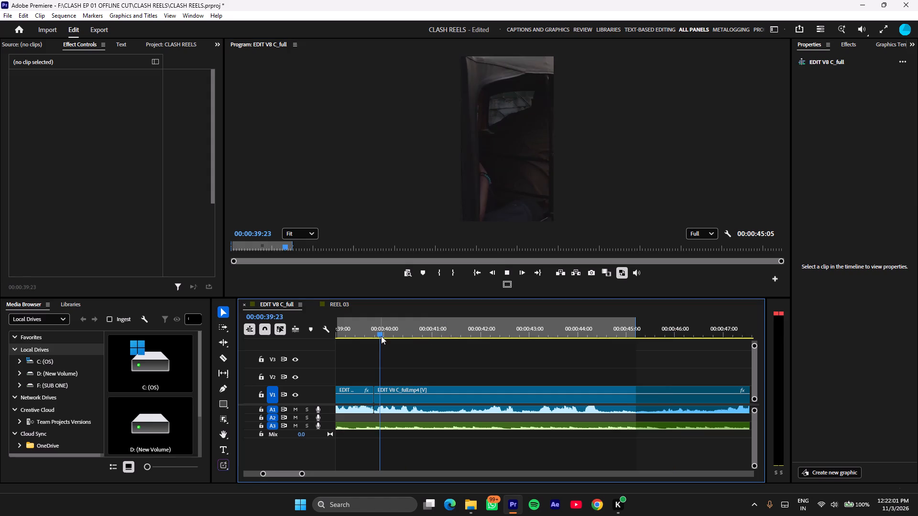
pyautogui.press('space')
pyautogui.click(494, 405)
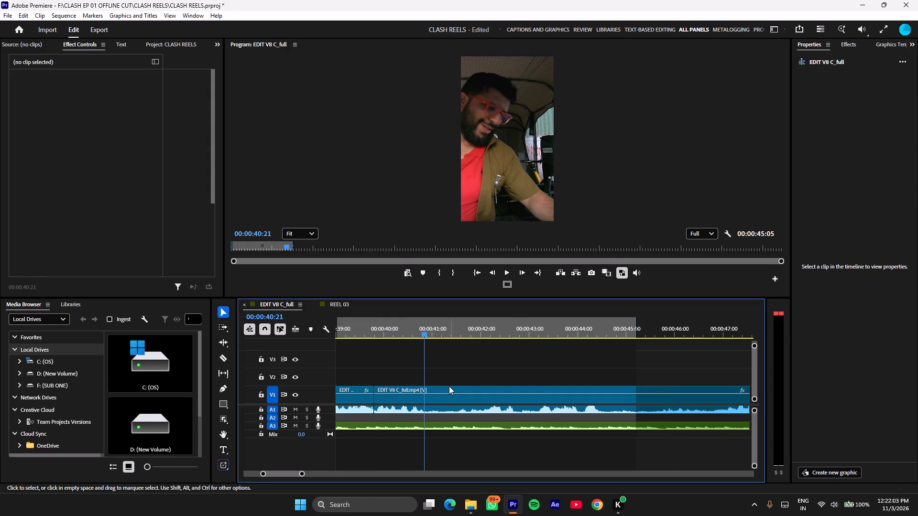
pyautogui.click(448, 386)
pyautogui.press('=')
pyautogui.press('=')
pyautogui.moveTo(521, 334); pyautogui.dragTo(494, 345)
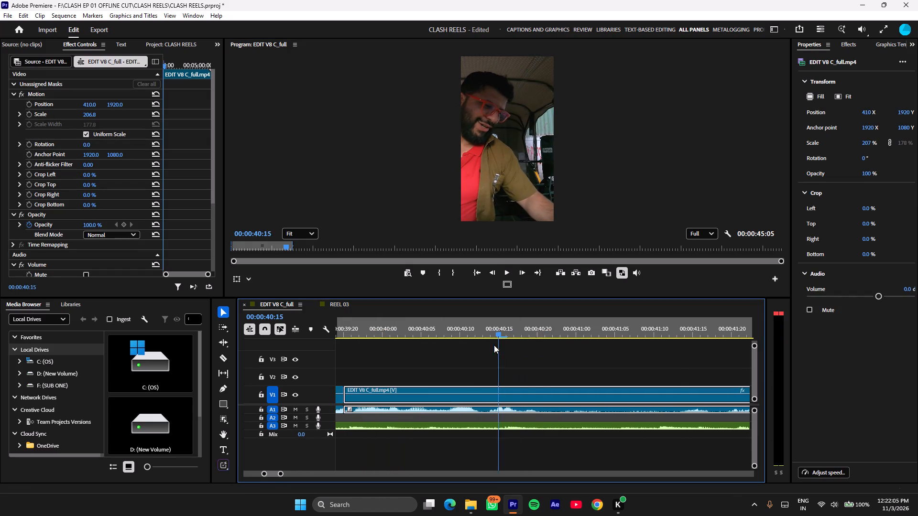
pyautogui.moveTo(494, 345); pyautogui.dragTo(420, 352)
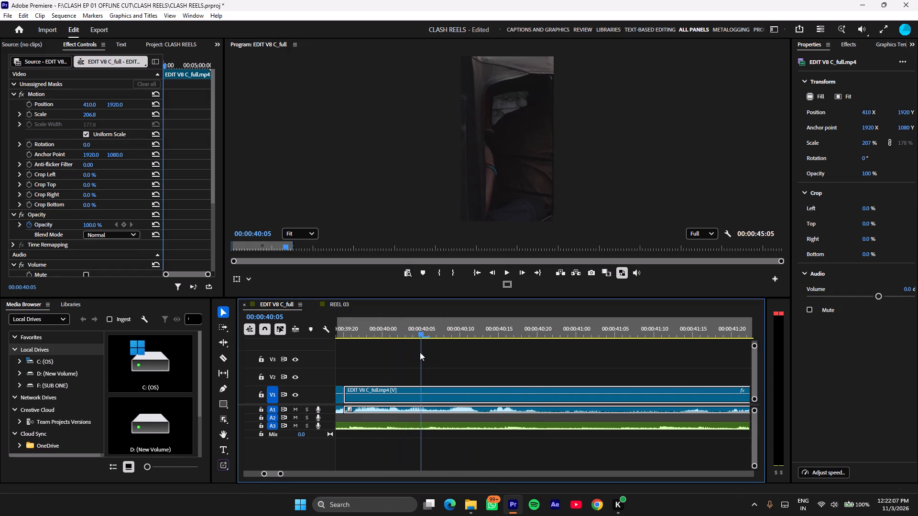
pyautogui.moveTo(420, 352); pyautogui.dragTo(425, 351)
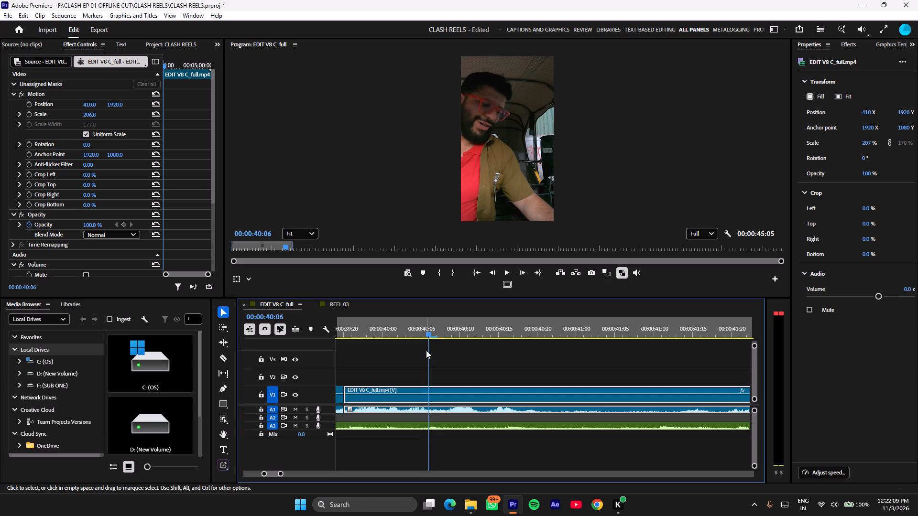
pyautogui.hotkey('ctrl', 'k')
# Reframe the clip starting at 00:00:40:06 by setting its horizontal position to 1362, and play it to check the framing.
pyautogui.click(468, 390)
pyautogui.click(91, 109)
pyautogui.moveTo(91, 106); pyautogui.dragTo(546, 105)
pyautogui.press('space')
pyautogui.click(493, 351)
pyautogui.press('space')
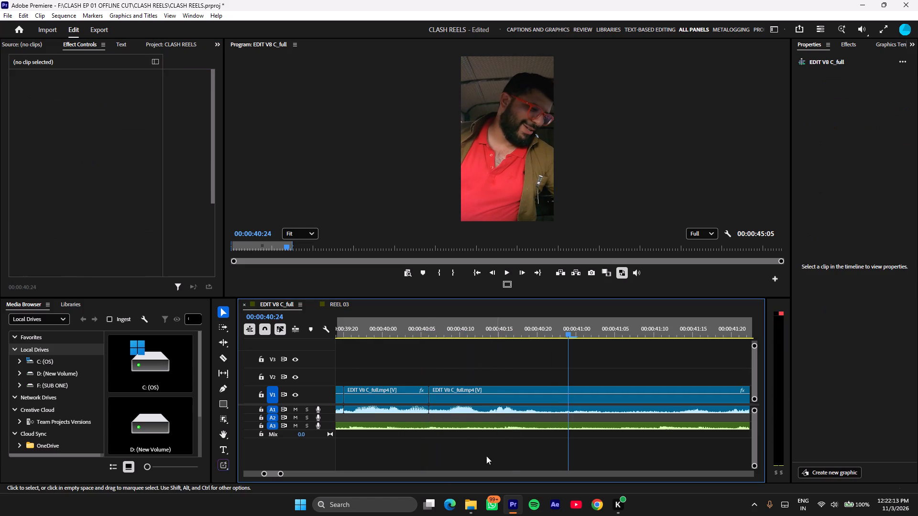
# Split the reframed clip on V1 again at 00:00:40:24.
pyautogui.moveTo(281, 473); pyautogui.dragTo(305, 466)
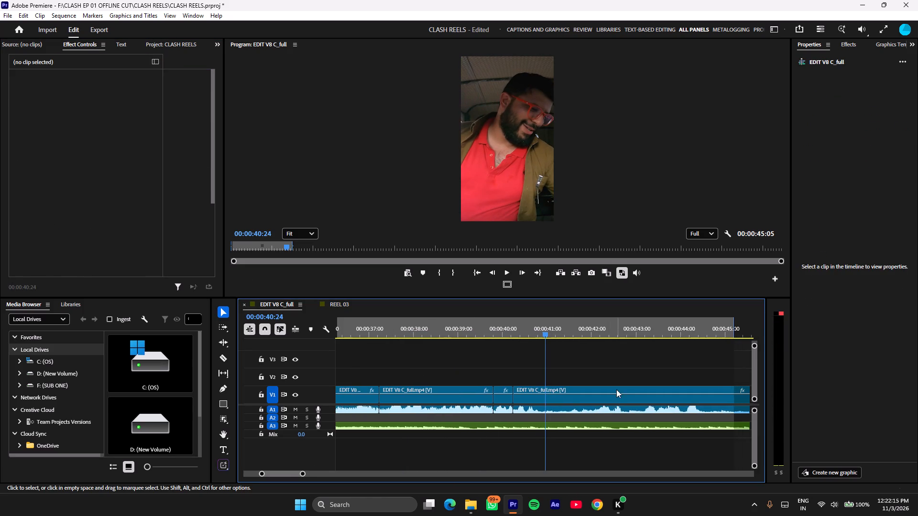
pyautogui.click(616, 389)
pyautogui.hotkey('ctrl', 'k')
# Reframe the thumbs-up clip at 00:00:35:23 on the man in red by setting its horizontal position to 391, and play that section.
pyautogui.moveTo(581, 338); pyautogui.dragTo(586, 335)
pyautogui.moveTo(549, 330); pyautogui.dragTo(427, 340)
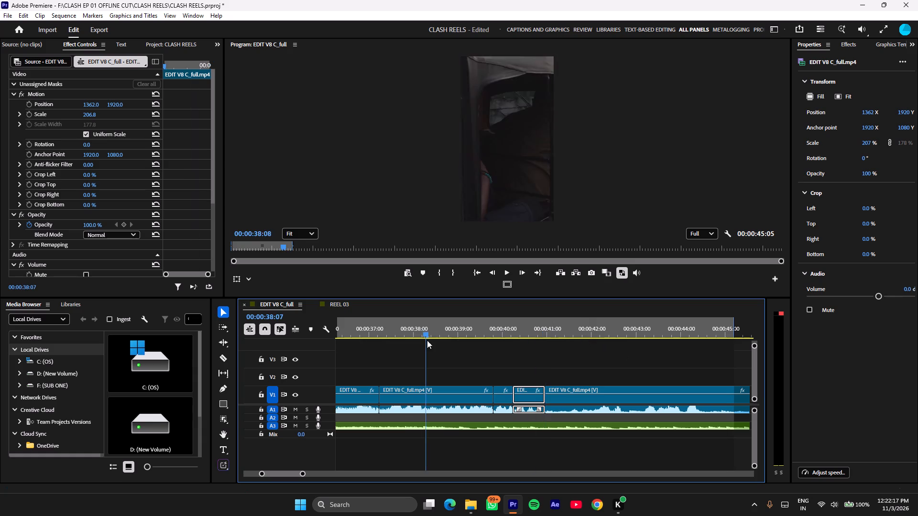
pyautogui.moveTo(427, 340); pyautogui.dragTo(521, 340)
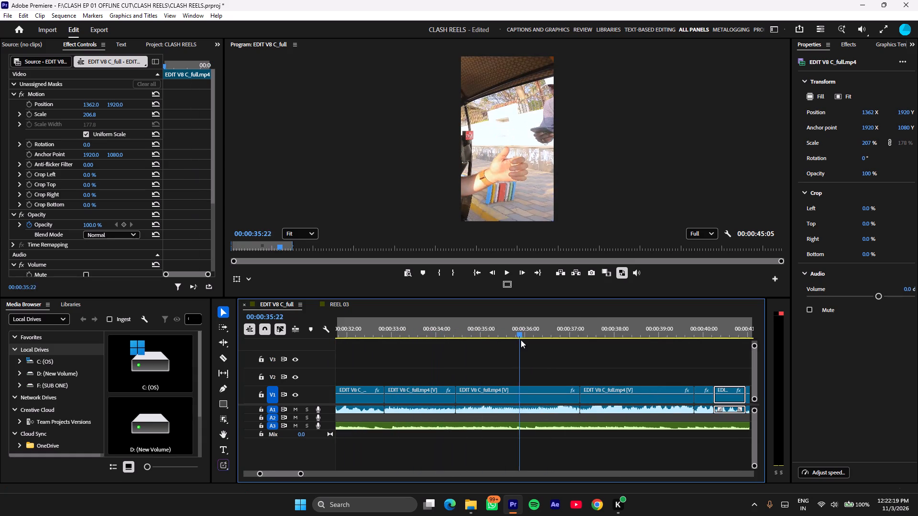
pyautogui.moveTo(521, 340); pyautogui.dragTo(522, 344)
pyautogui.click(514, 405)
pyautogui.click(503, 380)
pyautogui.click(503, 390)
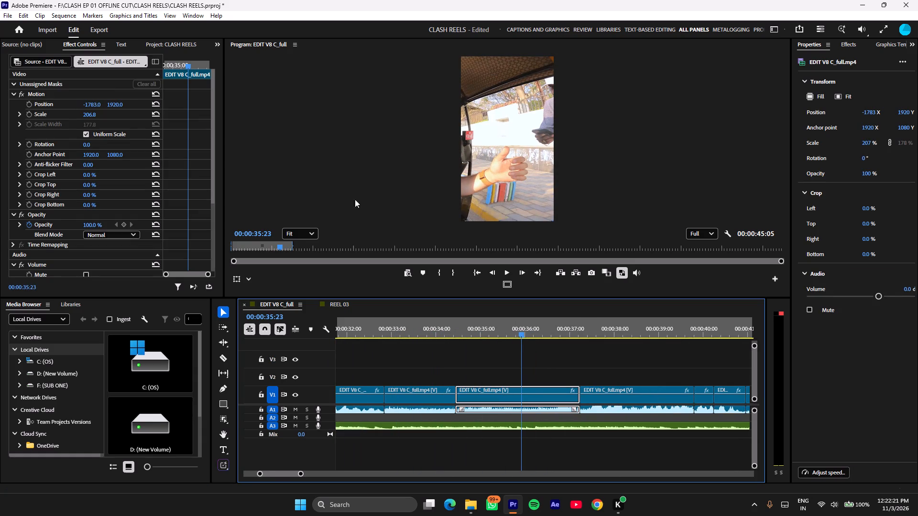
pyautogui.moveTo(96, 103); pyautogui.dragTo(315, 107)
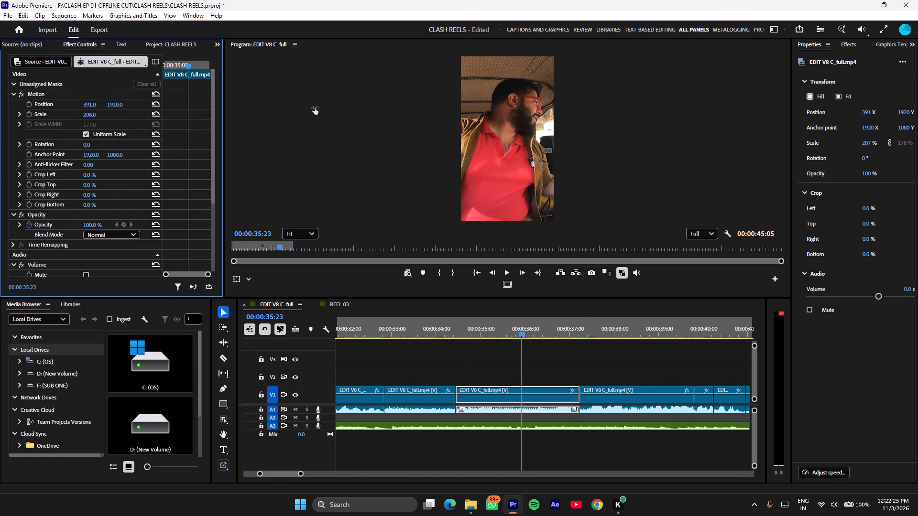
pyautogui.click(423, 321)
pyautogui.press('space')
pyautogui.click(556, 352)
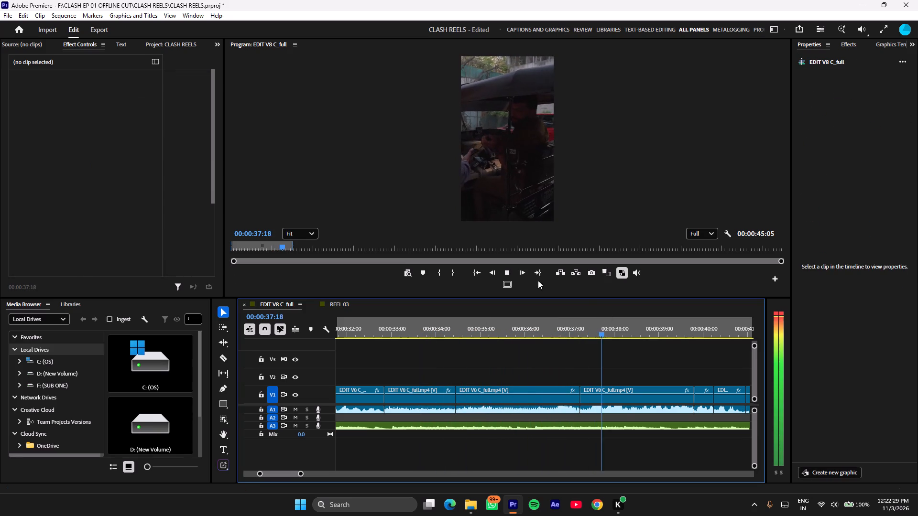
pyautogui.click(508, 269)
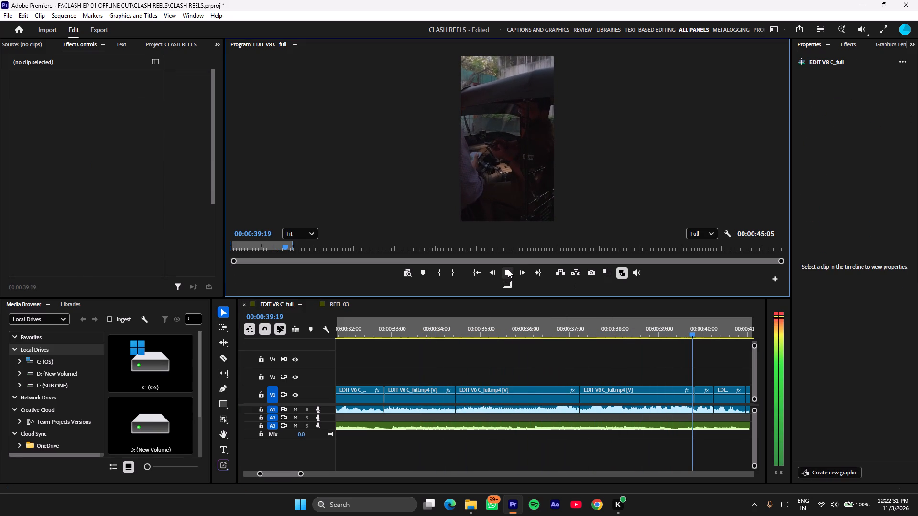
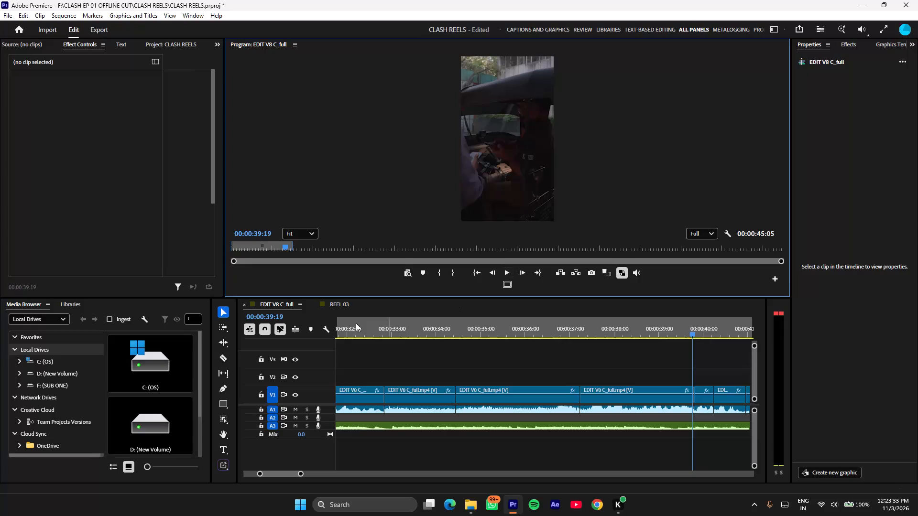
# Play the section leading up to the V1 split at 00:00:40:24 to check the recent cuts and reframing.
pyautogui.click(606, 327)
pyautogui.moveTo(595, 329); pyautogui.dragTo(587, 332)
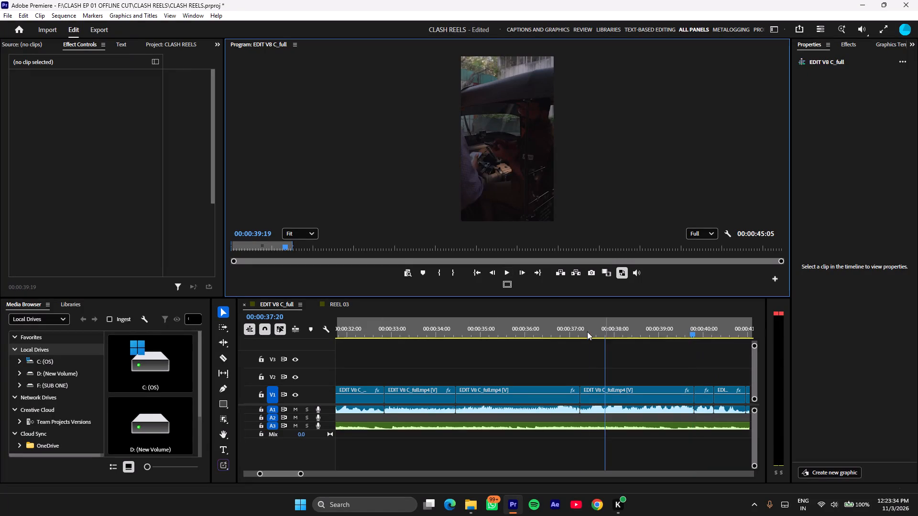
pyautogui.moveTo(587, 332); pyautogui.dragTo(584, 333)
pyautogui.press('space')
pyautogui.moveTo(300, 474); pyautogui.dragTo(311, 473)
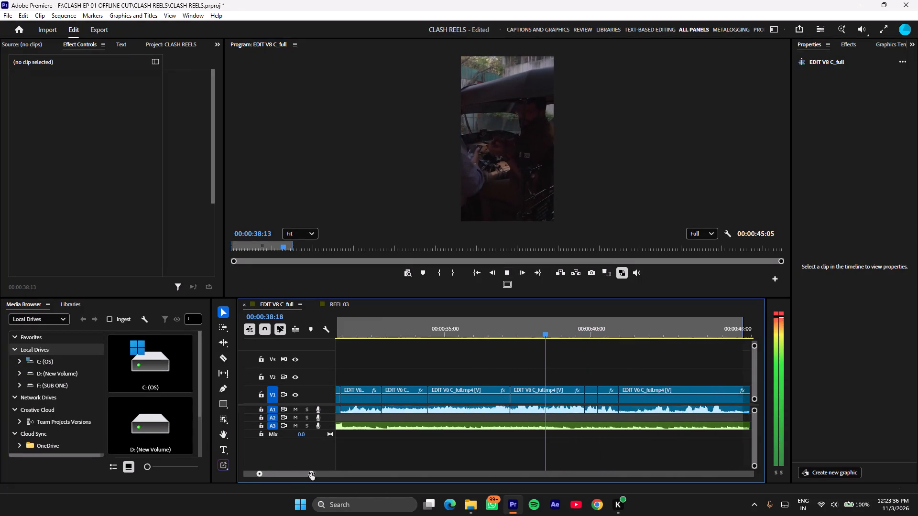
pyautogui.moveTo(311, 473); pyautogui.dragTo(306, 472)
pyautogui.scroll(-8, 600, 465)
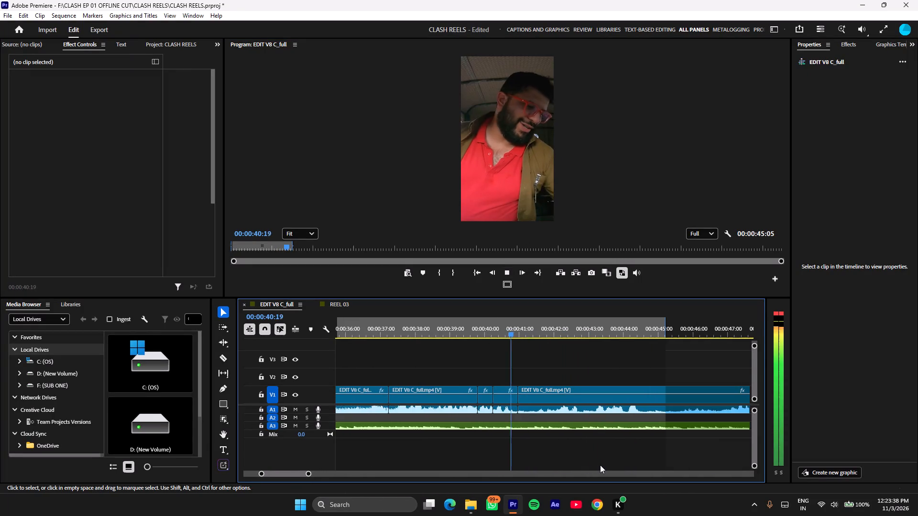
pyautogui.scroll(-8, 605, 460)
pyautogui.moveTo(388, 334); pyautogui.dragTo(377, 334)
pyautogui.press('space')
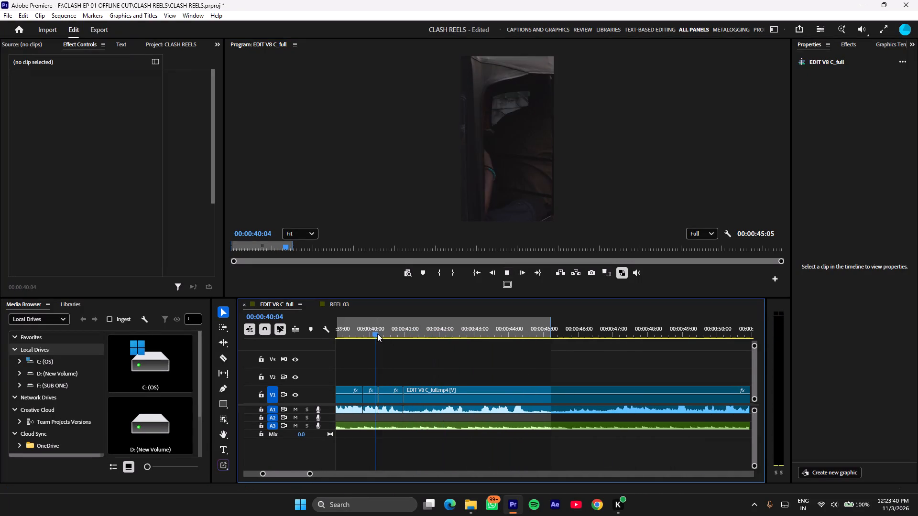
pyautogui.press('space')
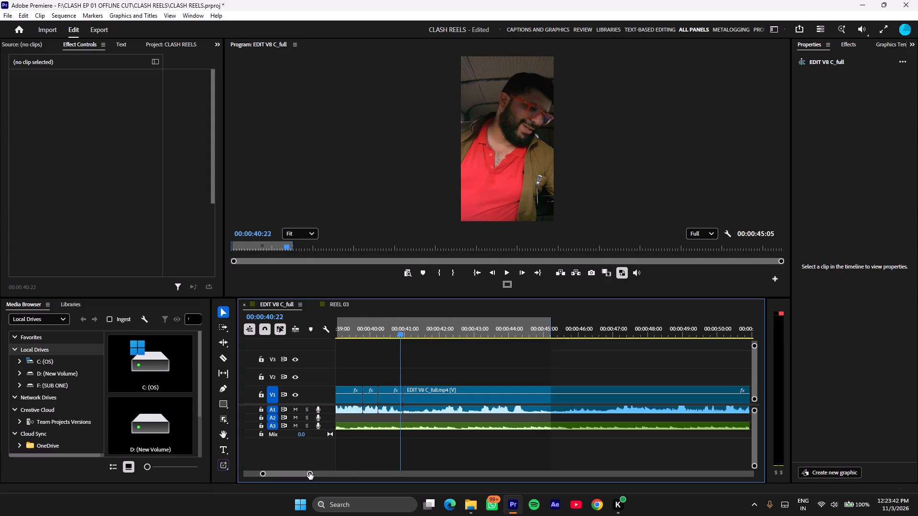
# Scrub and play through the footage after 00:00:40:24 to look for the next shot for the reel.
pyautogui.moveTo(309, 473); pyautogui.dragTo(350, 471)
pyautogui.press('space')
pyautogui.moveTo(612, 325); pyautogui.dragTo(645, 326)
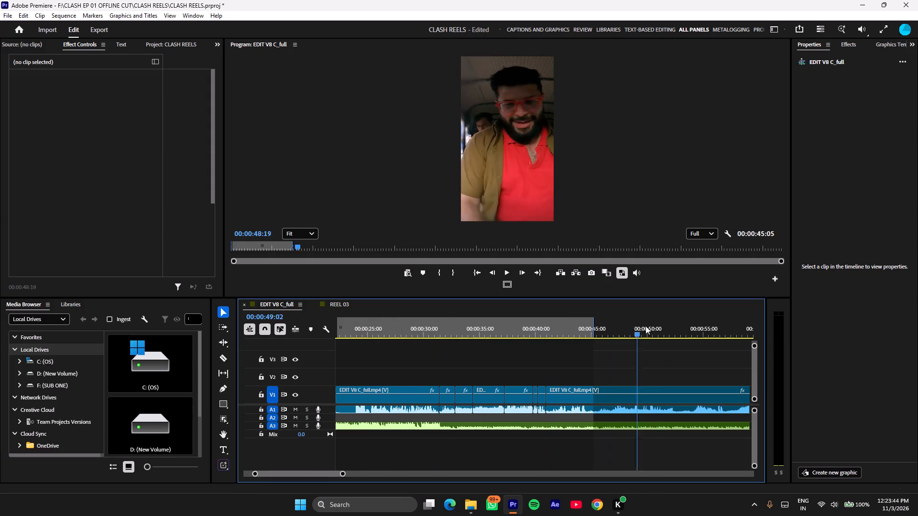
pyautogui.moveTo(645, 326); pyautogui.dragTo(695, 365)
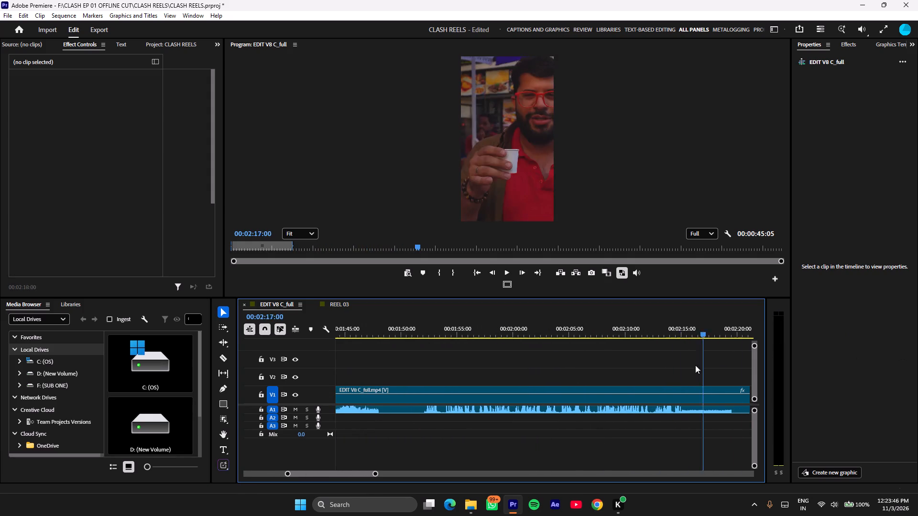
pyautogui.moveTo(695, 365); pyautogui.dragTo(578, 366)
pyautogui.press('space')
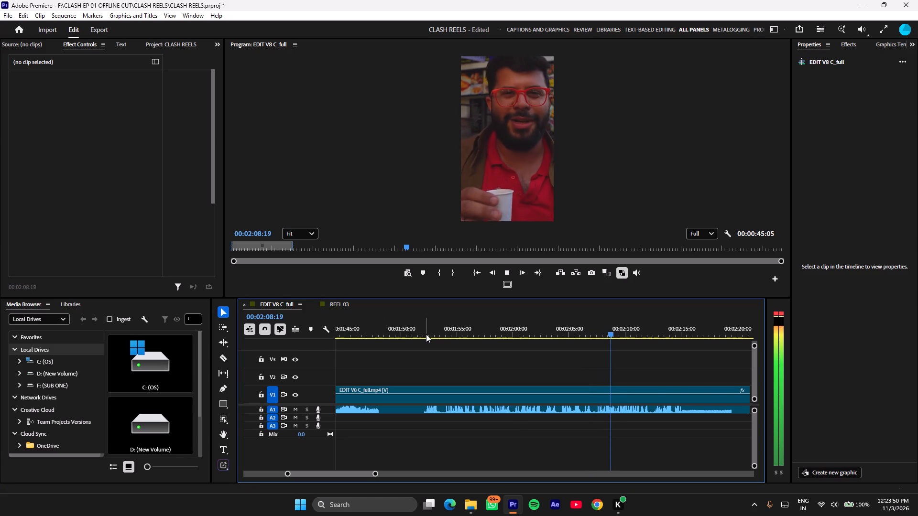
pyautogui.scroll(-7, 629, 383)
pyautogui.moveTo(381, 472); pyautogui.dragTo(475, 465)
pyautogui.click(601, 324)
pyautogui.press('space')
pyautogui.scroll(-7, 631, 363)
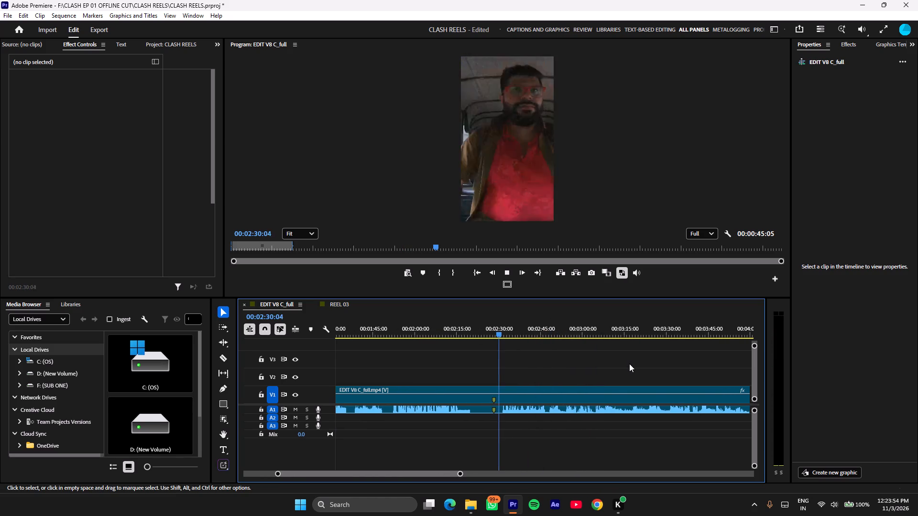
# Split the long V1 clip at 00:02:23:17, delete the part from 00:00:40:24 up to that cut, and close the gap.
pyautogui.click(479, 322)
pyautogui.press('space')
pyautogui.press('space')
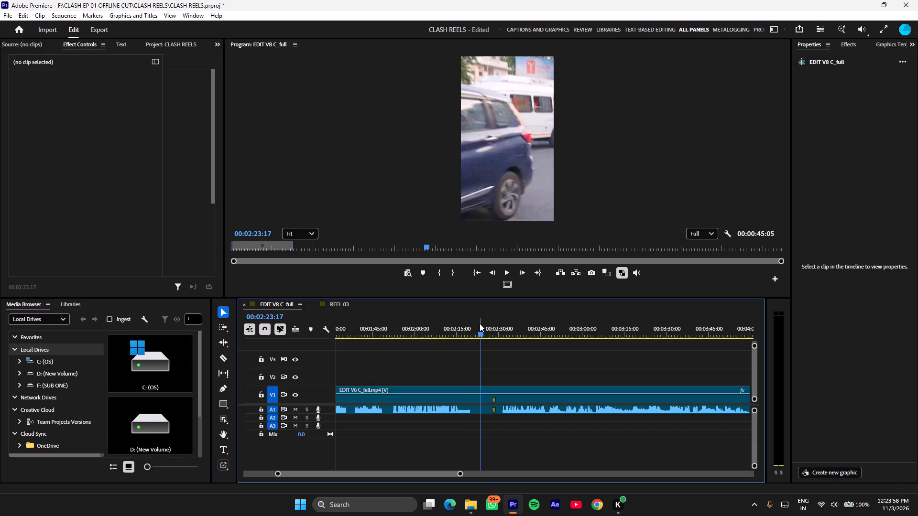
pyautogui.click(517, 388)
pyautogui.hotkey('ctrl', 'k')
pyautogui.press('BackSpace')
pyautogui.rightClick(454, 395)
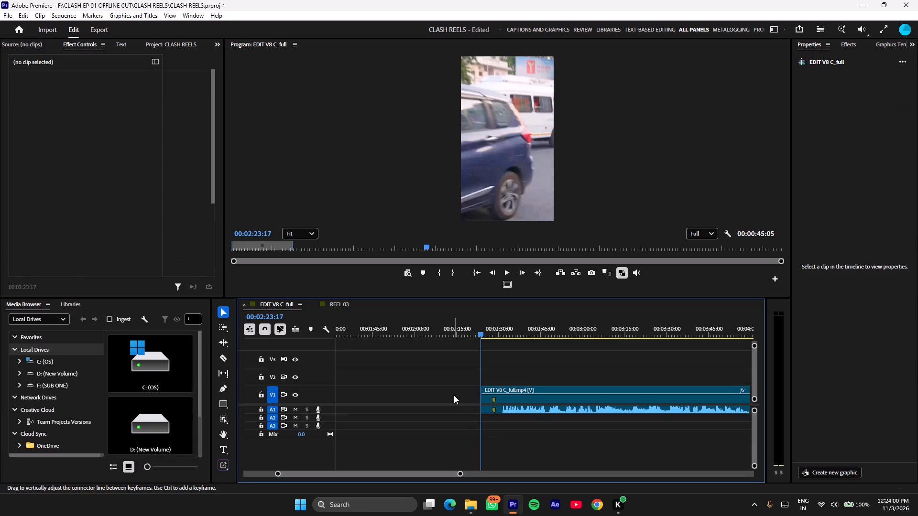
pyautogui.click(476, 398)
# Play across the new join at 00:00:40:24 to check how the shot of the man in red glasses leads into the following footage.
pyautogui.click(437, 329)
pyautogui.press('space')
pyautogui.doubleClick(450, 332)
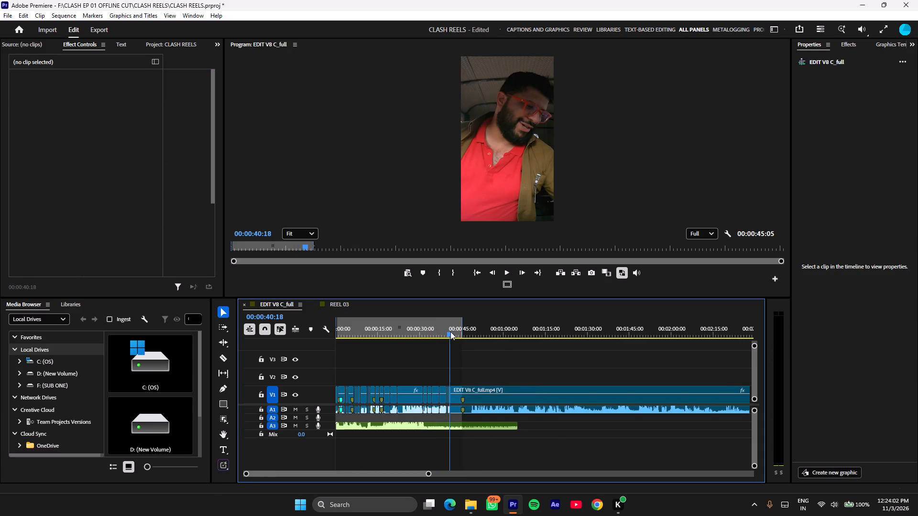
pyautogui.click(444, 335)
pyautogui.click(445, 331)
pyautogui.press('space')
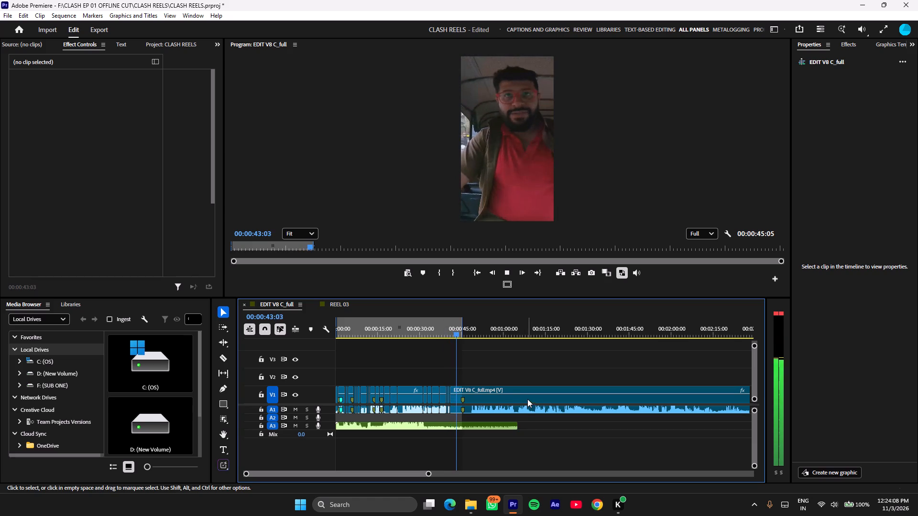
pyautogui.press('space')
pyautogui.moveTo(445, 324); pyautogui.dragTo(449, 324)
pyautogui.press('=')
pyautogui.press('=')
pyautogui.press('=')
pyautogui.press('=')
pyautogui.press('space')
pyautogui.scroll(-7, 639, 399)
pyautogui.press('space')
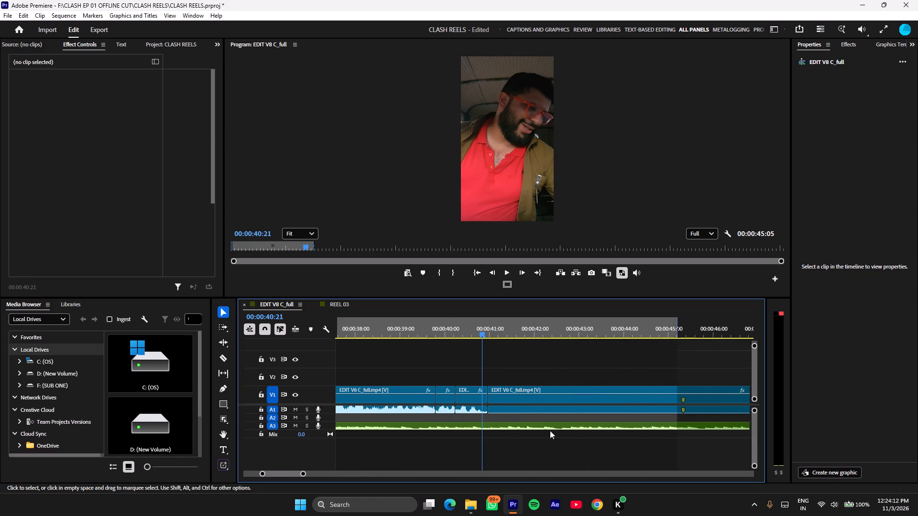
# Keyframe the A3 music's volume at 00:00:41:00, raise it to 0.0 dB at 00:00:41:02, and play the change.
pyautogui.press('space')
pyautogui.press('space')
pyautogui.click(533, 427)
pyautogui.press('space')
pyautogui.press('space')
pyautogui.click(125, 103)
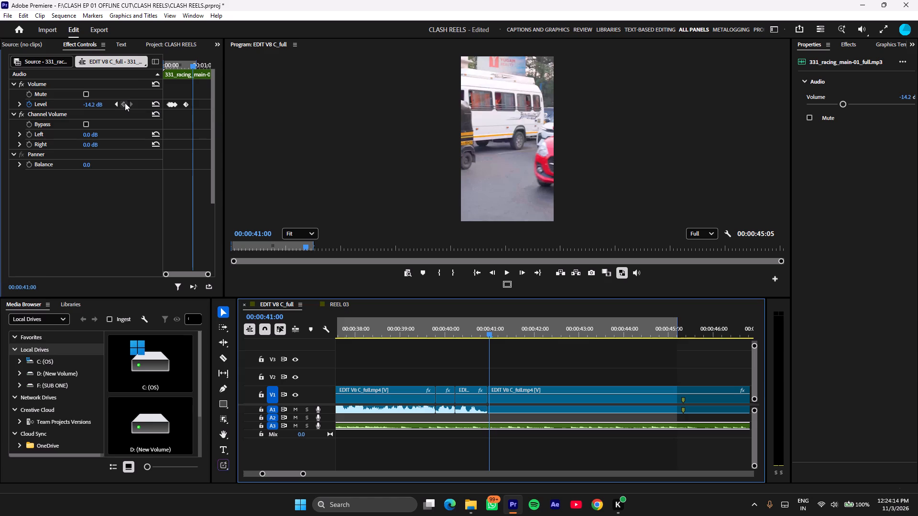
pyautogui.press('Right')
pyautogui.press('Right')
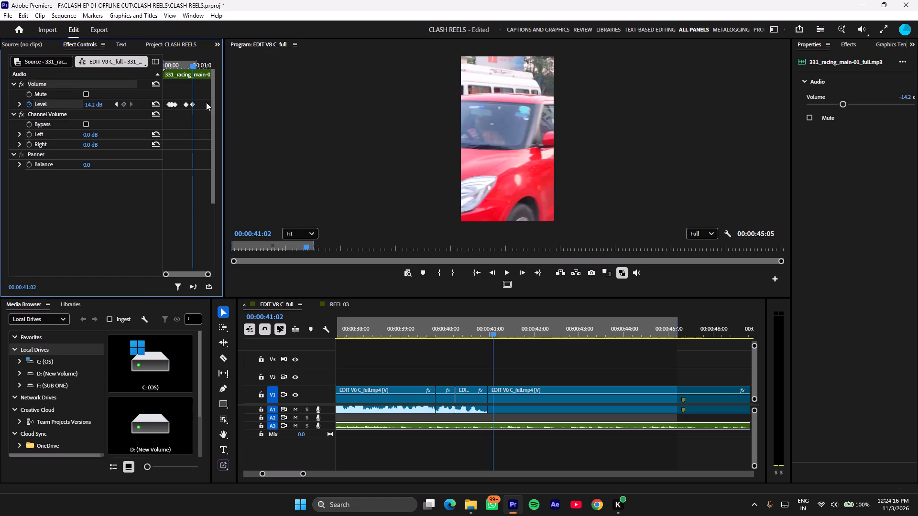
pyautogui.click(155, 102)
pyautogui.moveTo(484, 336); pyautogui.dragTo(477, 335)
pyautogui.press('space')
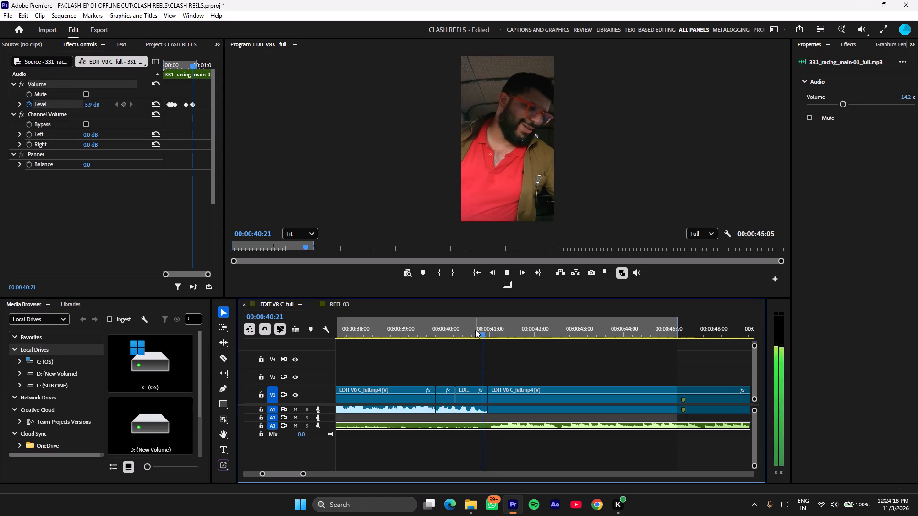
pyautogui.scroll(-7, 602, 405)
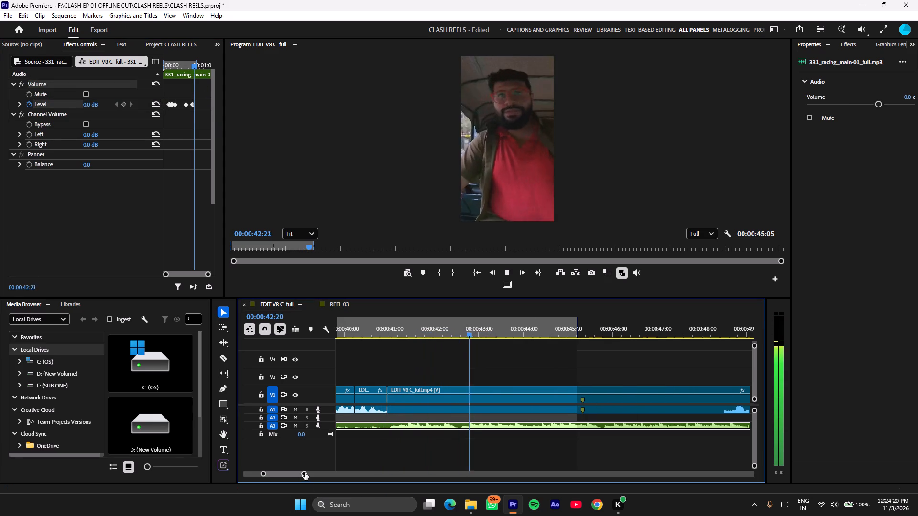
pyautogui.moveTo(305, 473); pyautogui.dragTo(322, 471)
pyautogui.scroll(-9, 688, 402)
pyautogui.press('space')
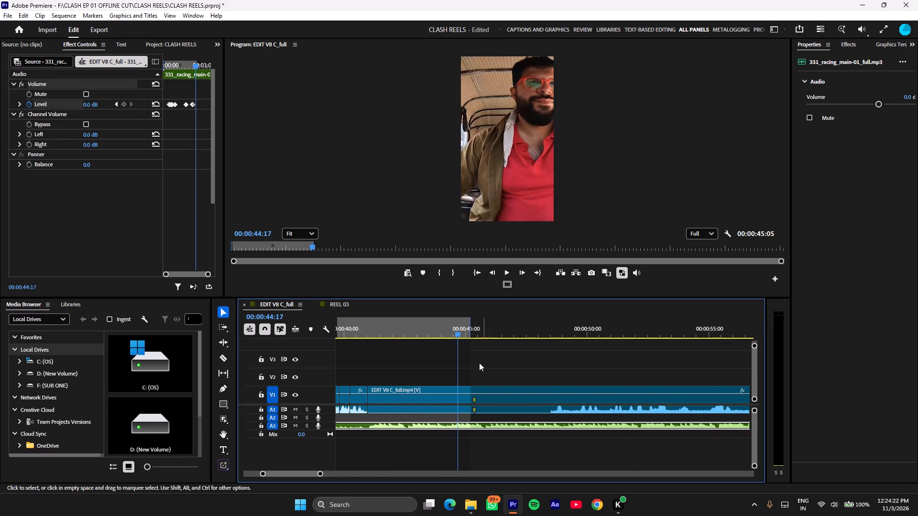
# Keyframe the position of the V1 clip after the join at 00:00:43:06, and set its horizontal position to 725 at 00:00:43:16.
pyautogui.moveTo(448, 329); pyautogui.dragTo(392, 344)
pyautogui.press('space')
pyautogui.click(431, 401)
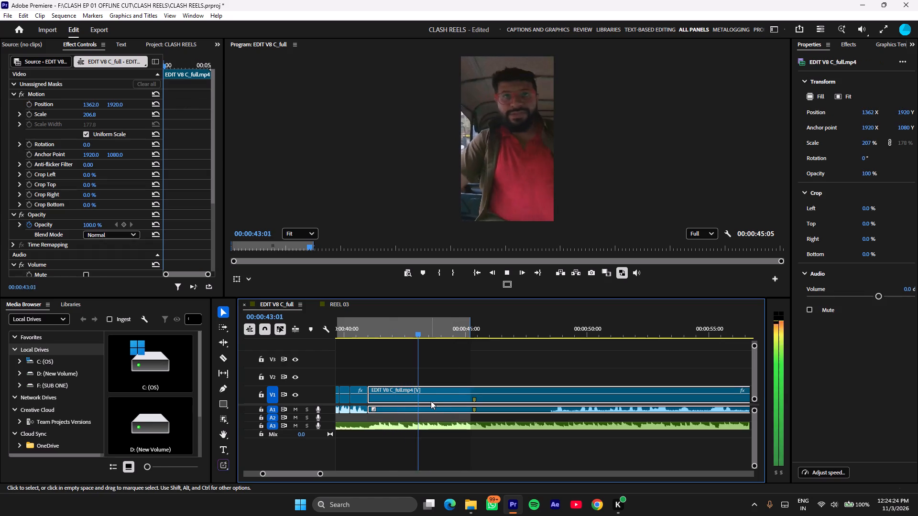
pyautogui.press('space')
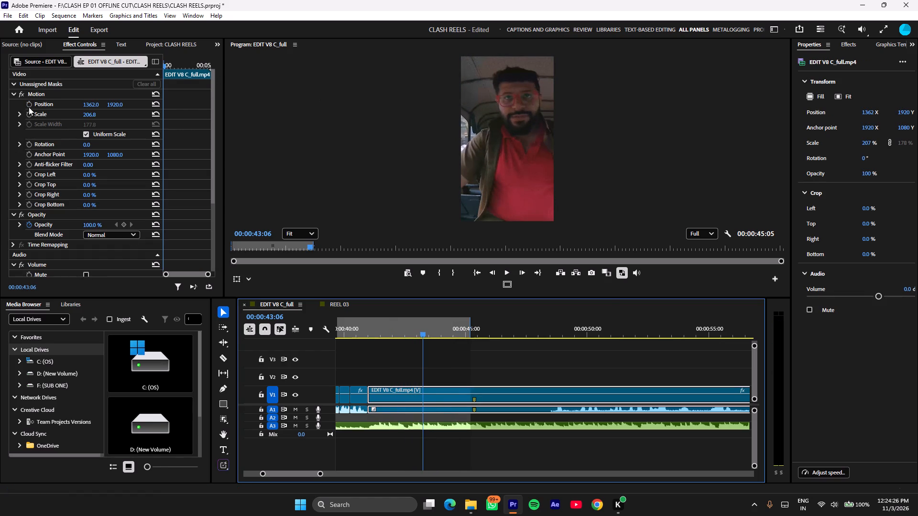
pyautogui.click(28, 105)
pyautogui.press('space')
pyautogui.press('space')
pyautogui.moveTo(89, 104); pyautogui.dragTo(13, 107)
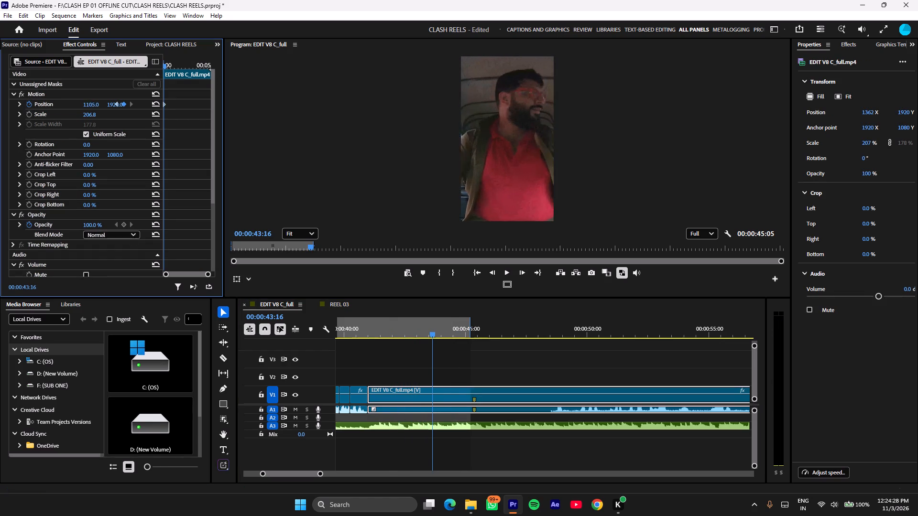
pyautogui.moveTo(13, 107); pyautogui.dragTo(53, 104)
pyautogui.press('space')
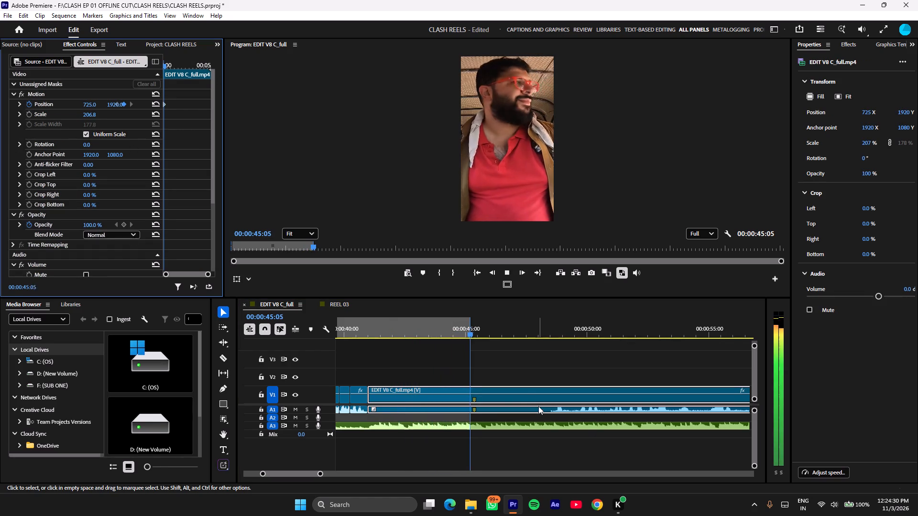
# Play the keyframed reframing and split the V1 clip at 00:00:44:23.
pyautogui.press('space')
pyautogui.moveTo(454, 334); pyautogui.dragTo(429, 341)
pyautogui.press('space')
pyautogui.click(508, 410)
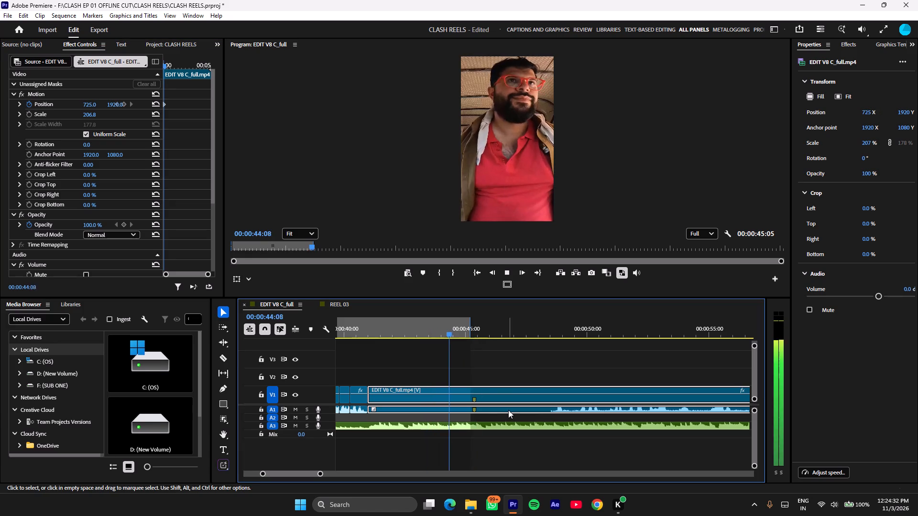
pyautogui.press('space')
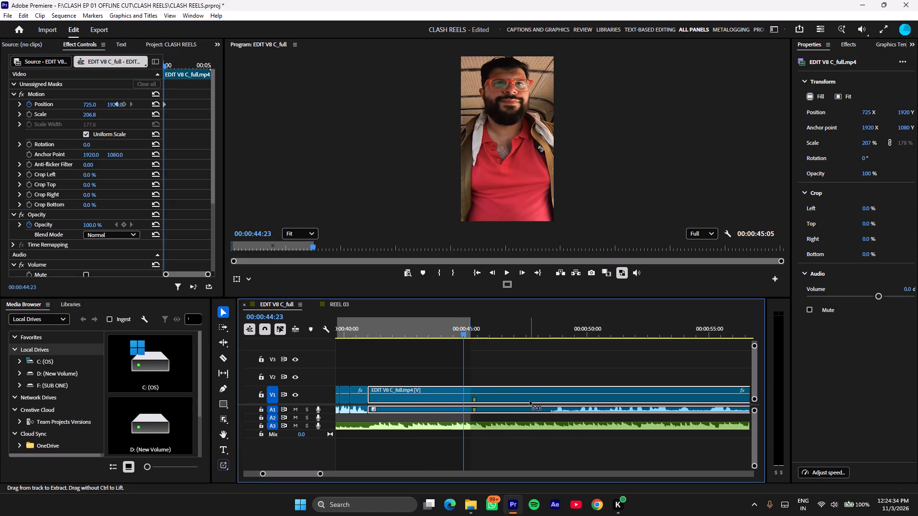
pyautogui.hotkey('ctrl', 'k')
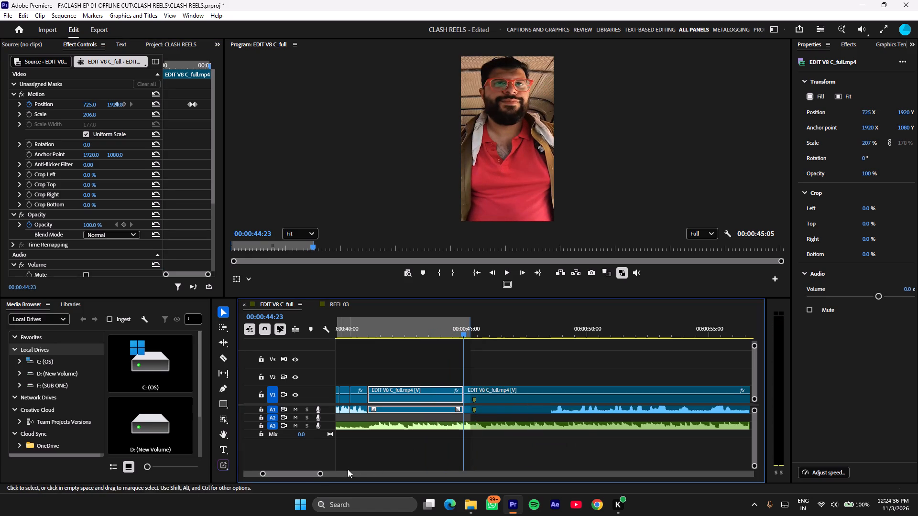
# Skim the uncut V1 footage to its end and sample the rickshaw shots between about 00:03:01 and 00:03:35.
pyautogui.moveTo(319, 473); pyautogui.dragTo(447, 453)
pyautogui.click(474, 330)
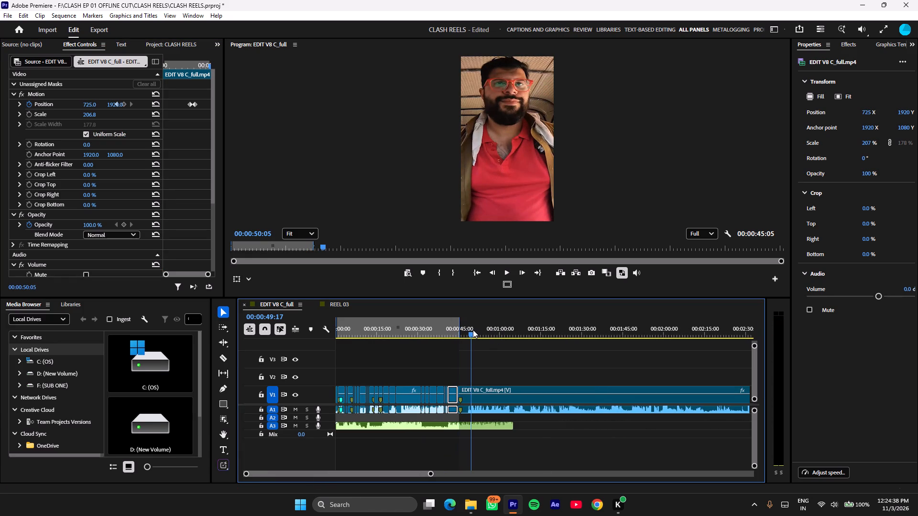
pyautogui.moveTo(499, 329); pyautogui.dragTo(850, 357)
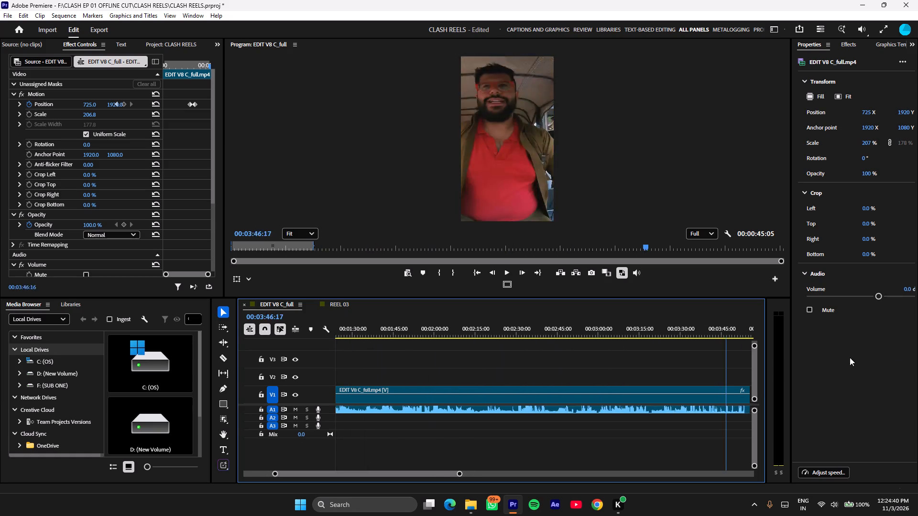
pyautogui.moveTo(850, 357); pyautogui.dragTo(501, 373)
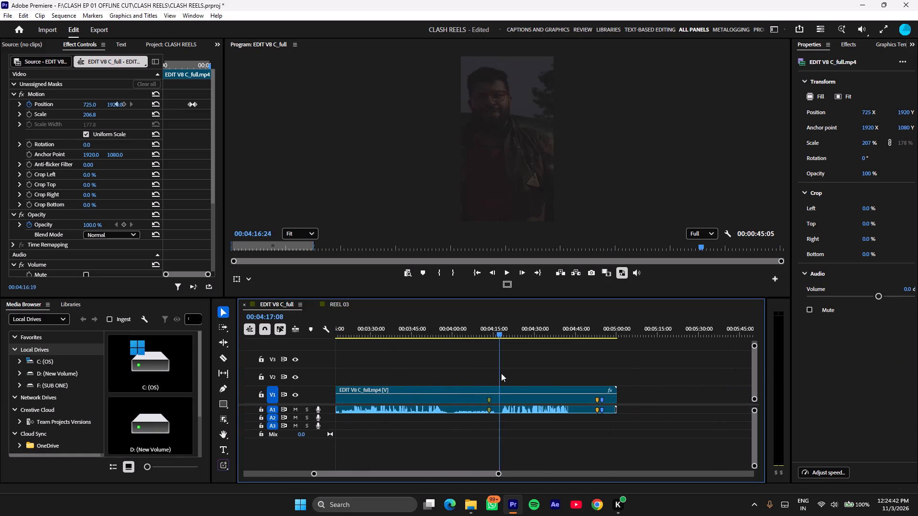
pyautogui.moveTo(501, 373); pyautogui.dragTo(459, 379)
pyautogui.press('space')
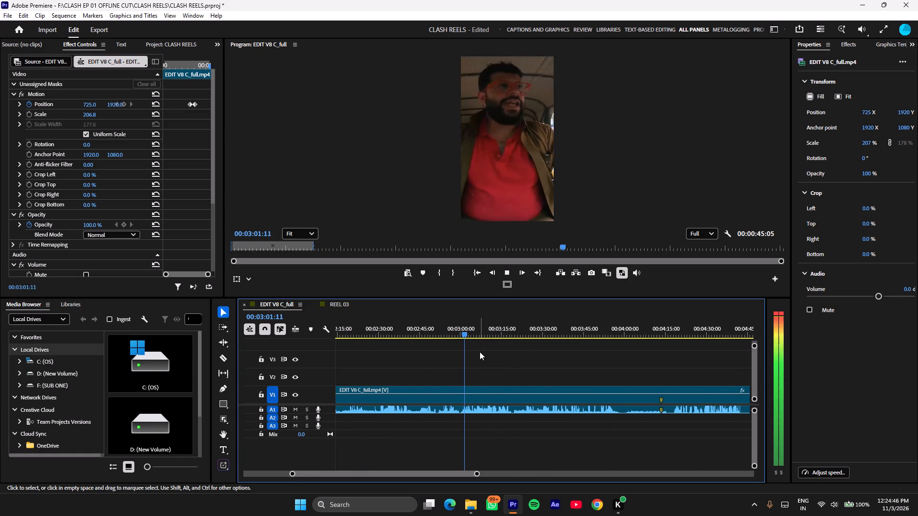
pyautogui.click(505, 340)
pyautogui.press('space')
pyautogui.click(512, 333)
pyautogui.press('space')
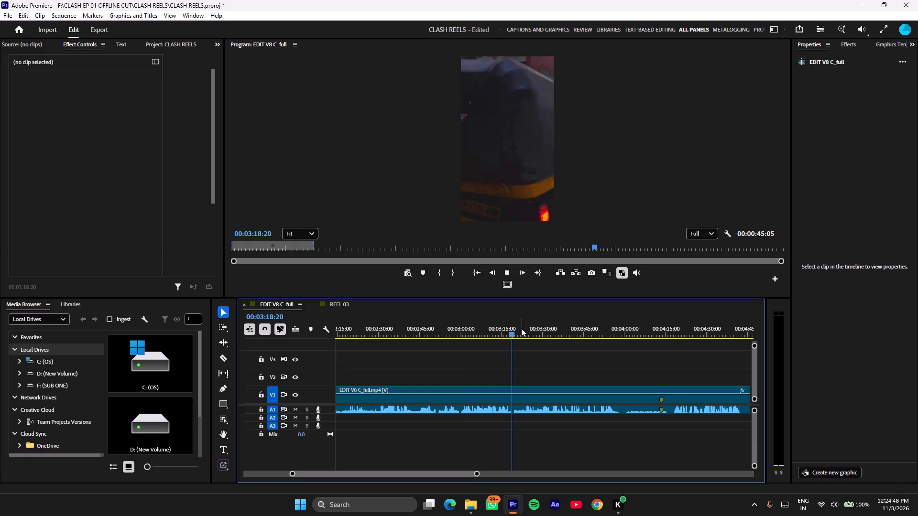
pyautogui.click(526, 329)
pyautogui.press('space')
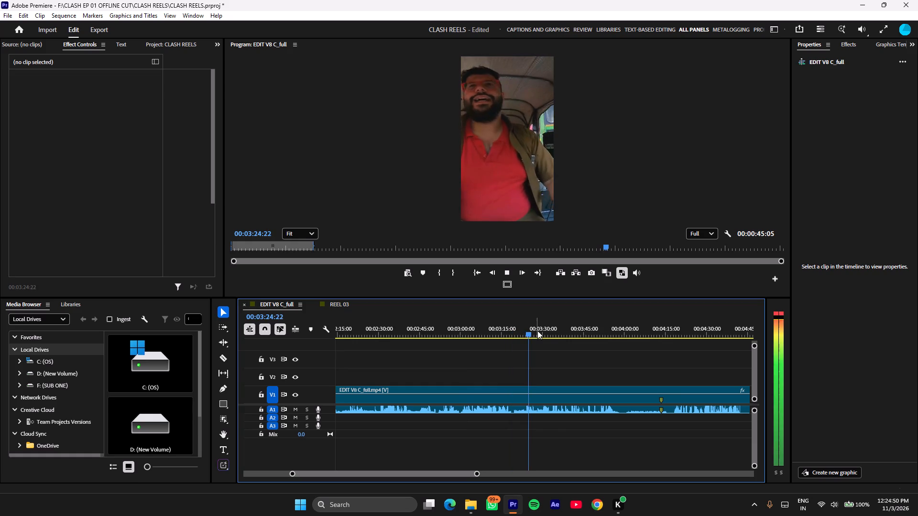
pyautogui.click(555, 329)
pyautogui.press('space')
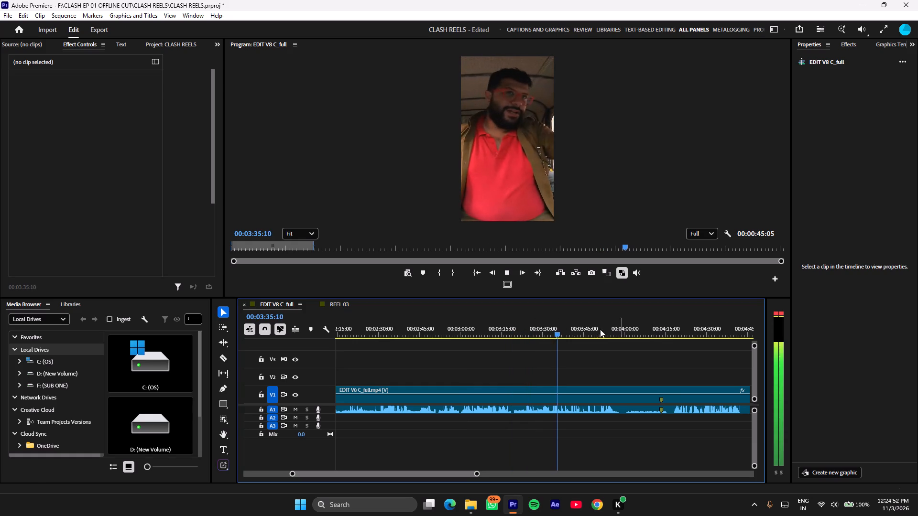
# Play the footage between about 00:03:37 and 00:03:56 to find where the reel should pick up again.
pyautogui.scroll(4, 464, 387)
pyautogui.scroll(-5, 491, 384)
pyautogui.click(582, 340)
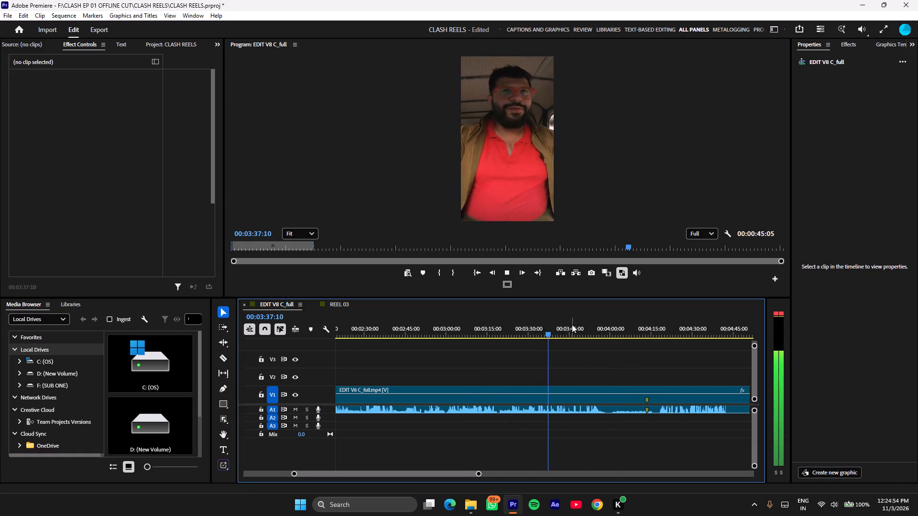
pyautogui.click(572, 324)
pyautogui.press('space')
pyautogui.click(583, 328)
pyautogui.press('space')
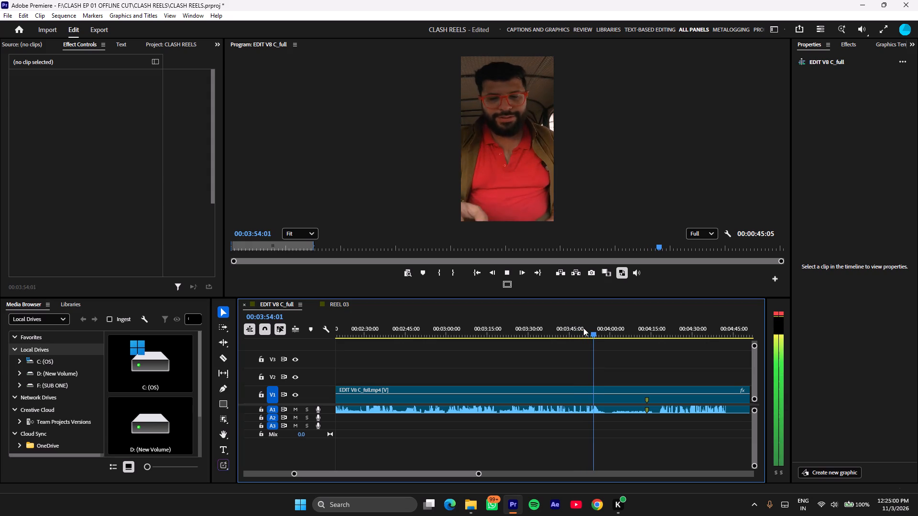
pyautogui.click(555, 331)
pyautogui.press('space')
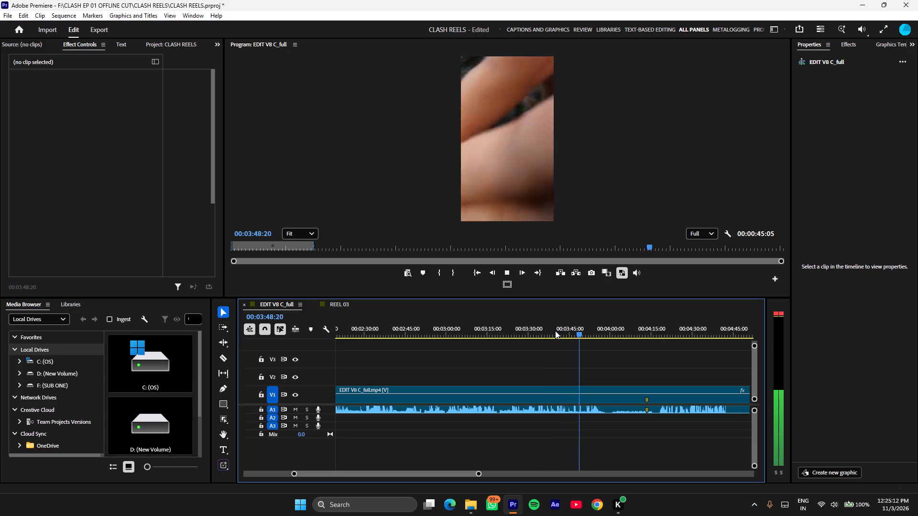
# Split the V1 clip at 00:03:46:05, delete the section before it back to 00:00:44:23, and close the gap.
pyautogui.click(573, 327)
pyautogui.press('space')
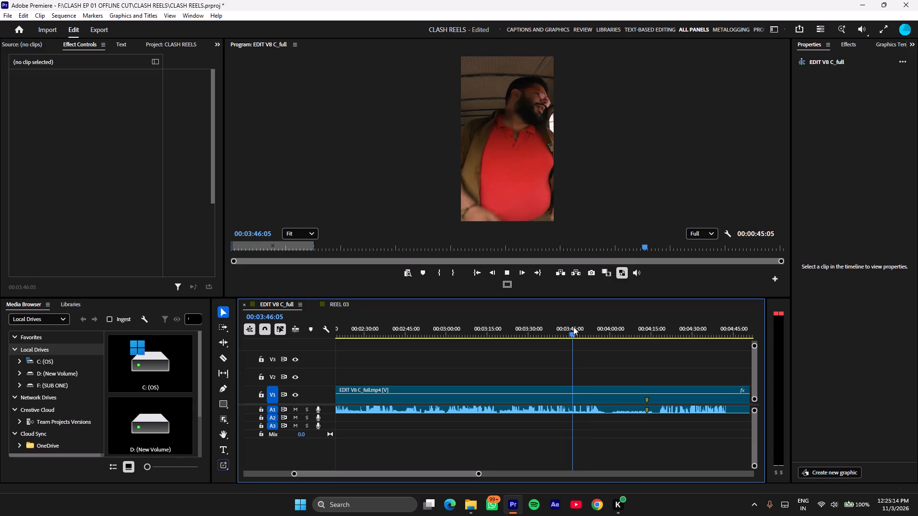
pyautogui.click(573, 327)
pyautogui.click(590, 397)
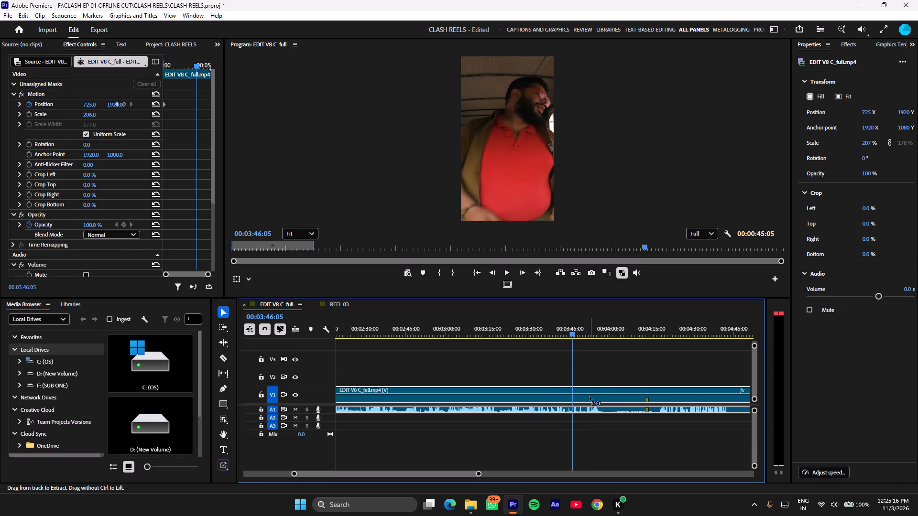
pyautogui.hotkey('ctrl', 'k')
pyautogui.press('BackSpace')
pyautogui.rightClick(545, 395)
pyautogui.click(550, 401)
# Play from the new join and extend the sequence's out point for an in-to-out duration of 00:01:11:23.
pyautogui.press('space')
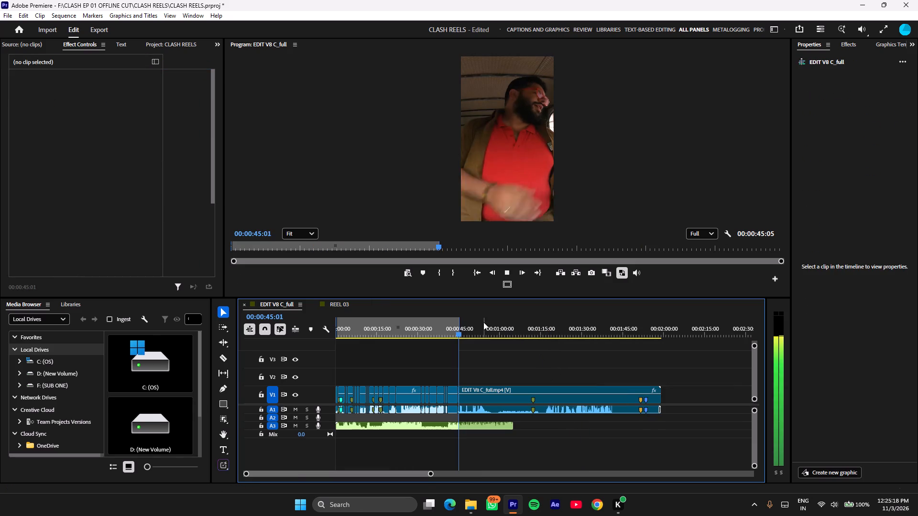
pyautogui.moveTo(459, 321); pyautogui.dragTo(537, 321)
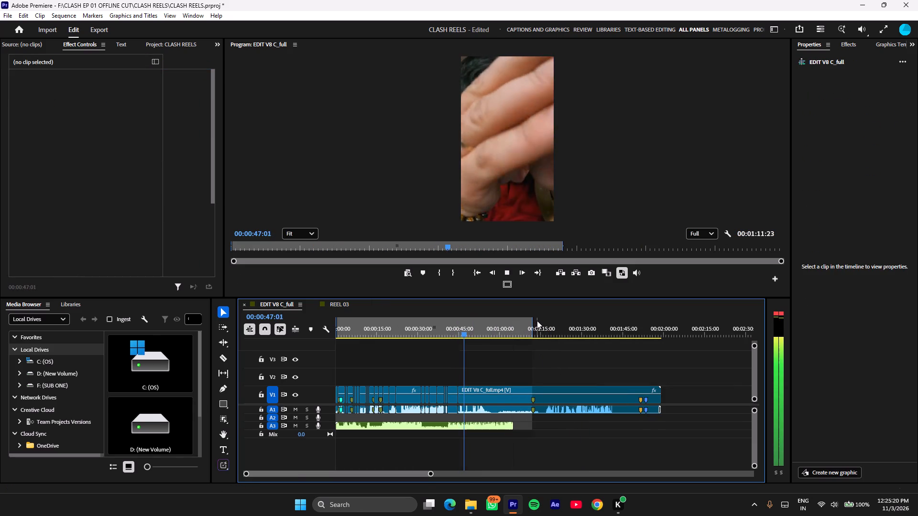
# Play across the join near 00:00:45:00 and split the V1 clip at 00:00:46:04.
pyautogui.click(459, 327)
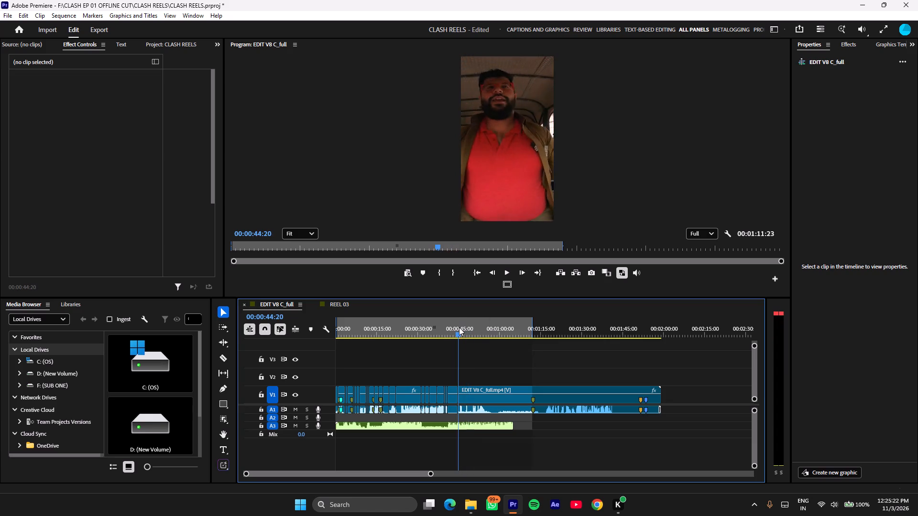
pyautogui.write('==')
pyautogui.press('space')
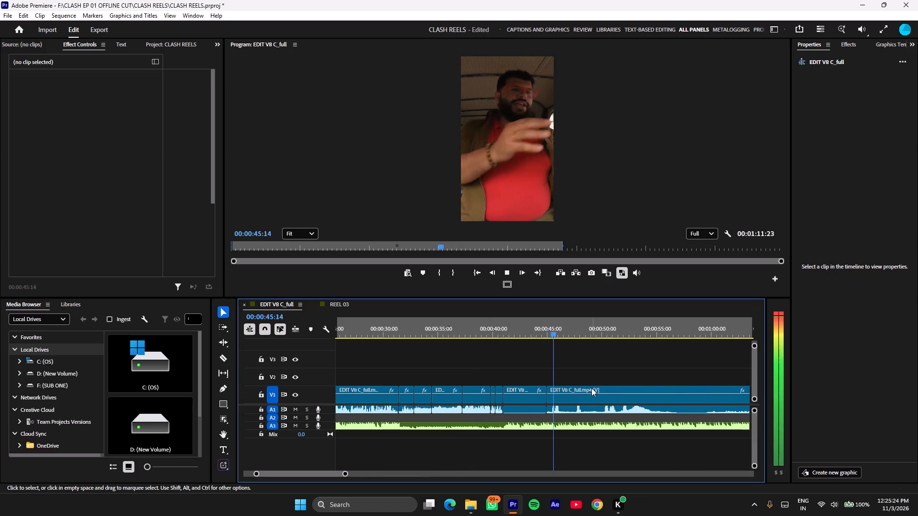
pyautogui.press('space')
pyautogui.click(597, 387)
pyautogui.hotkey('ctrl', 'k')
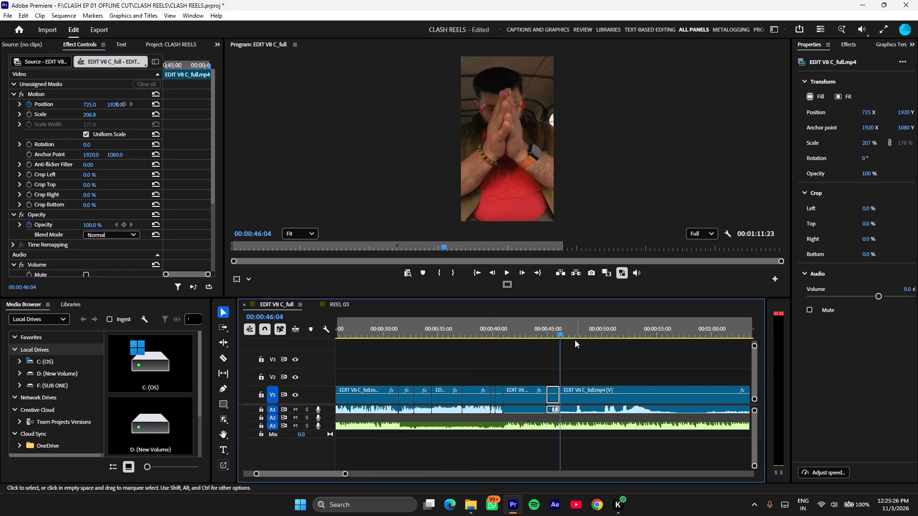
# Split the V1 clip again at 00:00:47:12, delete the section from 00:00:46:04 to that point, and ripple delete the gap.
pyautogui.click(572, 332)
pyautogui.click(575, 330)
pyautogui.press('space')
pyautogui.press('space')
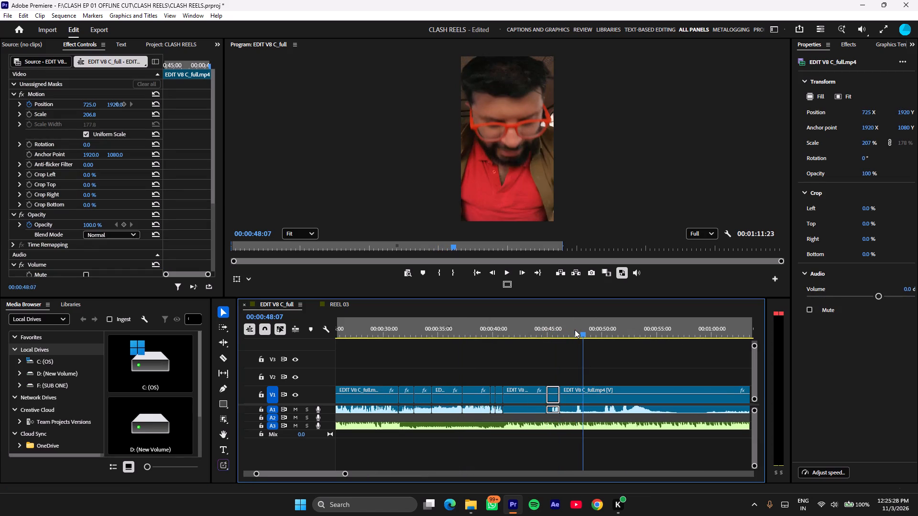
pyautogui.click(576, 330)
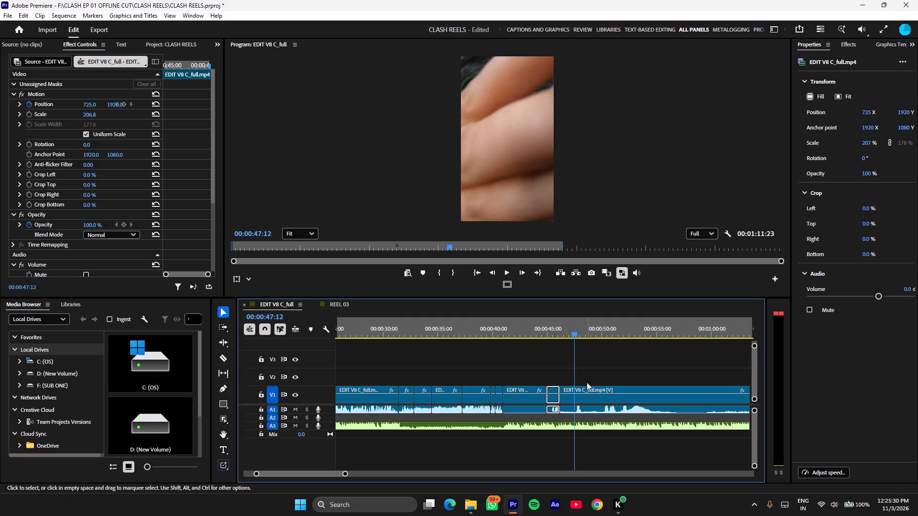
pyautogui.click(587, 392)
pyautogui.hotkey('ctrl', 'k')
pyautogui.press('BackSpace')
pyautogui.rightClick(554, 400)
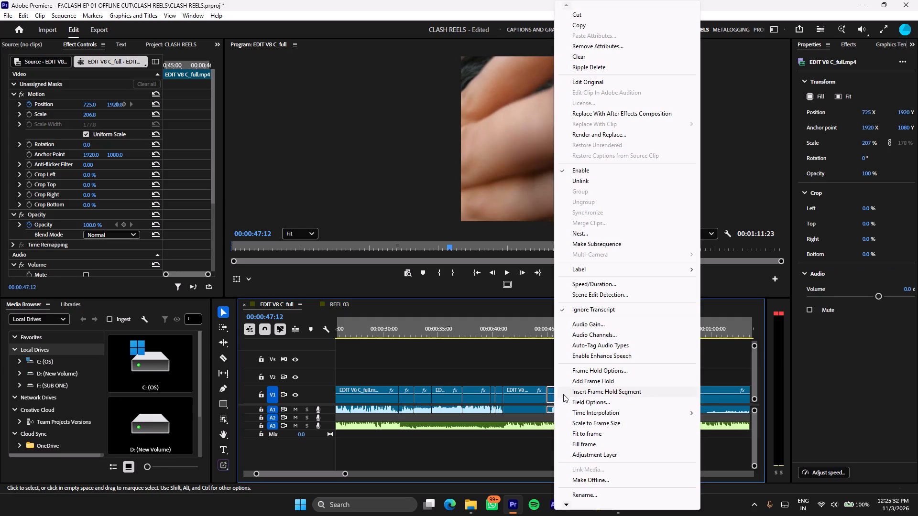
pyautogui.click(541, 372)
pyautogui.rightClick(563, 396)
pyautogui.click(568, 387)
pyautogui.rightClick(568, 387)
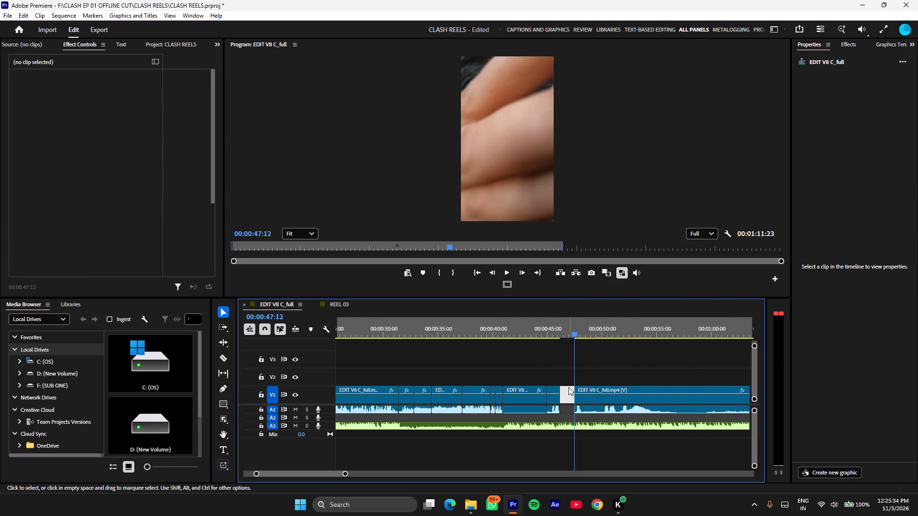
pyautogui.click(574, 391)
# Play across the join at 00:00:46:04 to check how the man's hand gesture cuts into the next shot.
pyautogui.click(552, 336)
pyautogui.press('space')
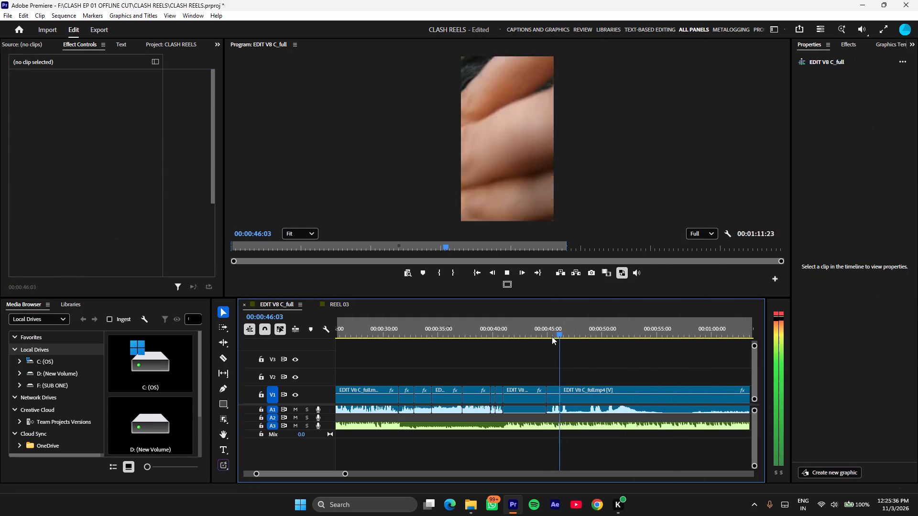
pyautogui.click(596, 387)
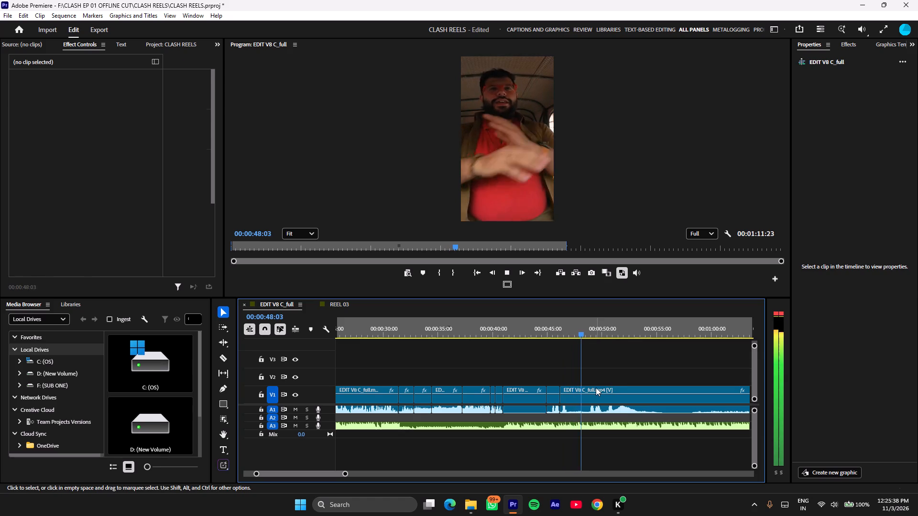
pyautogui.moveTo(585, 334); pyautogui.dragTo(584, 342)
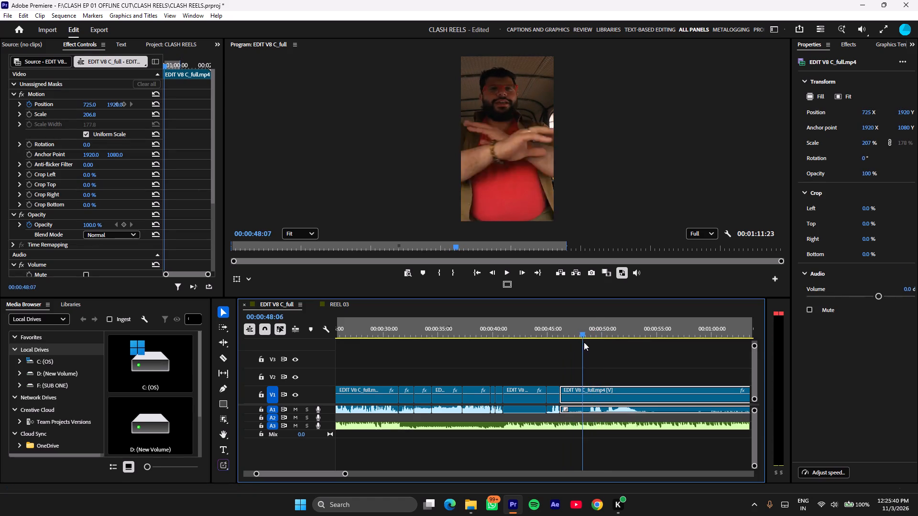
pyautogui.moveTo(584, 342); pyautogui.dragTo(560, 352)
pyautogui.press('space')
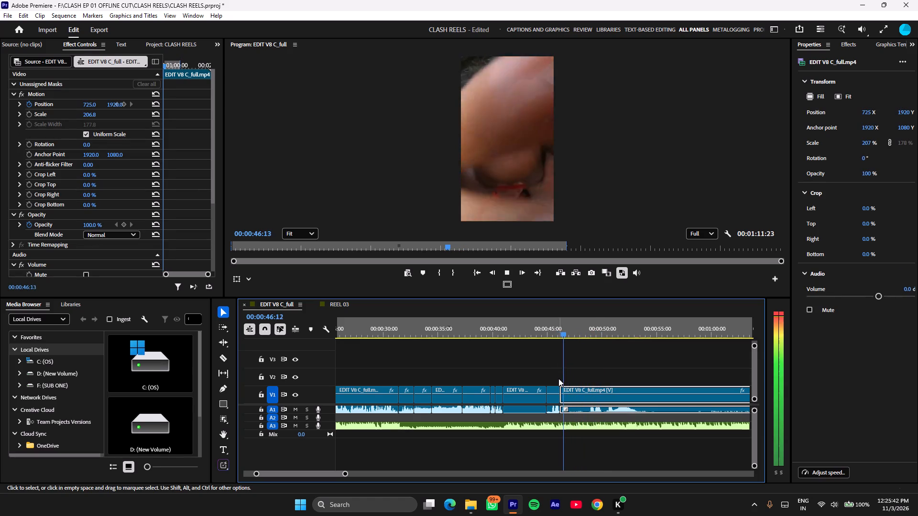
pyautogui.press('space')
# Trim about four frames off the start of the V1 clip at 00:00:46:04 and ripple delete the gap.
pyautogui.write('====')
pyautogui.moveTo(510, 332); pyautogui.dragTo(464, 353)
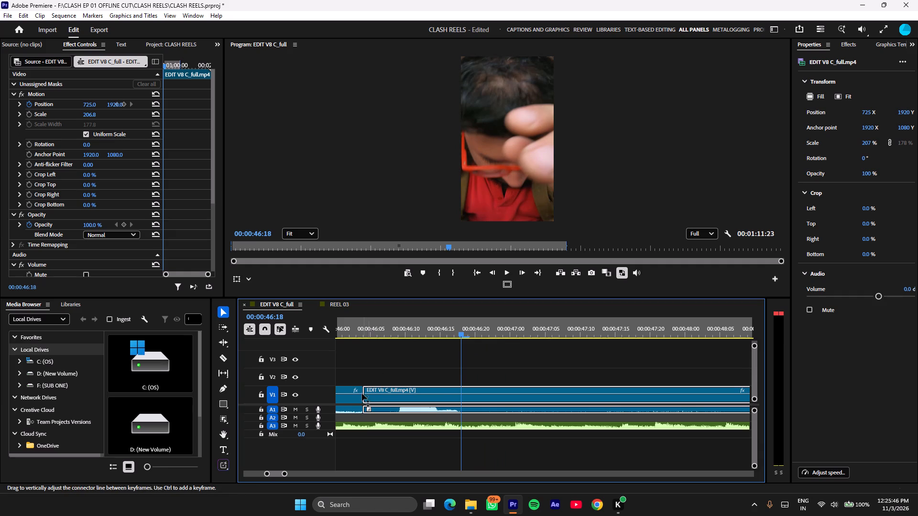
pyautogui.moveTo(366, 389); pyautogui.dragTo(397, 383)
pyautogui.rightClick(376, 397)
pyautogui.click(384, 404)
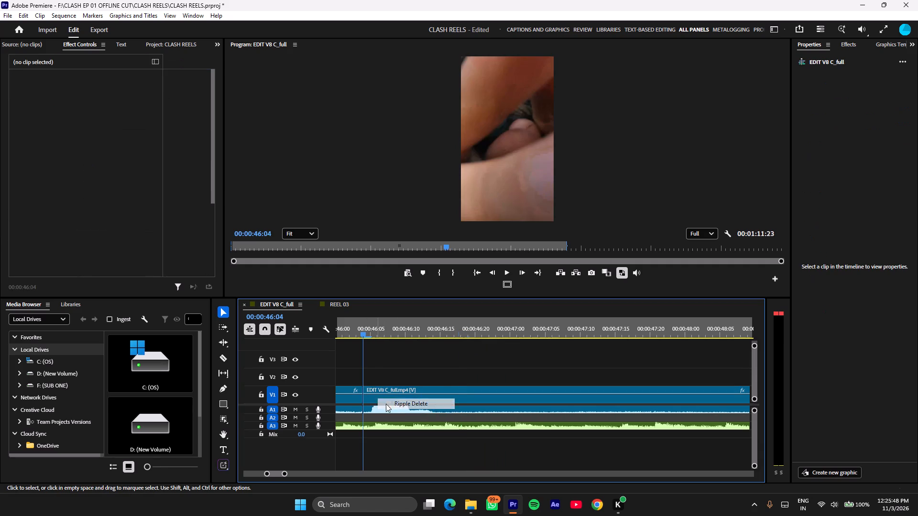
# Split the V1 clip at 00:00:46:14, where the hand covers the face.
pyautogui.moveTo(419, 325); pyautogui.dragTo(416, 332)
pyautogui.click(432, 326)
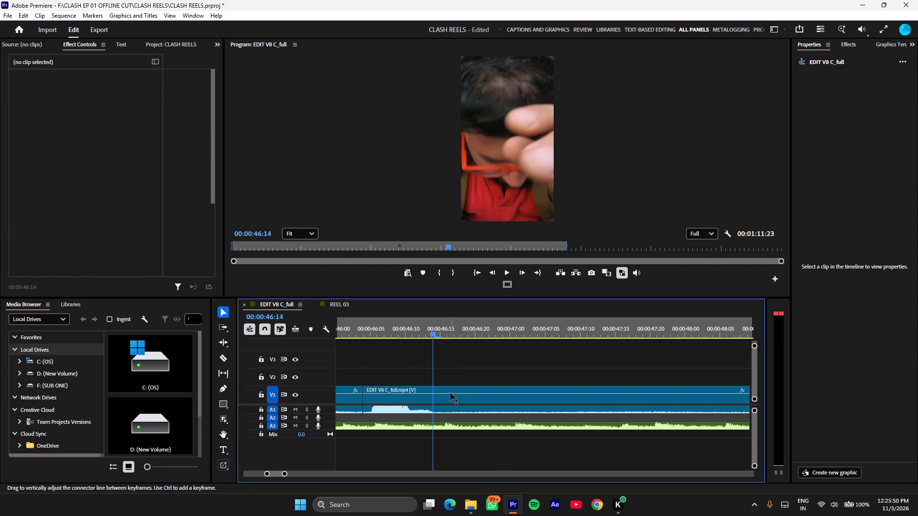
pyautogui.click(451, 393)
pyautogui.hotkey('ctrl', 'k')
# Trim about two seconds off the start of the V1 clip after 00:00:46:14 and ripple delete the gap.
pyautogui.press('-')
pyautogui.press('-')
pyautogui.click(543, 390)
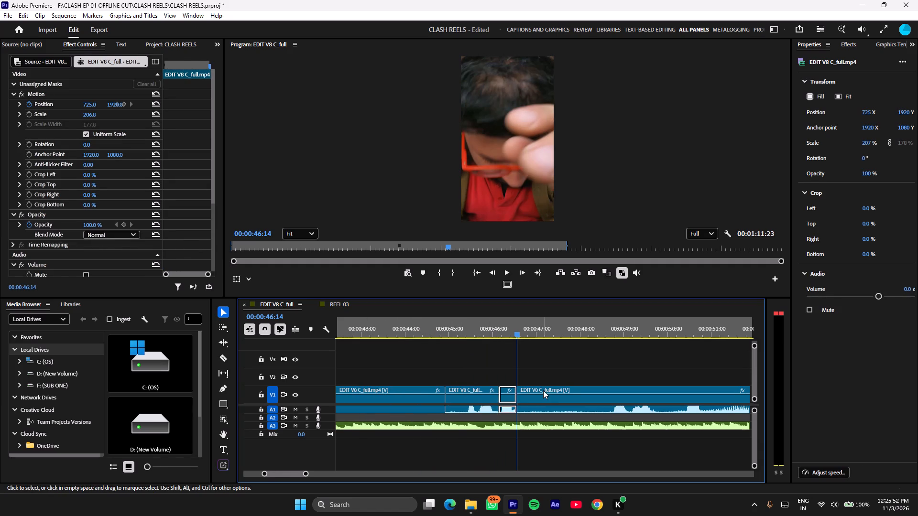
pyautogui.click(522, 386)
pyautogui.moveTo(518, 387); pyautogui.dragTo(609, 372)
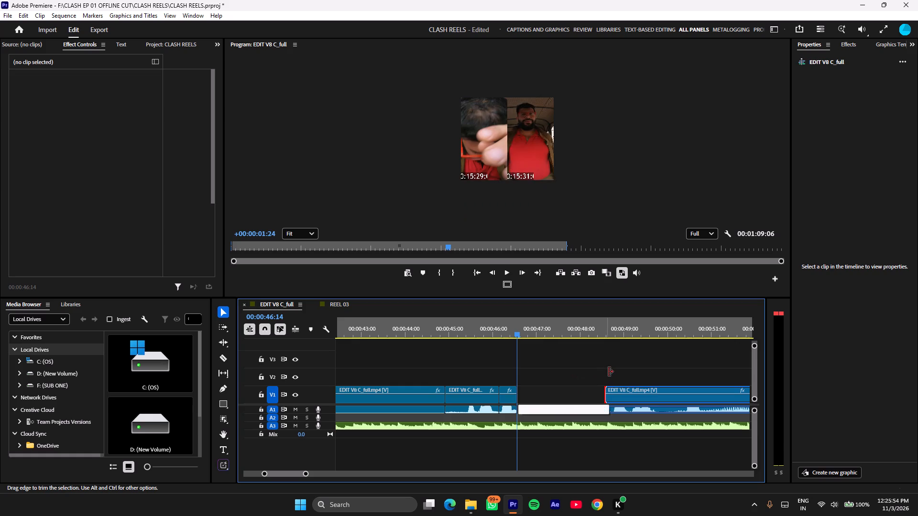
pyautogui.moveTo(609, 372); pyautogui.dragTo(611, 371)
pyautogui.rightClick(573, 393)
pyautogui.click(583, 396)
# Play across the join at 00:00:46:14 and the following footage to check the tightened cut.
pyautogui.moveTo(519, 333); pyautogui.dragTo(508, 338)
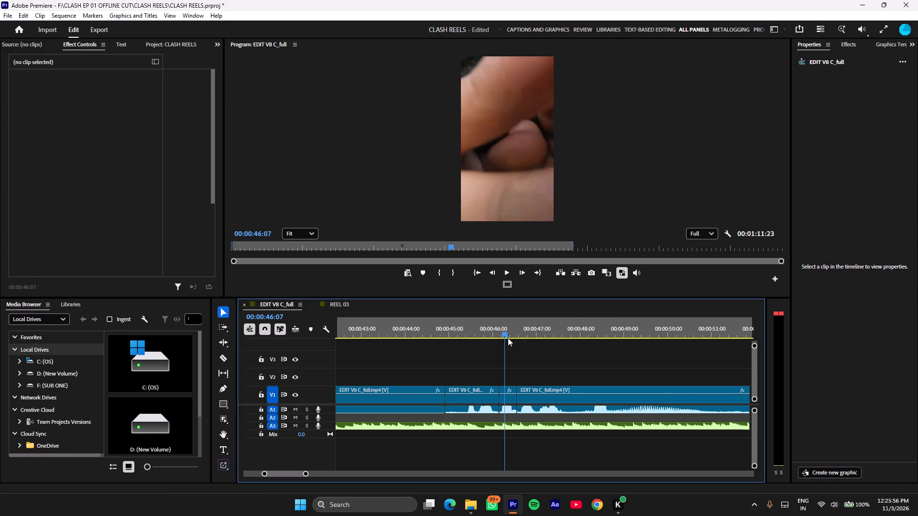
pyautogui.press('space')
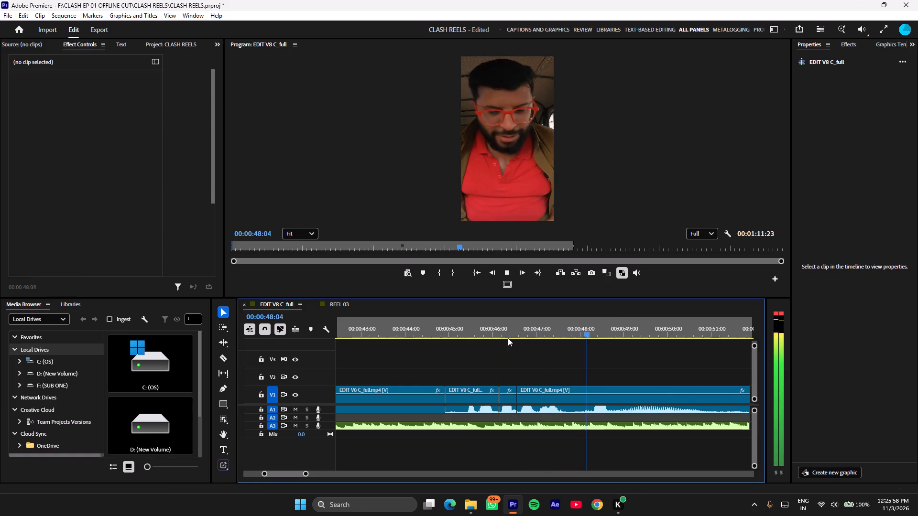
pyautogui.press('space')
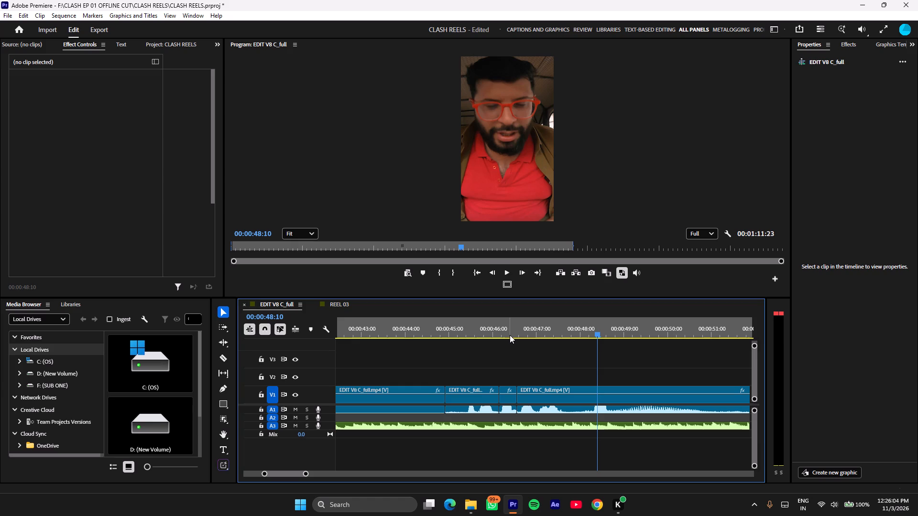
pyautogui.click(515, 314)
pyautogui.click(498, 329)
pyautogui.press('space')
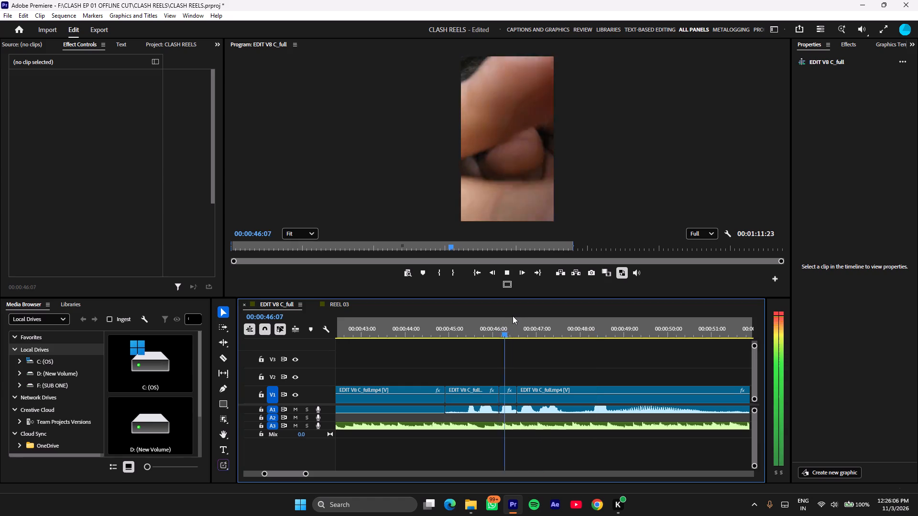
pyautogui.press('space')
pyautogui.scroll(-2, 589, 366)
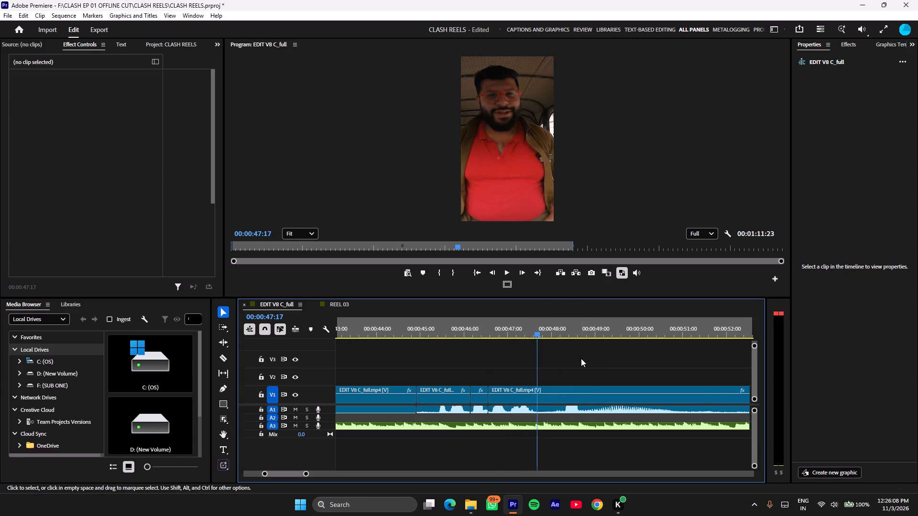
# Extend the end of the A3 music clip past the end of the video to its full length.
pyautogui.press('space')
pyautogui.press('space')
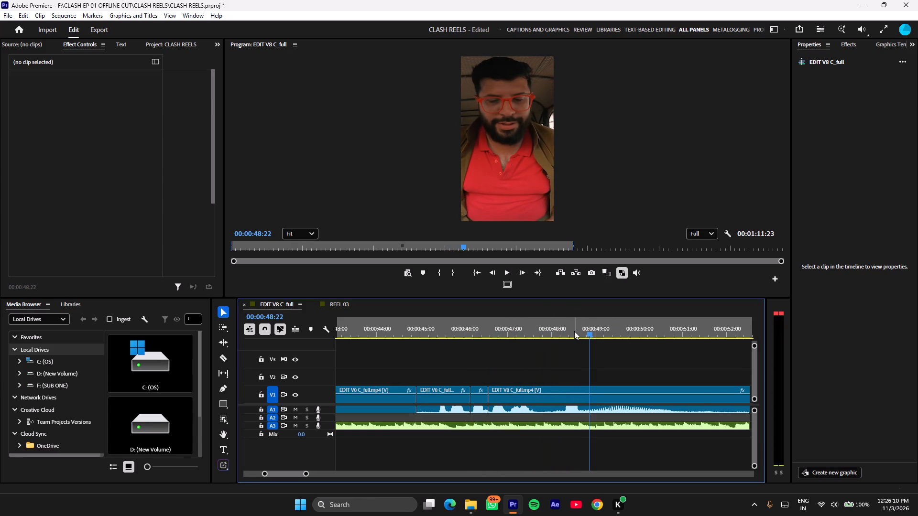
pyautogui.click(574, 331)
pyautogui.moveTo(306, 474); pyautogui.dragTo(450, 448)
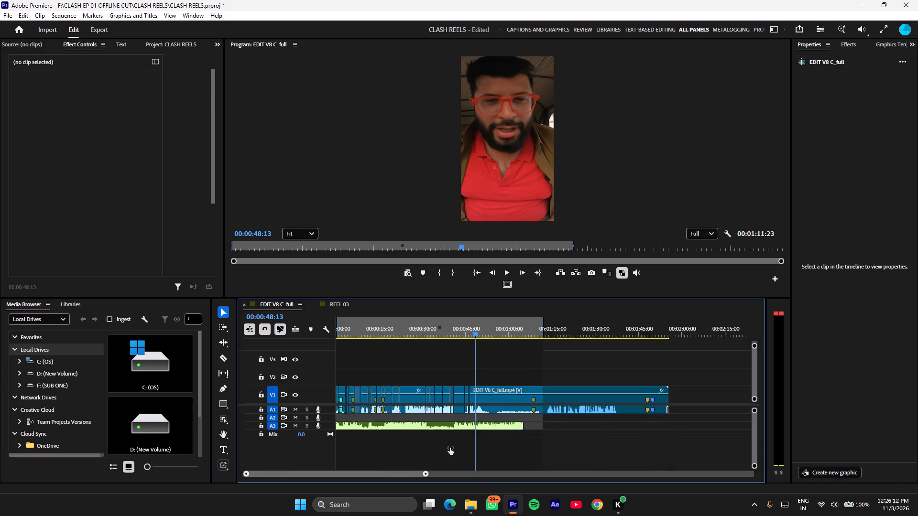
pyautogui.moveTo(450, 448); pyautogui.dragTo(393, 456)
pyautogui.moveTo(637, 423); pyautogui.dragTo(866, 415)
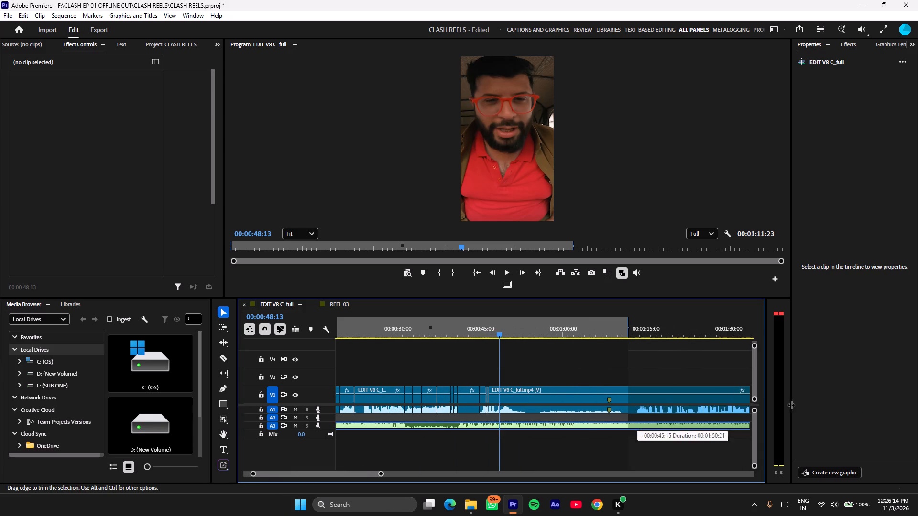
pyautogui.moveTo(382, 473); pyautogui.dragTo(544, 465)
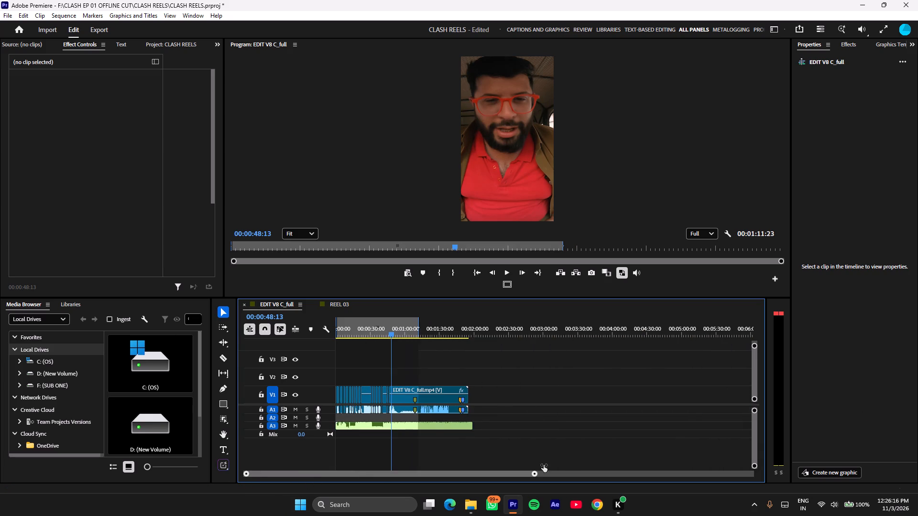
pyautogui.moveTo(544, 465); pyautogui.dragTo(510, 468)
pyautogui.moveTo(507, 426); pyautogui.dragTo(811, 421)
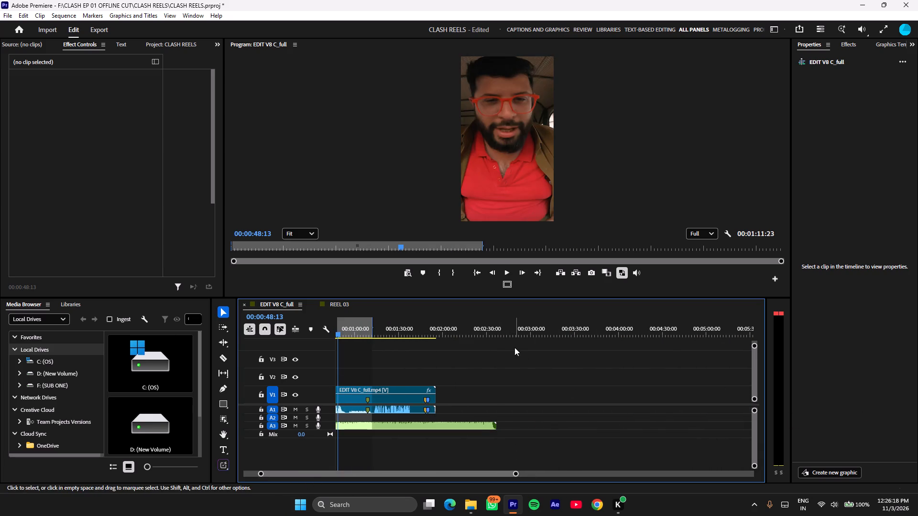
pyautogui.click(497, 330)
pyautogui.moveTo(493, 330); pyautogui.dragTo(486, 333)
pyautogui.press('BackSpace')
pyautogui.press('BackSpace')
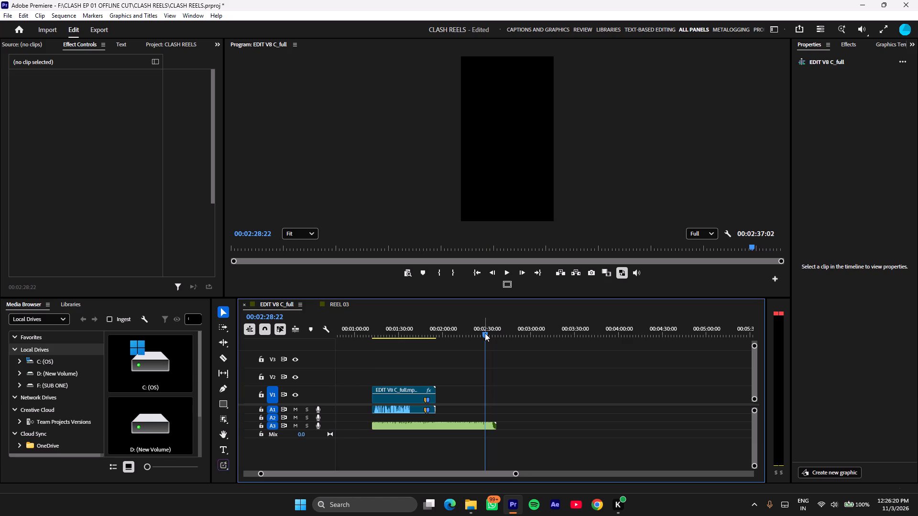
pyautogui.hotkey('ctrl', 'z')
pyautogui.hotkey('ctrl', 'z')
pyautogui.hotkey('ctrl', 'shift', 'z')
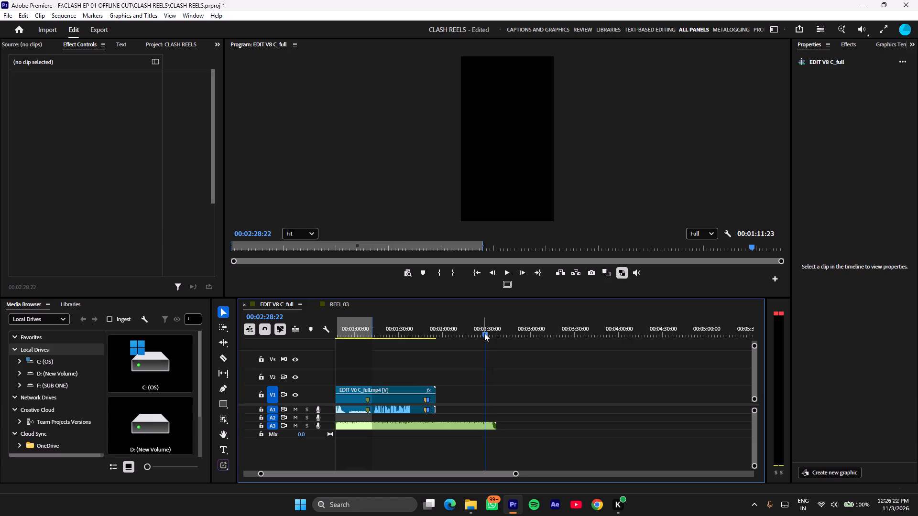
# Play the tail of the A3 music and split the clip at 00:02:31:07, before the final fade.
pyautogui.press('=')
pyautogui.write('==')
pyautogui.press('space')
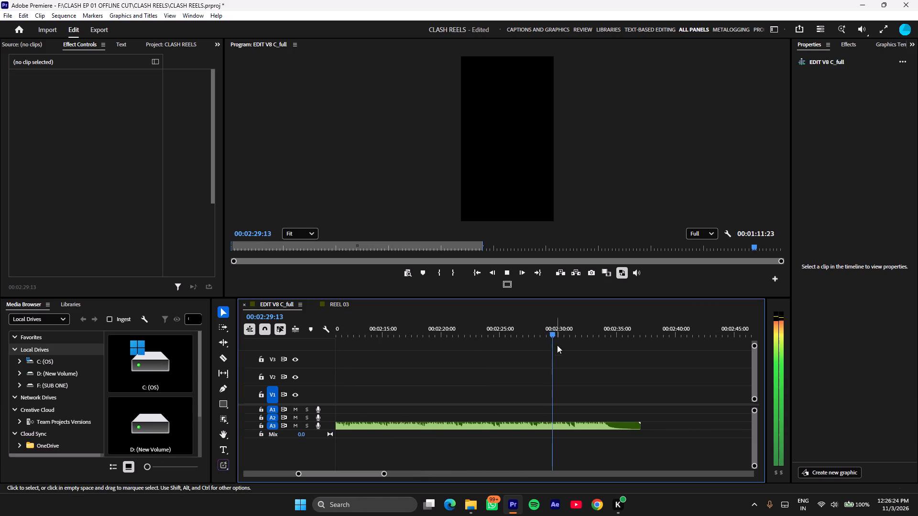
pyautogui.click(568, 335)
pyautogui.press('space')
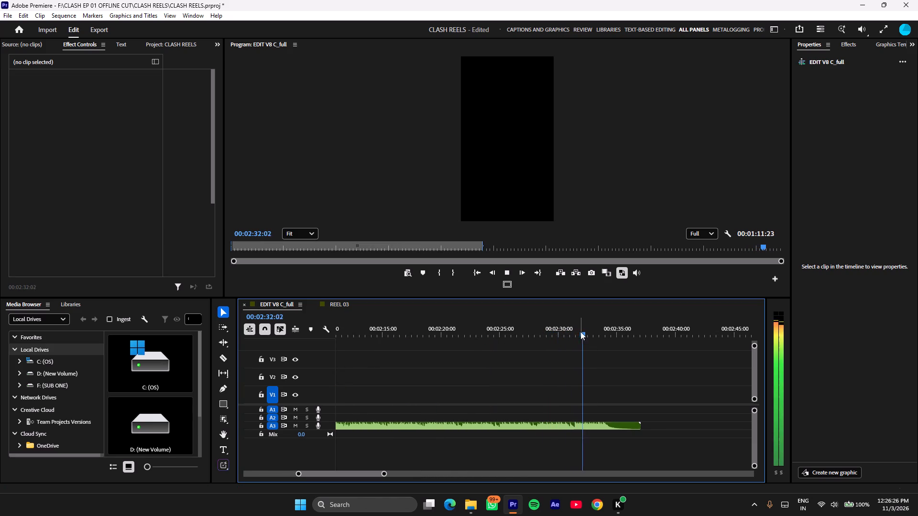
pyautogui.moveTo(579, 332); pyautogui.dragTo(575, 333)
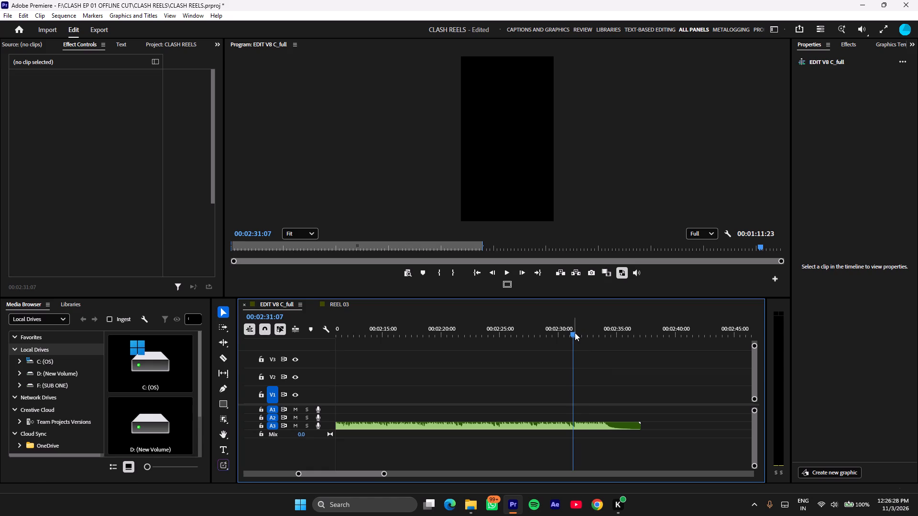
pyautogui.click(601, 427)
pyautogui.hotkey('ctrl', 'k')
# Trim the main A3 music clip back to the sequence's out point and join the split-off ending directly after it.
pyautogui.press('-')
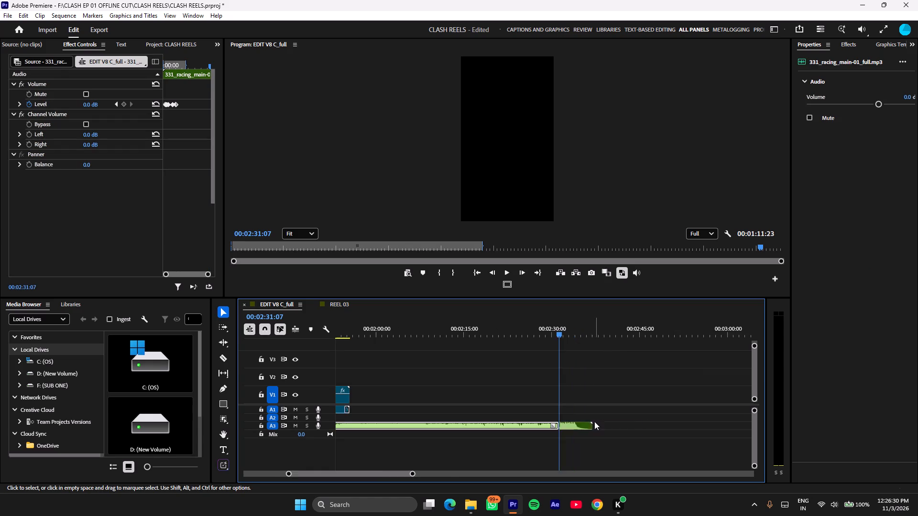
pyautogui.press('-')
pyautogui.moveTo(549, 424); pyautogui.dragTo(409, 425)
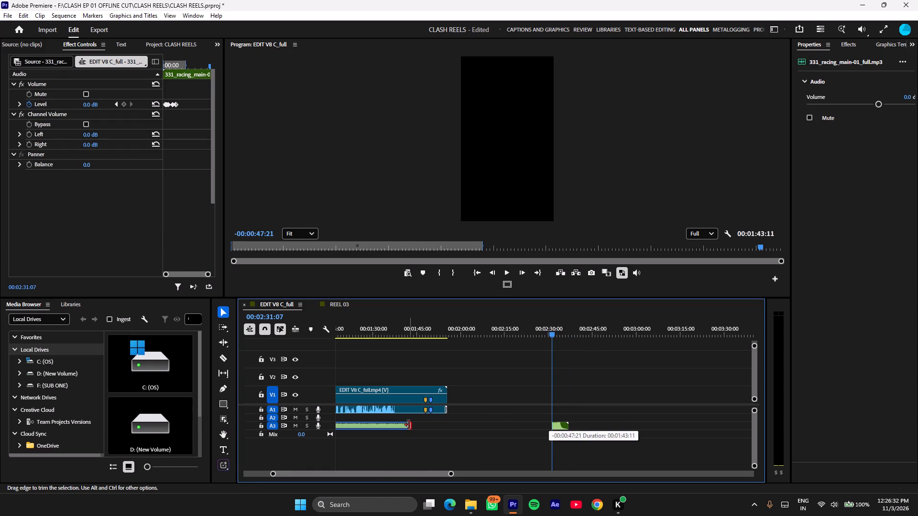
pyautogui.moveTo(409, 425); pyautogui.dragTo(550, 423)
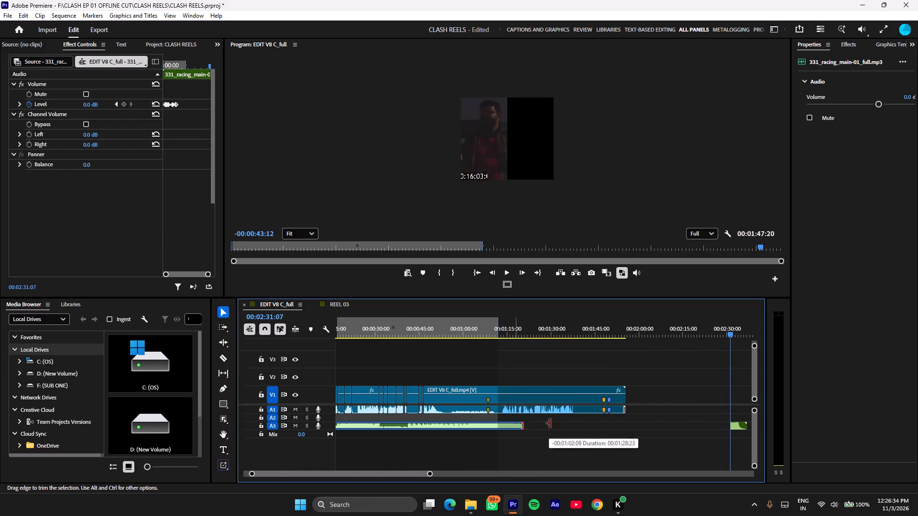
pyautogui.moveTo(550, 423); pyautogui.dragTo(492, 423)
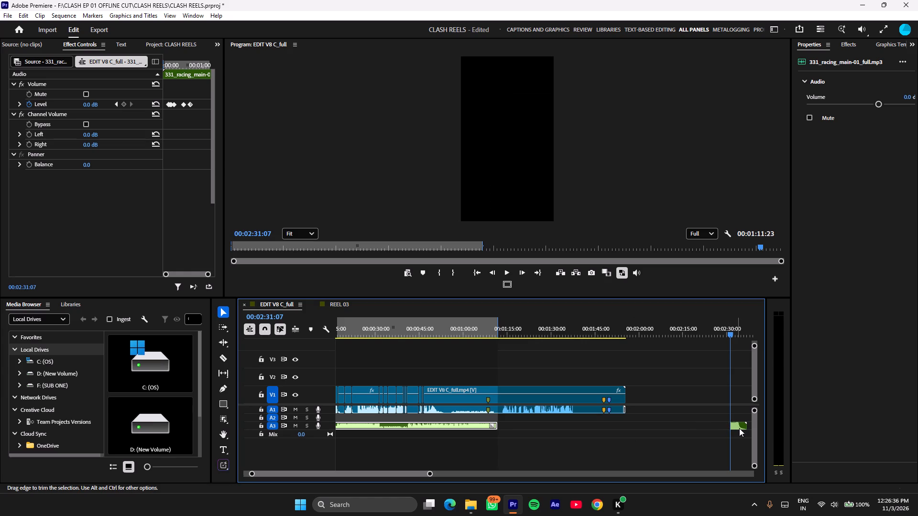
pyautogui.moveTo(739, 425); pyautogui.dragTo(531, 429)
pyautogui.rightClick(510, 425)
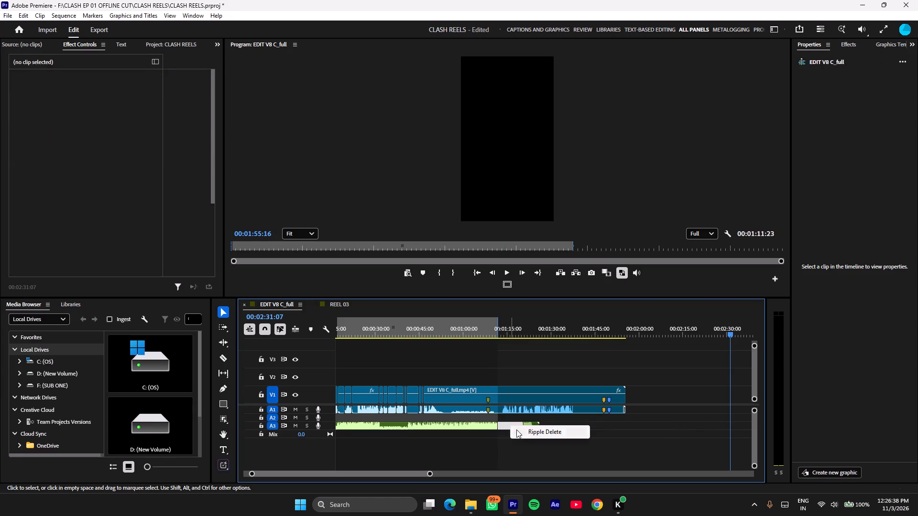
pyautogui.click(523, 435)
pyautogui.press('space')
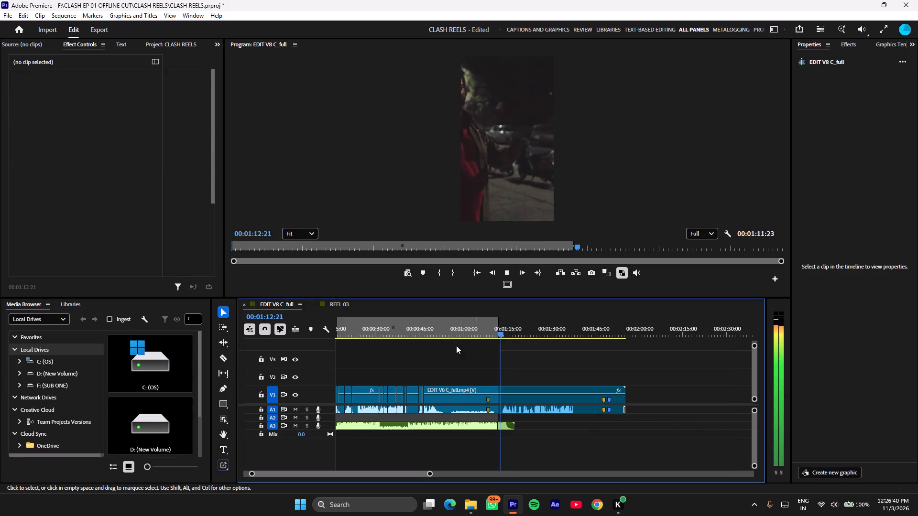
# Trim the main A3 music clip to about 00:00:51 and move the ending piece over it, starting at about 00:00:46:14.
pyautogui.moveTo(431, 331); pyautogui.dragTo(410, 337)
pyautogui.press('space')
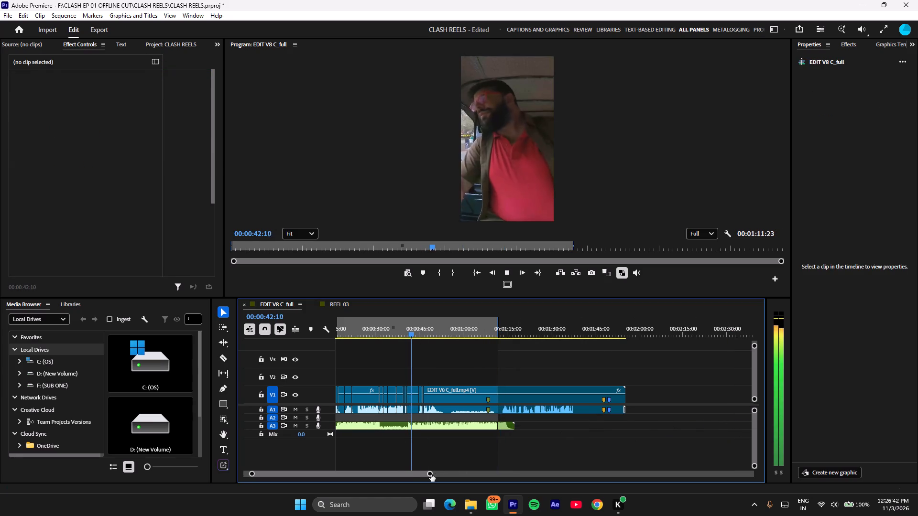
pyautogui.moveTo(431, 472); pyautogui.dragTo(382, 473)
pyautogui.click(592, 425)
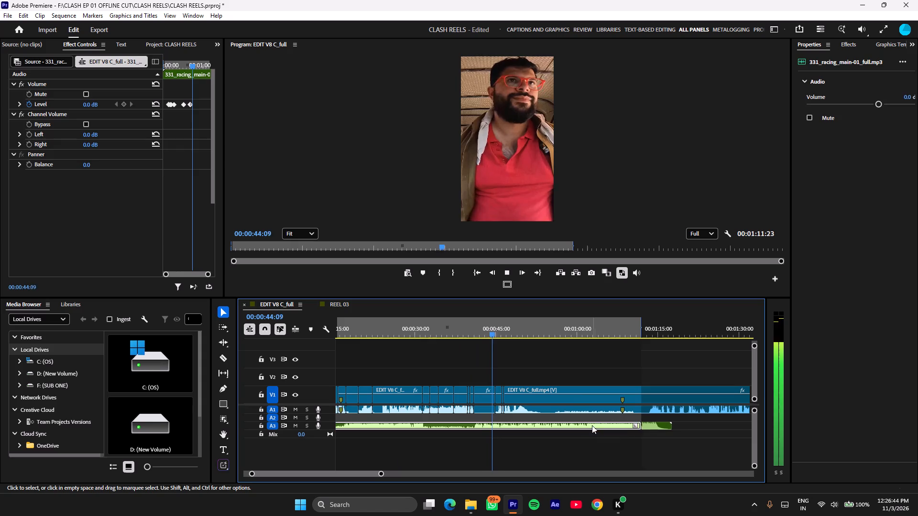
pyautogui.moveTo(639, 426); pyautogui.dragTo(526, 428)
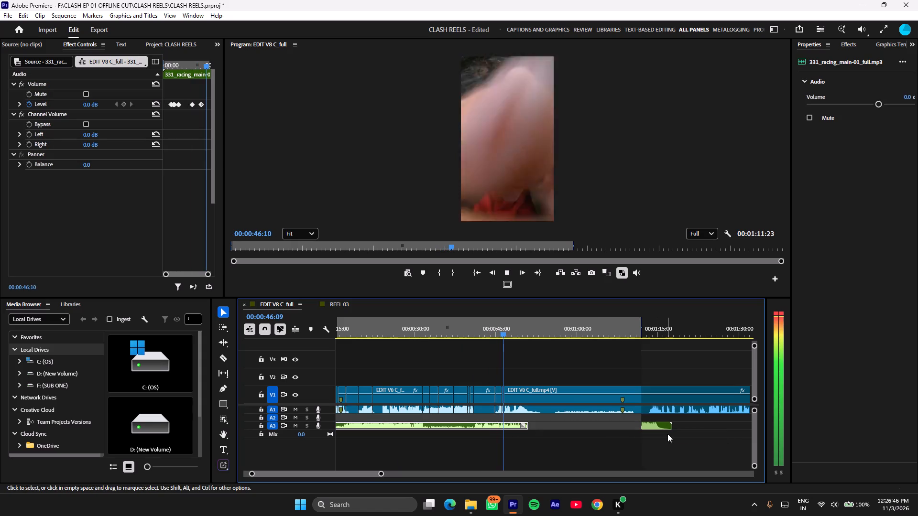
pyautogui.moveTo(657, 424); pyautogui.dragTo(518, 428)
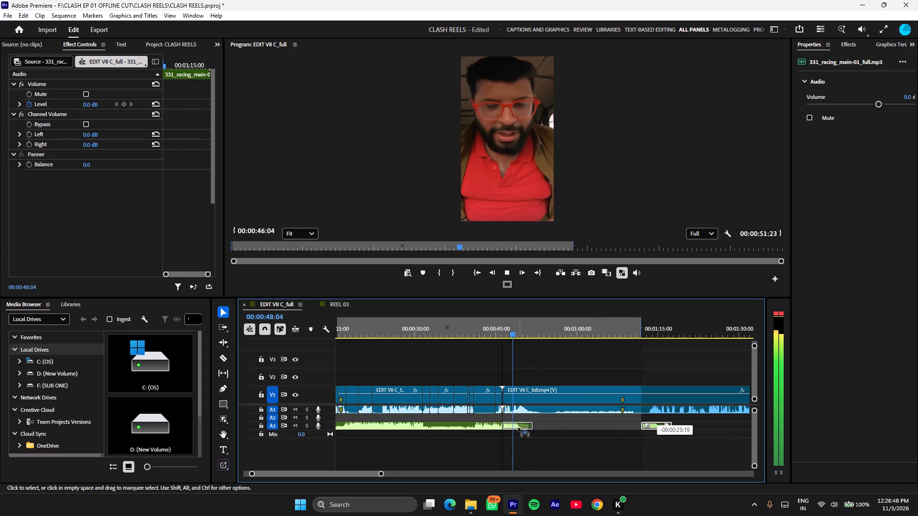
pyautogui.moveTo(518, 428); pyautogui.dragTo(522, 427)
pyautogui.press('space')
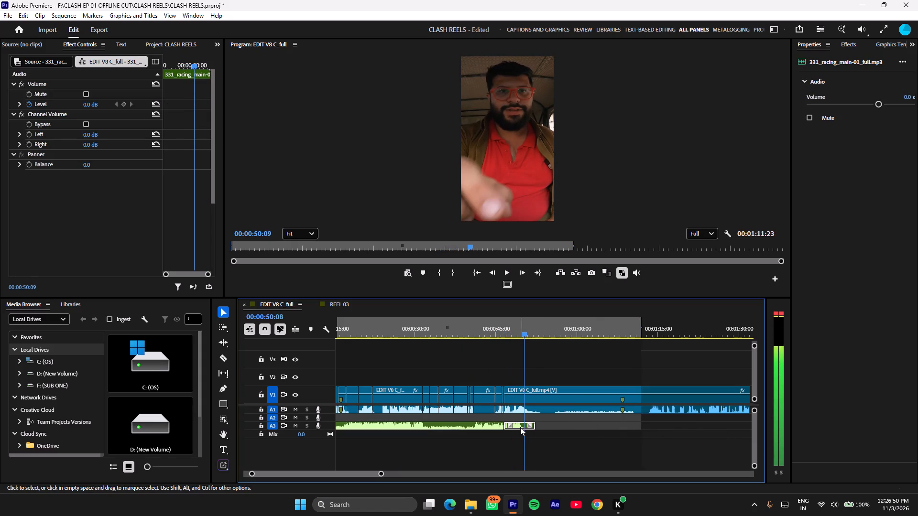
pyautogui.click(520, 427)
pyautogui.moveTo(515, 332); pyautogui.dragTo(495, 338)
pyautogui.press('space')
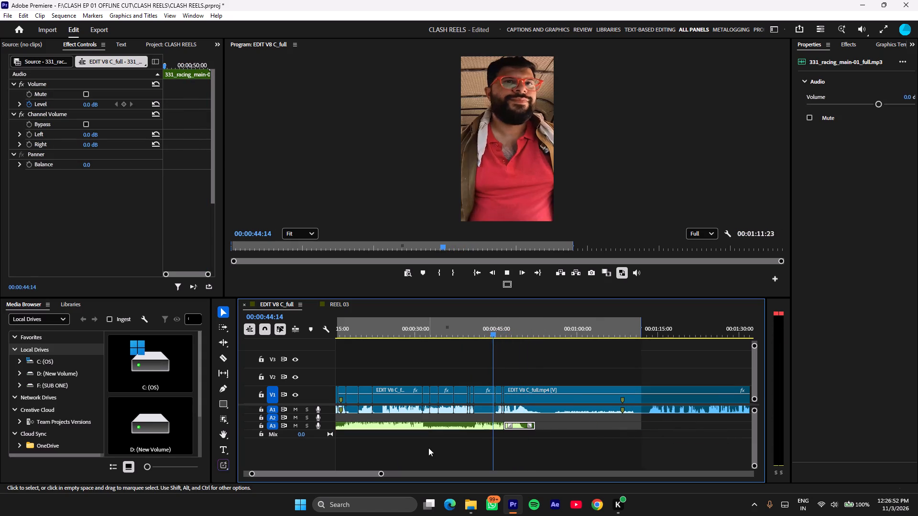
# Apply a Constant Power crossfade to the A3 music join at about 00:00:46:14 and play it back.
pyautogui.click(849, 47)
pyautogui.click(817, 62)
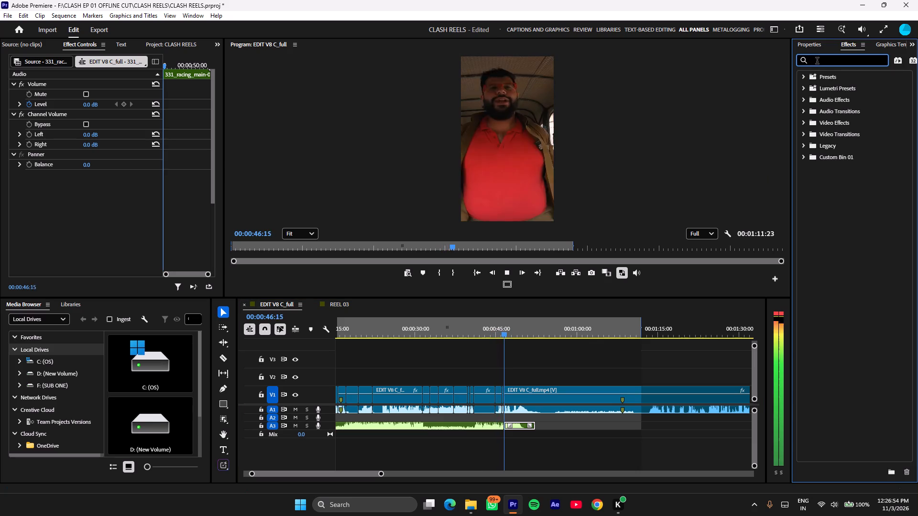
pyautogui.write('consta')
pyautogui.moveTo(850, 141); pyautogui.dragTo(498, 442)
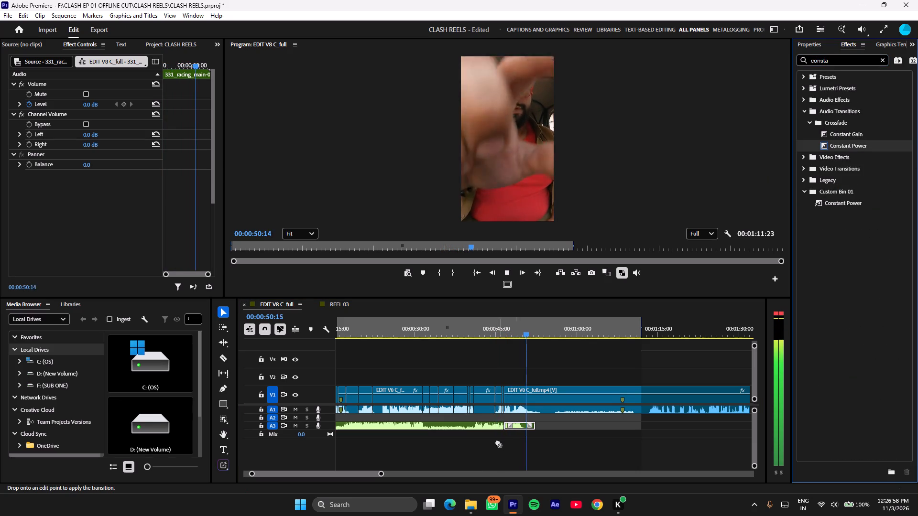
pyautogui.moveTo(498, 442); pyautogui.dragTo(504, 427)
pyautogui.click(500, 333)
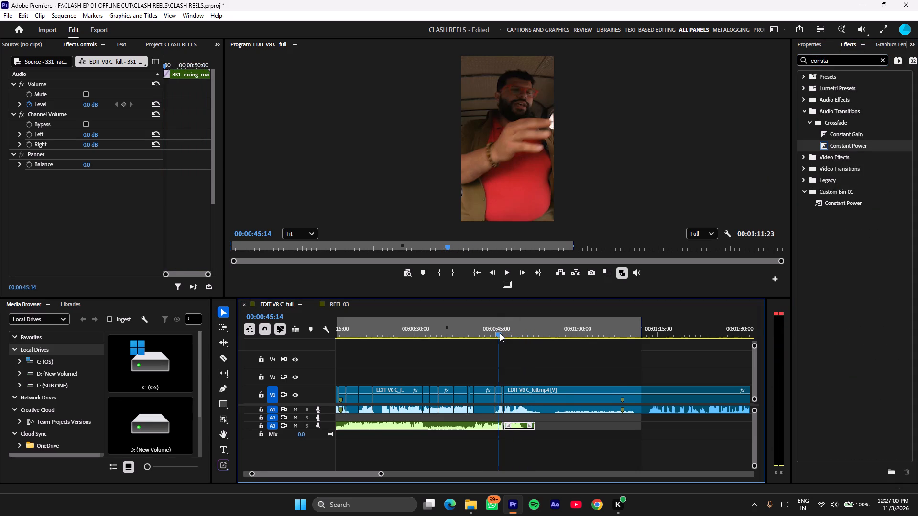
pyautogui.write('==')
pyautogui.press('space')
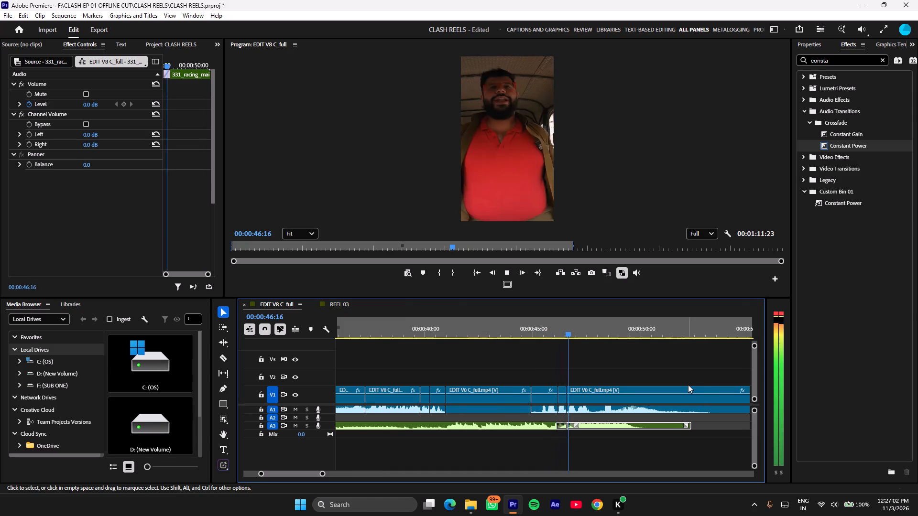
pyautogui.scroll(-1, 688, 385)
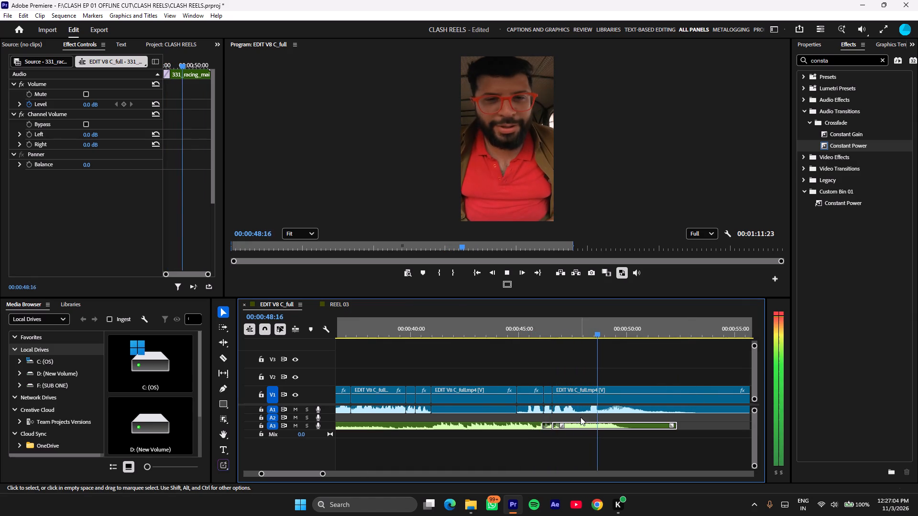
pyautogui.press('space')
# Move the A3 music ending to finish at the sequence's out point and extend its start back to the main music clip.
pyautogui.write('--')
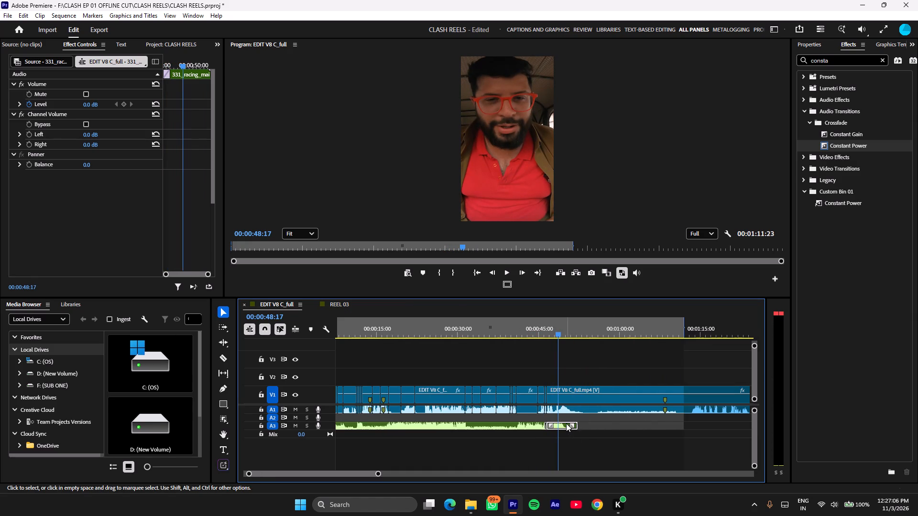
pyautogui.moveTo(566, 423); pyautogui.dragTo(676, 425)
pyautogui.moveTo(652, 423); pyautogui.dragTo(433, 428)
# Move the extended A3 music ending later so that it starts at about 00:01:03, leaving a gap after the main music.
pyautogui.moveTo(589, 423); pyautogui.dragTo(496, 423)
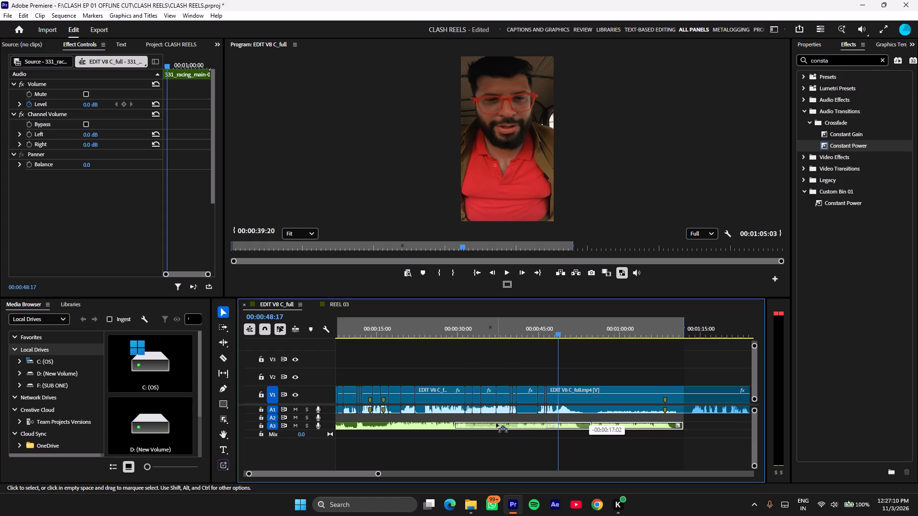
pyautogui.moveTo(496, 423); pyautogui.dragTo(532, 431)
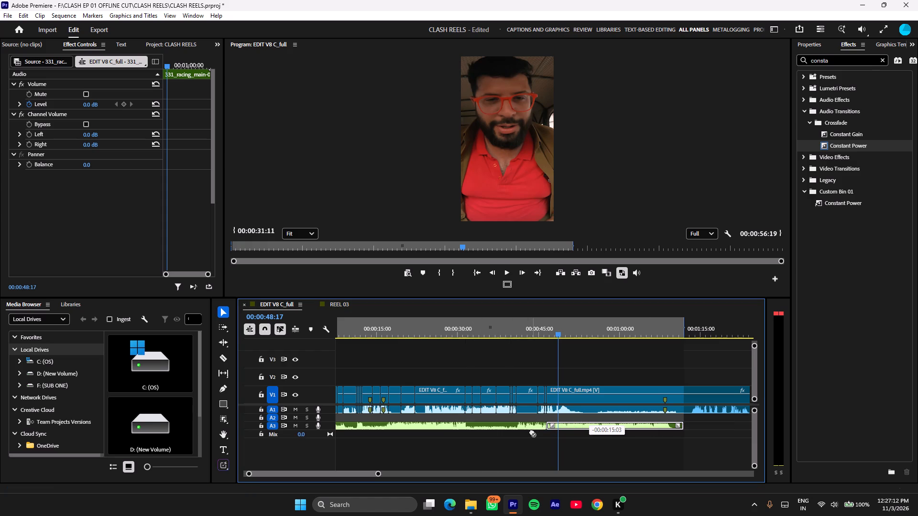
pyautogui.moveTo(532, 431); pyautogui.dragTo(655, 443)
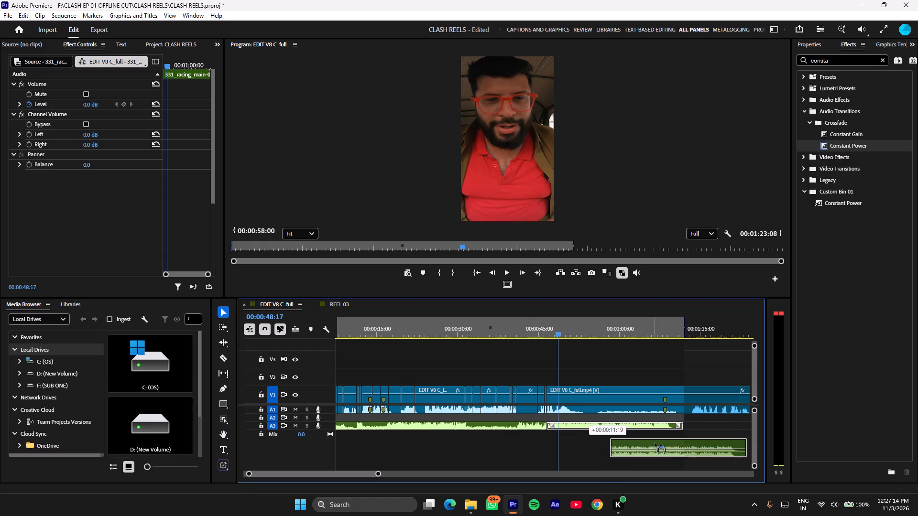
pyautogui.moveTo(655, 443); pyautogui.dragTo(678, 426)
# Find the final fade in the A3 music ending, cut there at 00:01:25:03, and delete the portion before the cut.
pyautogui.scroll(-8, 688, 446)
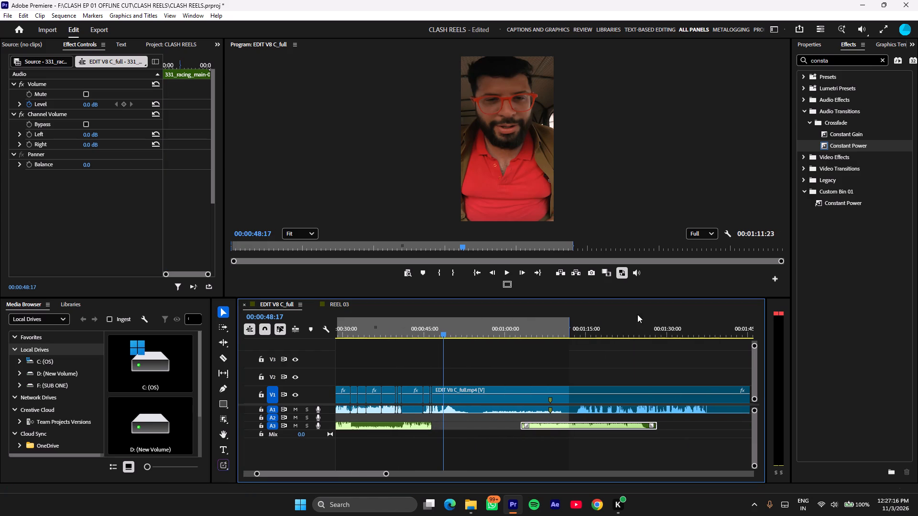
pyautogui.click(642, 325)
pyautogui.press('space')
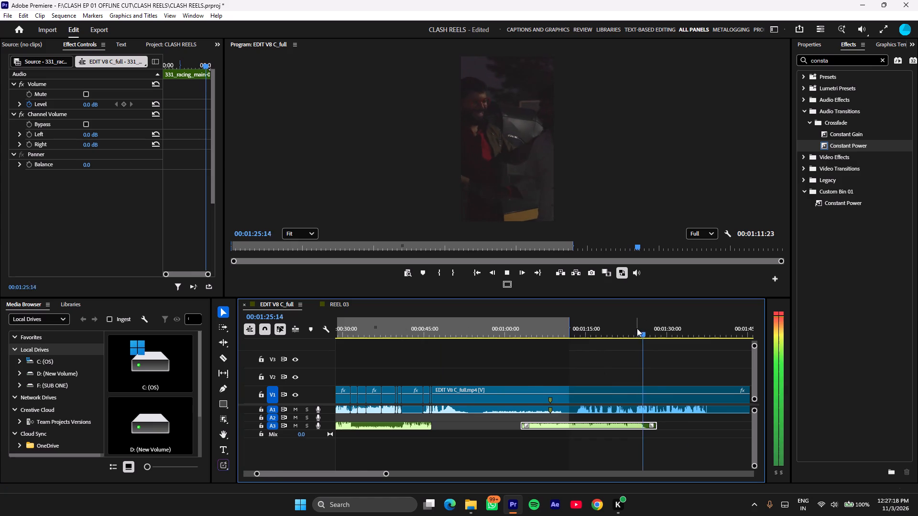
pyautogui.write('==')
pyautogui.click(531, 334)
pyautogui.press('space')
pyautogui.click(530, 327)
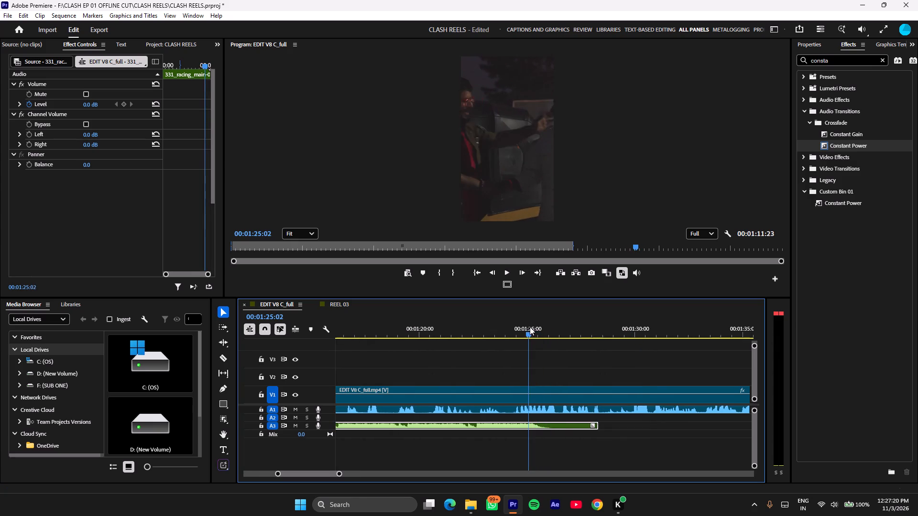
pyautogui.press('space')
pyautogui.click(530, 325)
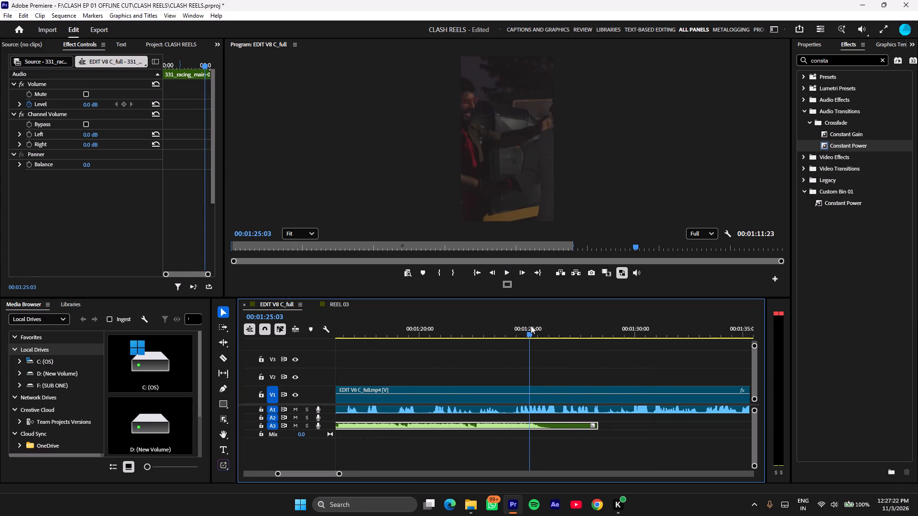
pyautogui.hotkey('ctrl', 'k')
pyautogui.press('BackSpace')
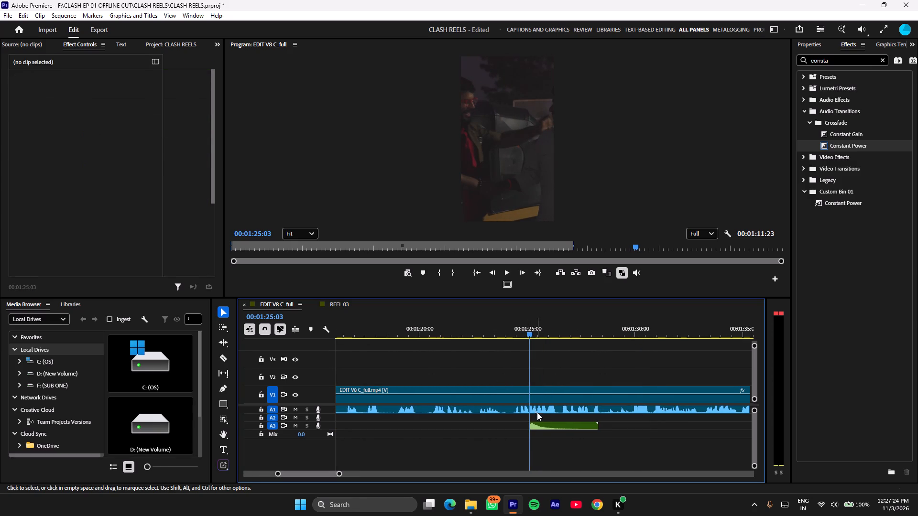
# Move the remaining A3 music tail earlier and close the gap so it meets the main music at about 00:00:46:14.
pyautogui.moveTo(546, 423); pyautogui.dragTo(363, 422)
pyautogui.scroll(3, 346, 439)
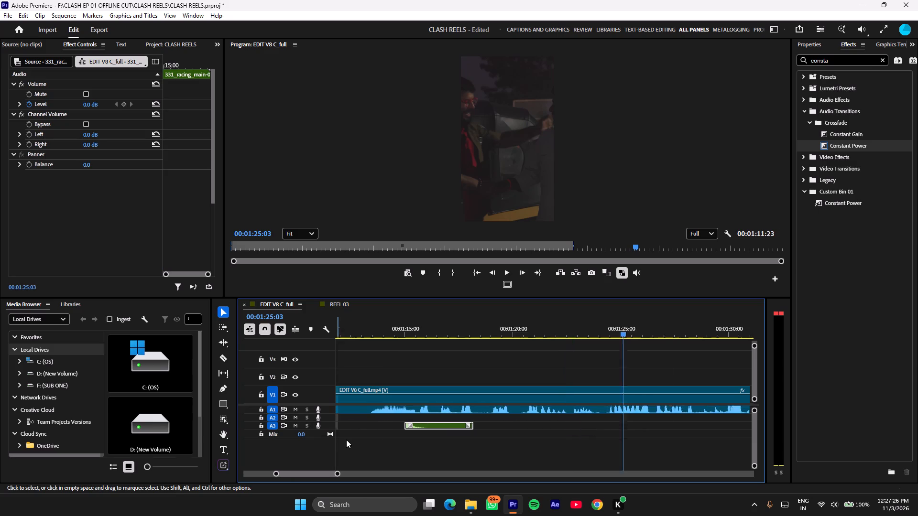
pyautogui.scroll(20, 346, 440)
pyautogui.scroll(5, 346, 440)
pyautogui.press('-')
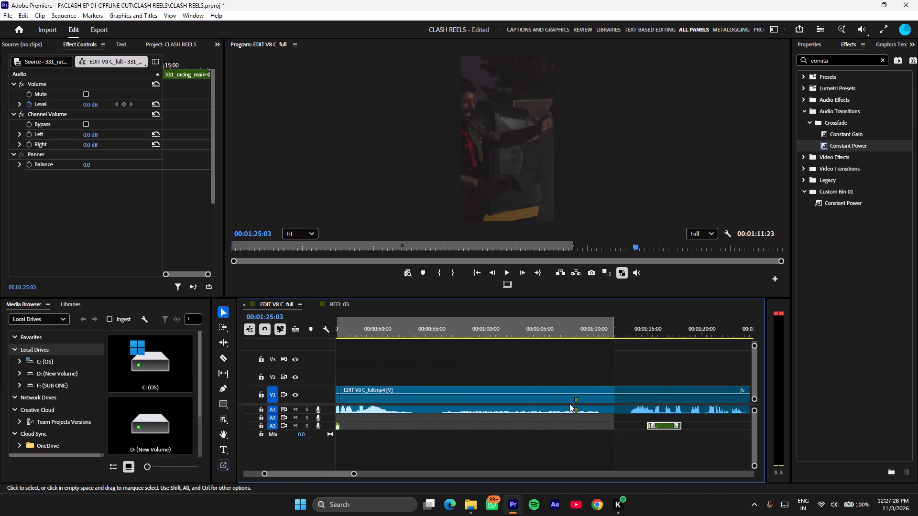
pyautogui.press('-')
pyautogui.press('-')
pyautogui.rightClick(476, 426)
pyautogui.click(486, 429)
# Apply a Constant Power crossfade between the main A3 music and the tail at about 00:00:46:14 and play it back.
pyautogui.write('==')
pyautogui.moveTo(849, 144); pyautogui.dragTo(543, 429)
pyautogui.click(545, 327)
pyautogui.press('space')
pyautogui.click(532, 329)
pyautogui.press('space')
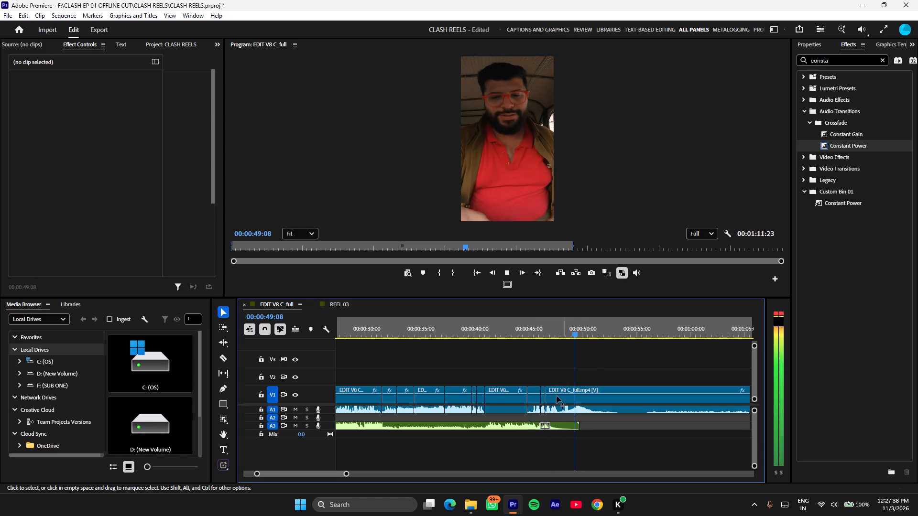
# Move the A3 music tail to start at about 00:00:51 and extend the main music clip to meet it.
pyautogui.moveTo(561, 424); pyautogui.dragTo(608, 424)
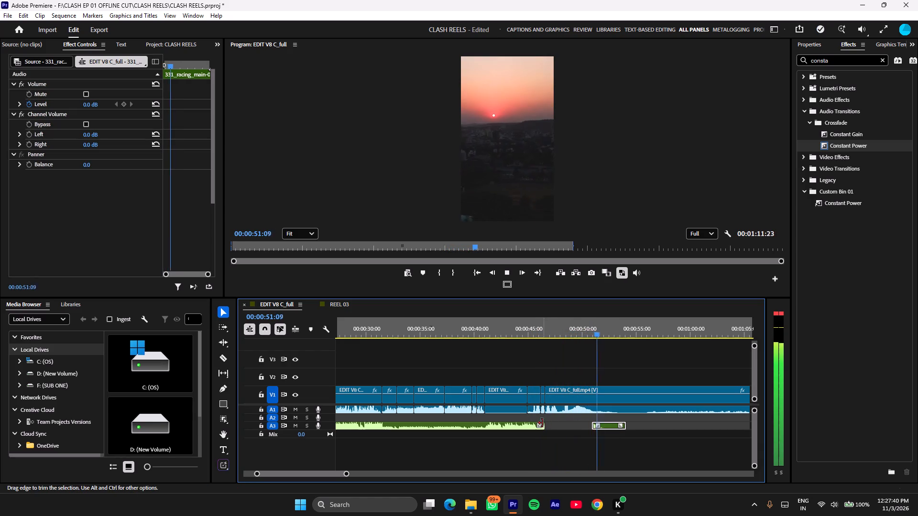
pyautogui.moveTo(542, 423); pyautogui.dragTo(673, 423)
# Apply a Constant Power crossfade to the A3 music join at about 00:00:51 and play it back.
pyautogui.moveTo(591, 327); pyautogui.dragTo(572, 332)
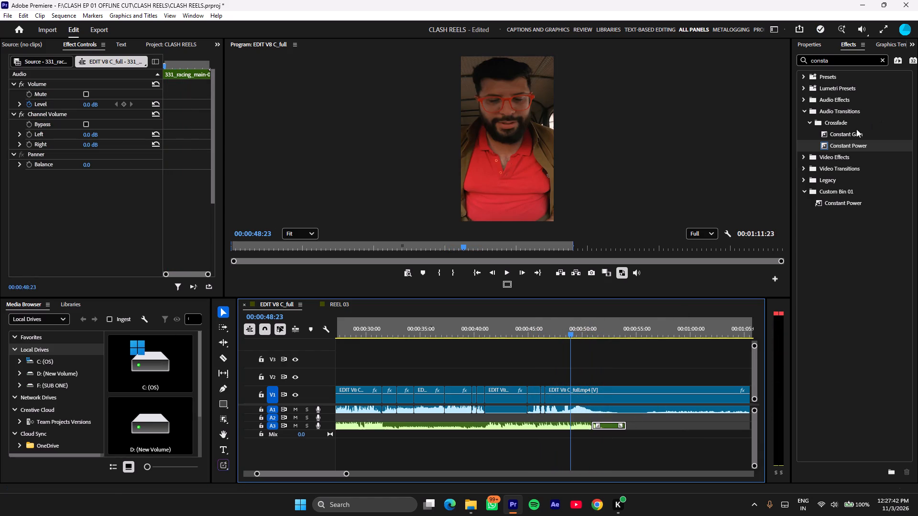
pyautogui.moveTo(843, 147); pyautogui.dragTo(590, 424)
pyautogui.press('space')
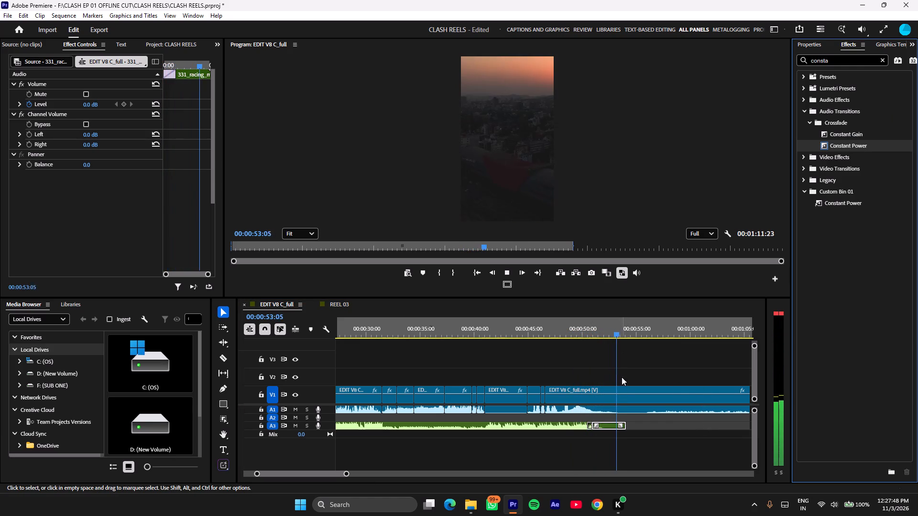
pyautogui.press('space')
# Cut the last V1 clip with its audio at 00:00:53:13, delete everything after the cut, and save the project.
pyautogui.click(623, 398)
pyautogui.hotkey('ctrl', 'k')
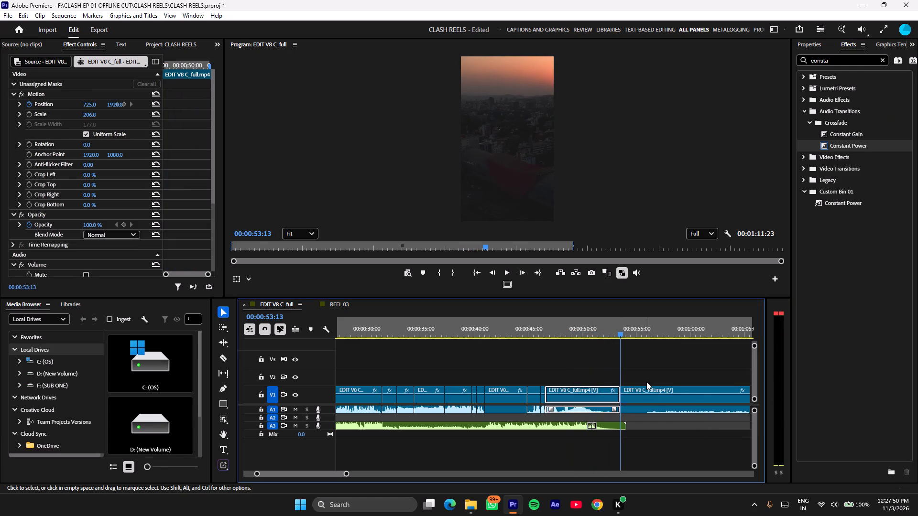
pyautogui.click(647, 388)
pyautogui.press('BackSpace')
pyautogui.hotkey('ctrl', 's')
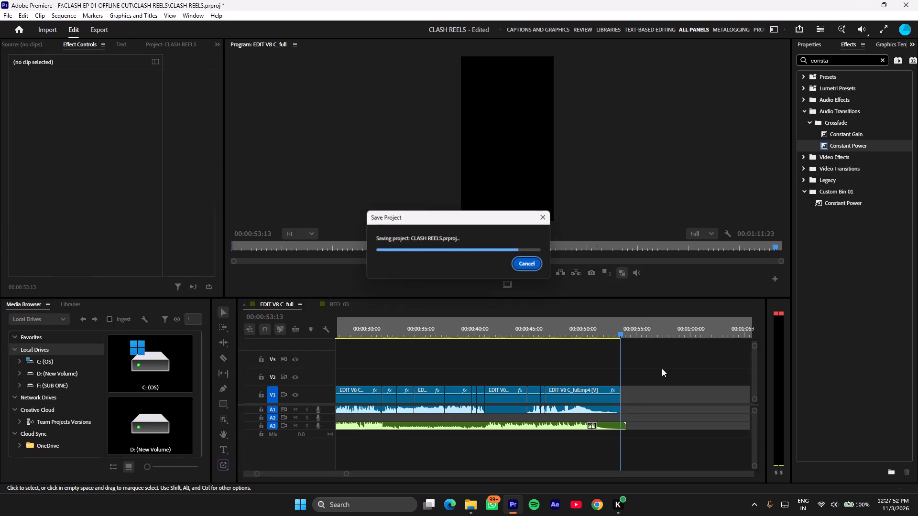
# Review how the REEL 03 sequence ends, including its closing clip, and return to the EDIT V8 C_full sequence.
pyautogui.click(340, 304)
pyautogui.click(507, 325)
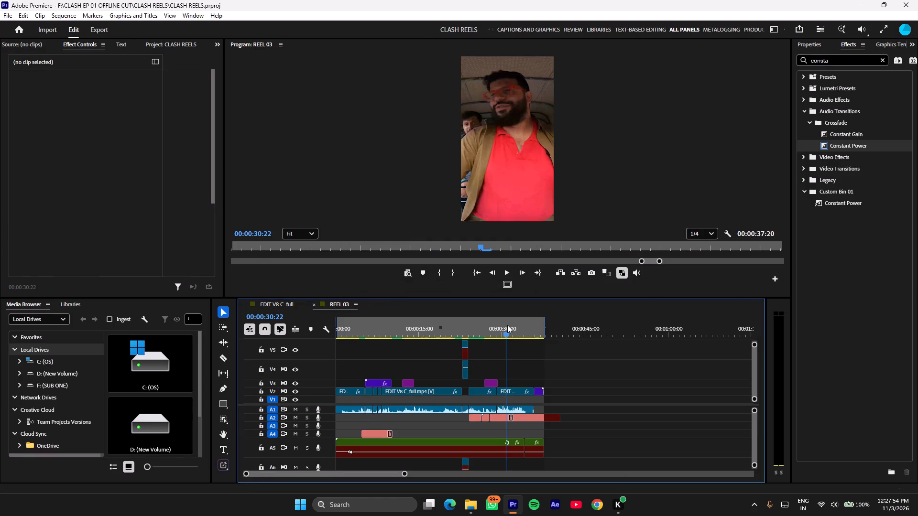
pyautogui.moveTo(497, 322); pyautogui.dragTo(485, 327)
pyautogui.press('space')
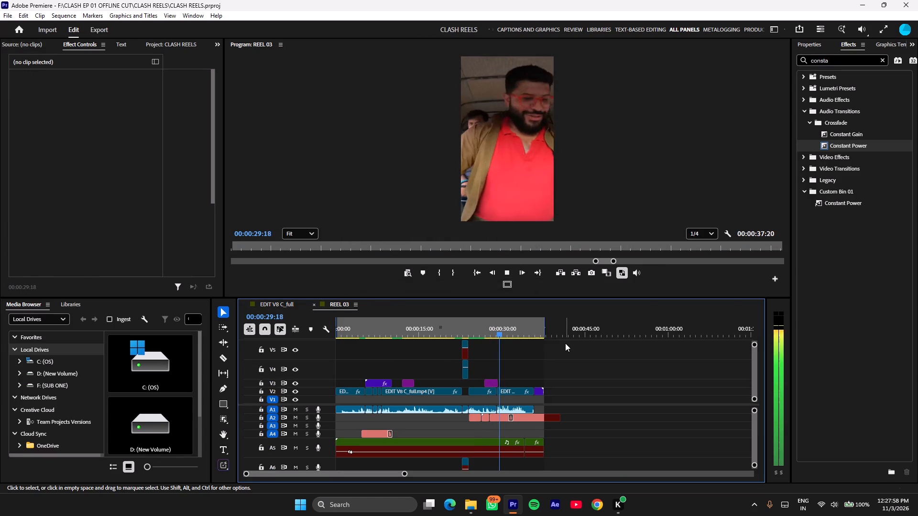
pyautogui.moveTo(538, 321); pyautogui.dragTo(540, 322)
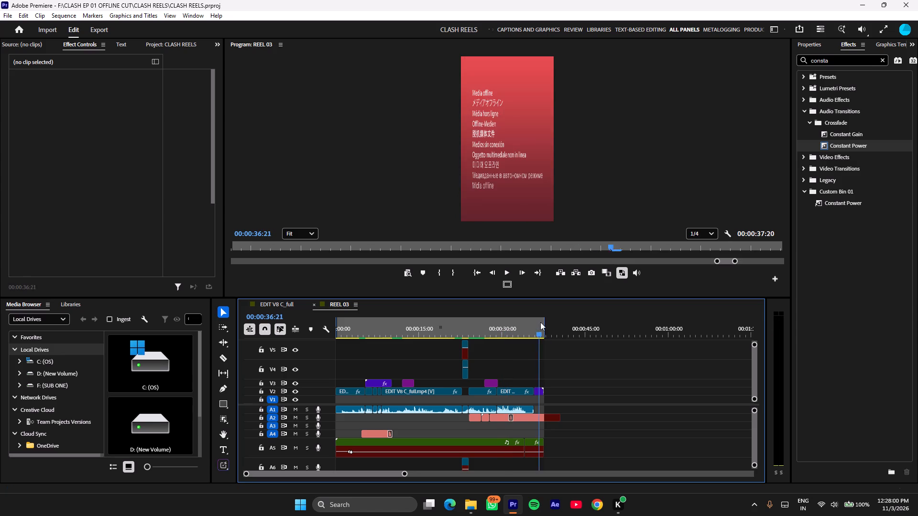
pyautogui.moveTo(540, 322); pyautogui.dragTo(545, 321)
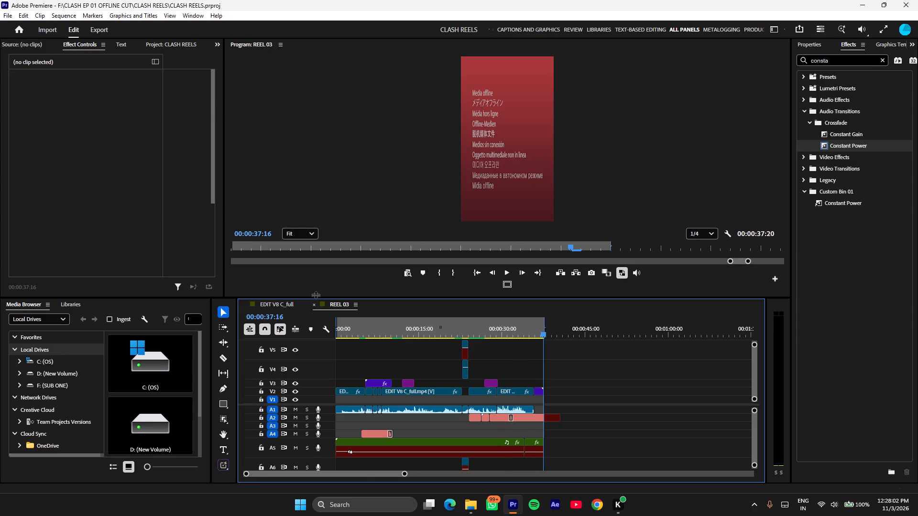
pyautogui.click(298, 304)
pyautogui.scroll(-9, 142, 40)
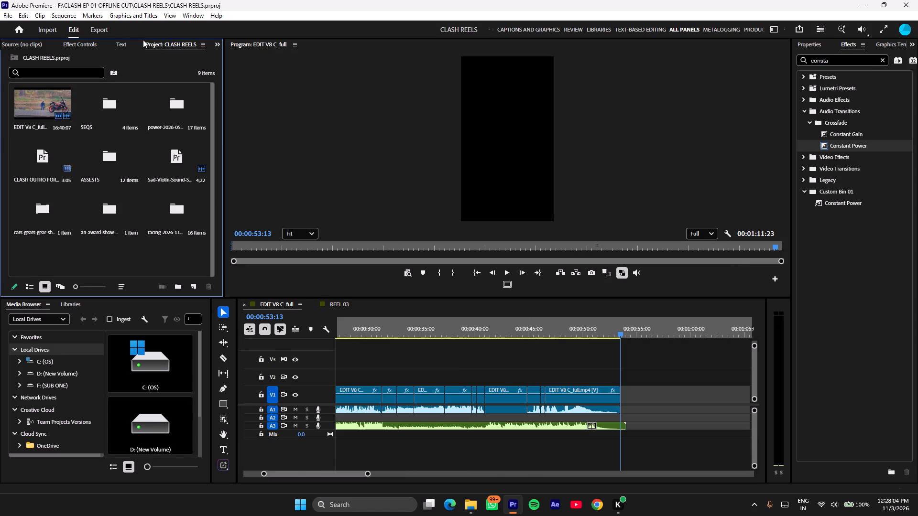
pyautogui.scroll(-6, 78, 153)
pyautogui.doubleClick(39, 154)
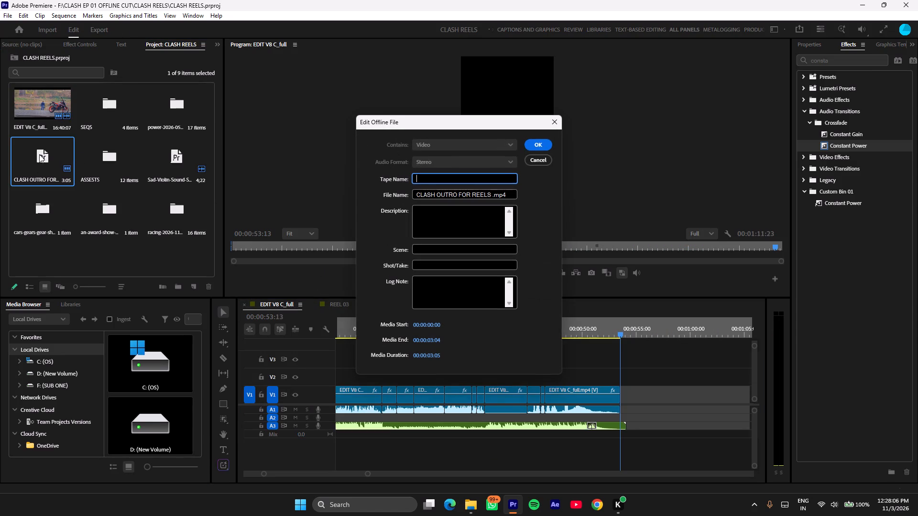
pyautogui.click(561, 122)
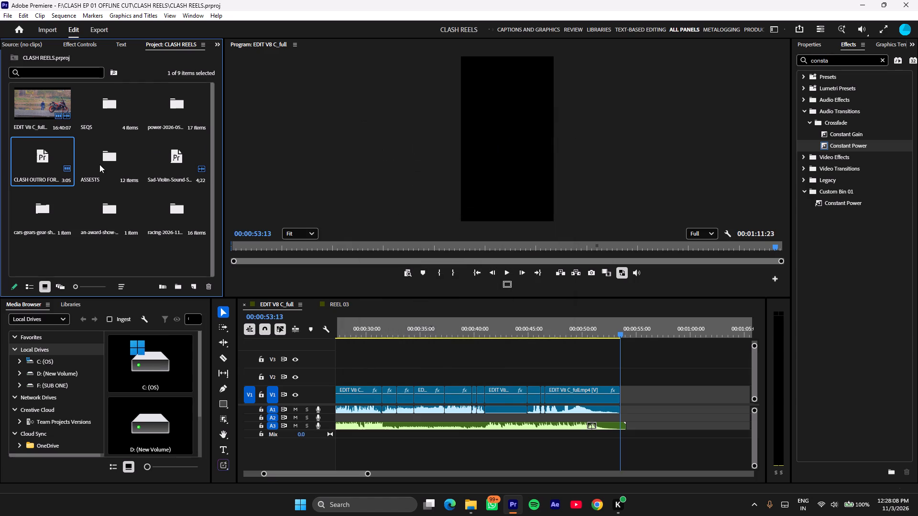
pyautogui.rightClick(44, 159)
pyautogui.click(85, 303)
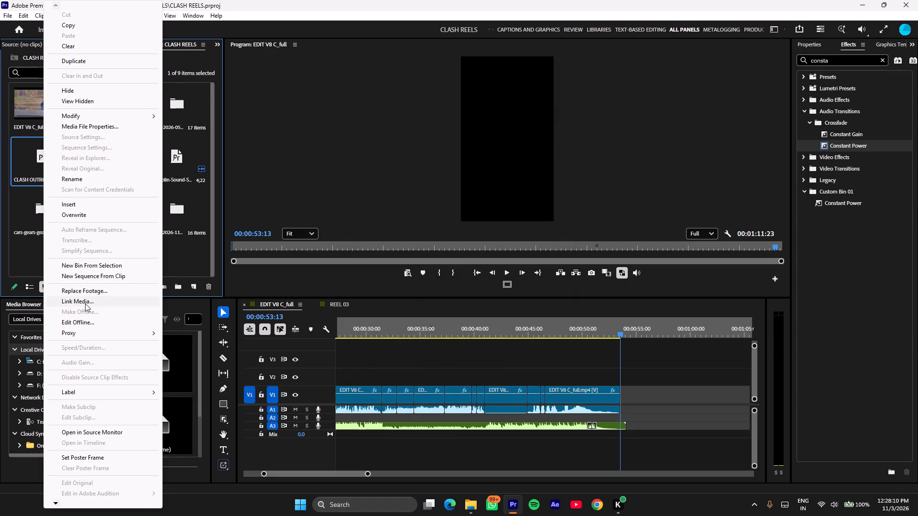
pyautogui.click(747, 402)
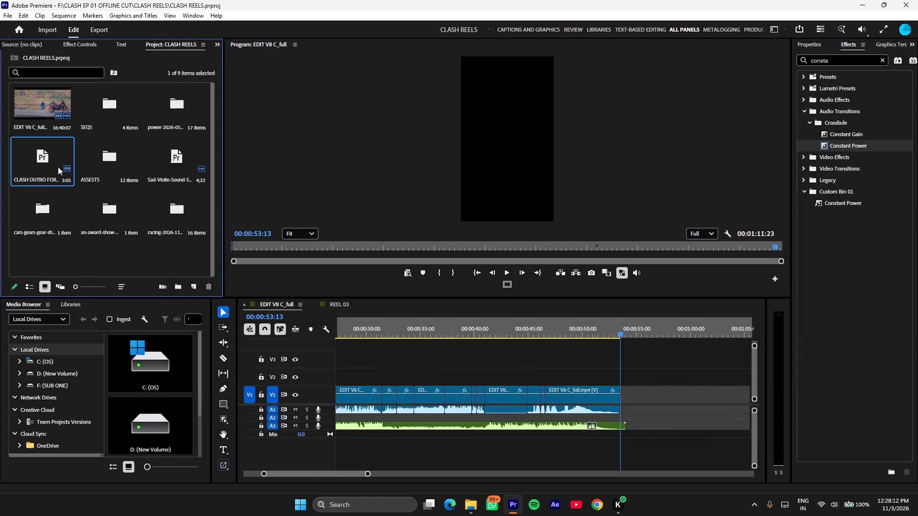
# Relink the offline CLASH OUTRO FOR REELS .mp4 clip to its file in the CLASH INTRO folder.
pyautogui.rightClick(45, 163)
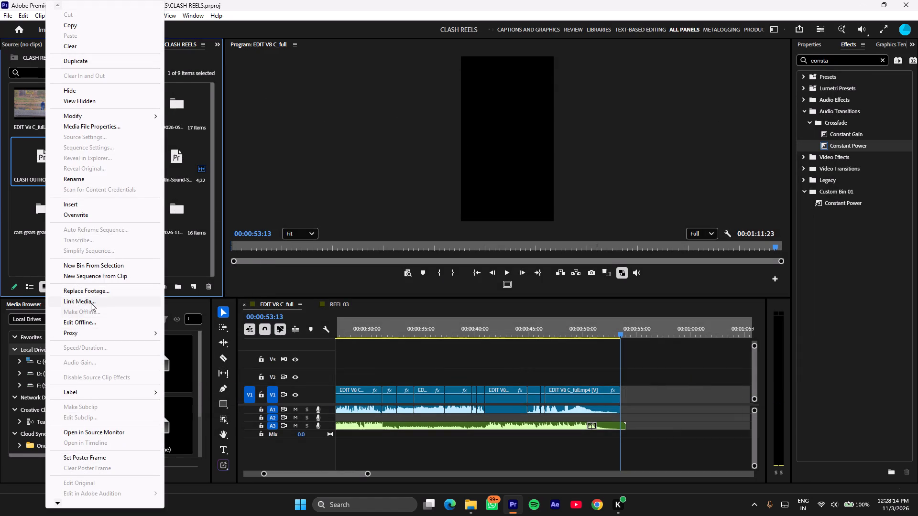
pyautogui.click(91, 302)
pyautogui.tripleClick(275, 135)
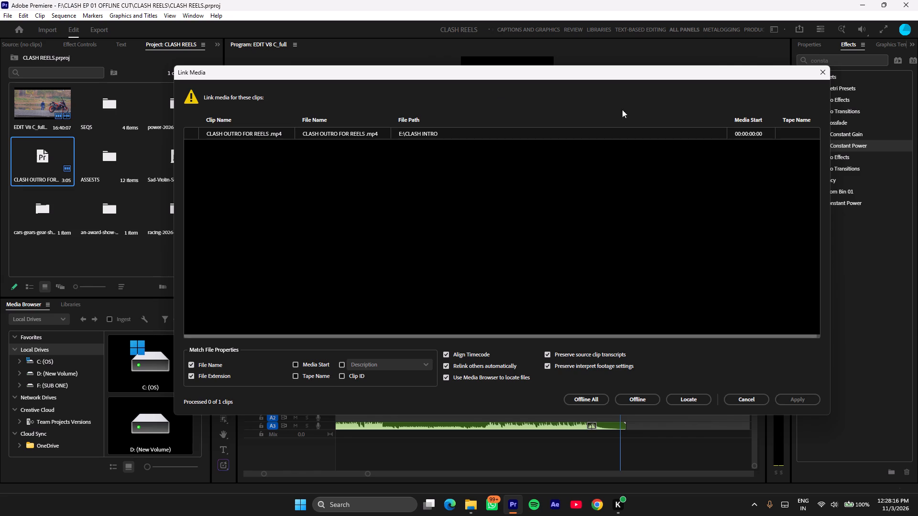
pyautogui.click(688, 400)
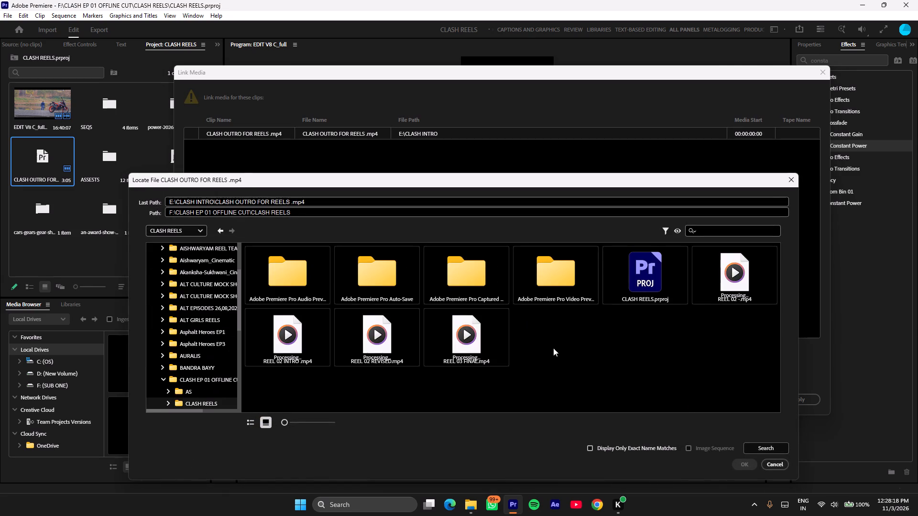
pyautogui.click(771, 448)
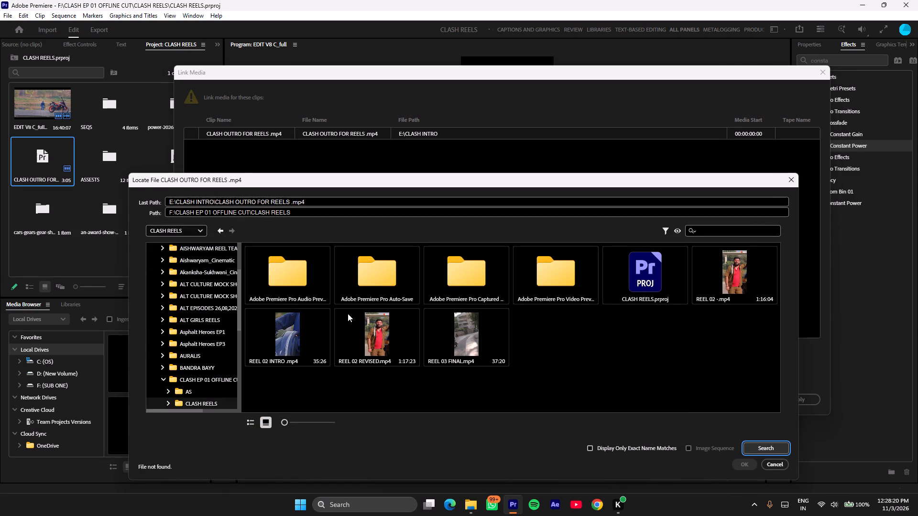
pyautogui.scroll(11, 187, 384)
pyautogui.scroll(-6, 187, 384)
pyautogui.scroll(1, 187, 384)
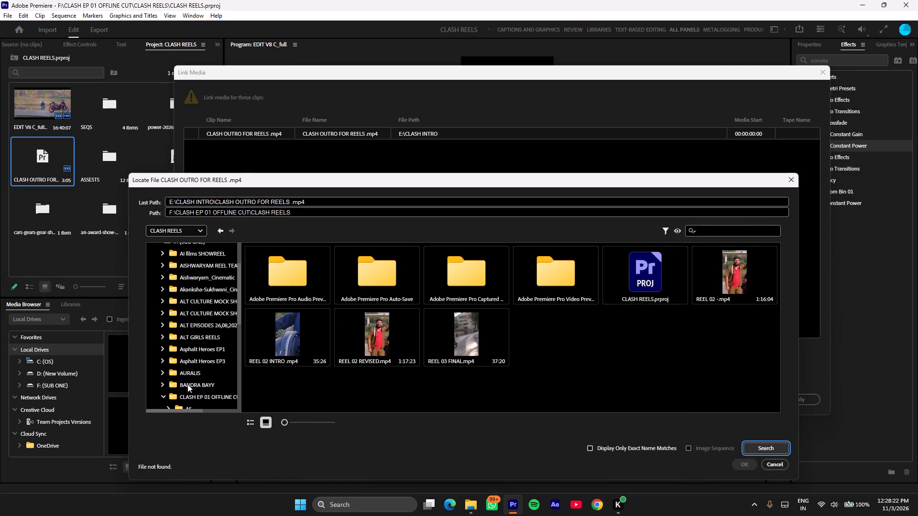
pyautogui.scroll(-8, 197, 366)
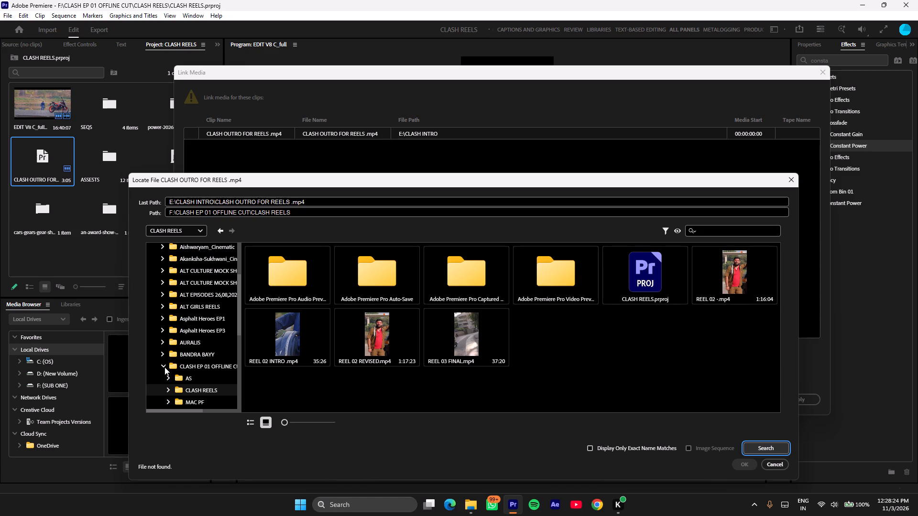
pyautogui.click(164, 368)
pyautogui.click(197, 392)
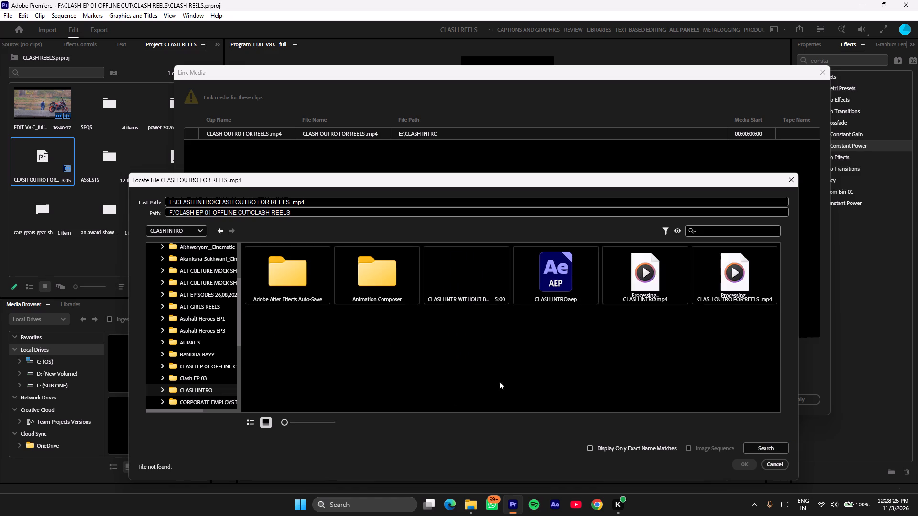
pyautogui.click(765, 445)
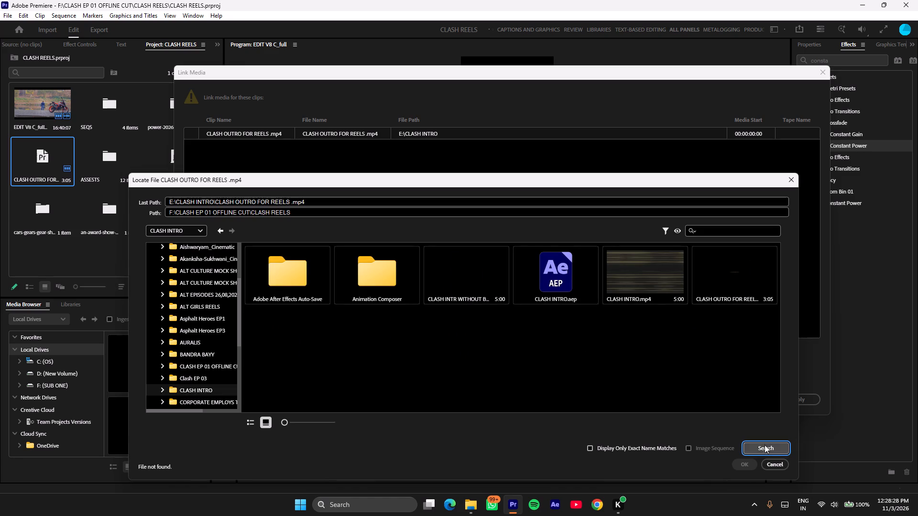
pyautogui.click(753, 467)
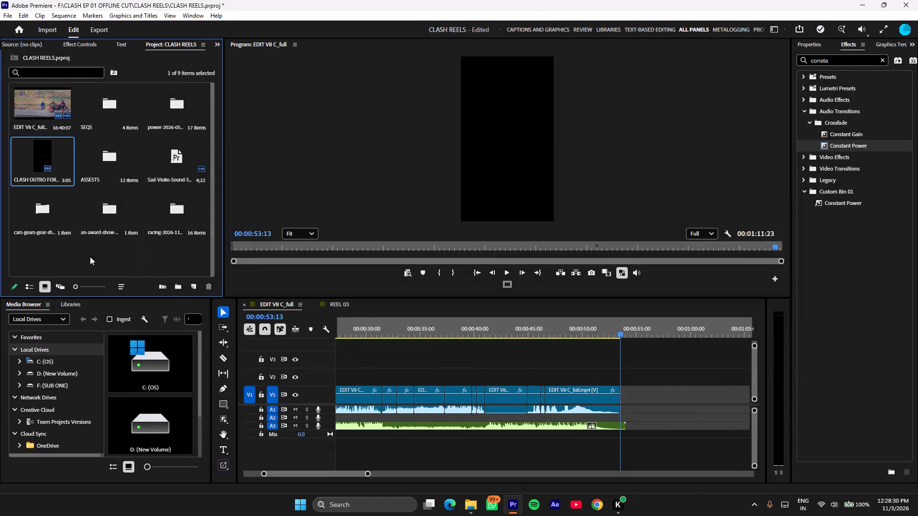
# Open CLASH OUTRO FOR REELS .mp4 in the source viewer and mark its in point at 00:00:01:11.
pyautogui.click(101, 267)
pyautogui.click(35, 163)
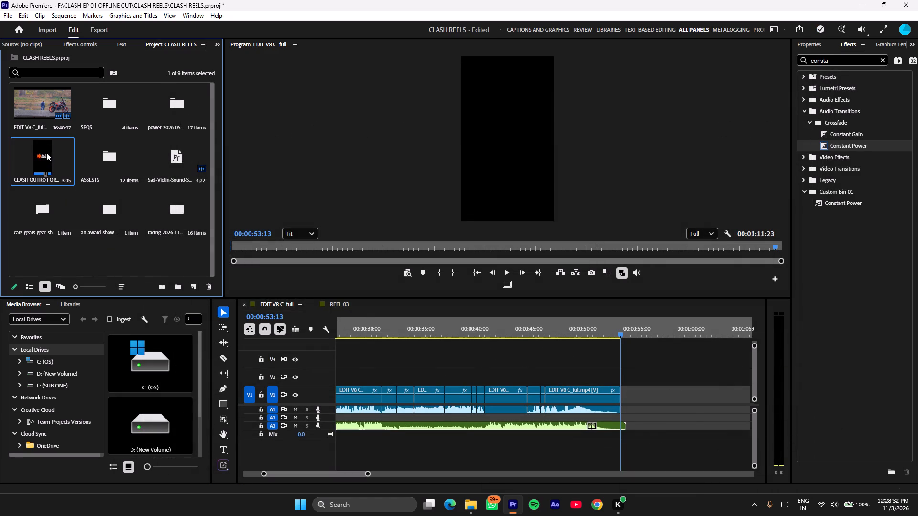
pyautogui.doubleClick(47, 151)
pyautogui.moveTo(131, 262); pyautogui.dragTo(94, 263)
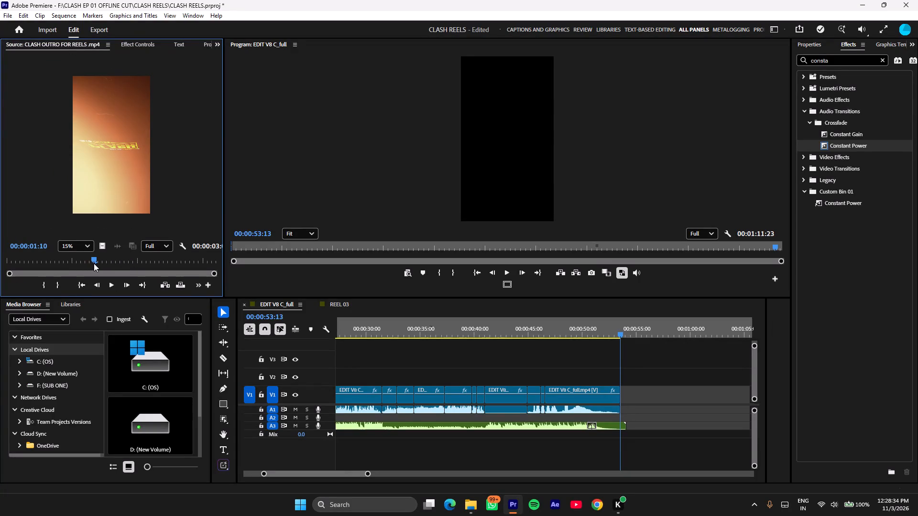
pyautogui.moveTo(94, 263); pyautogui.dragTo(98, 260)
pyautogui.press('Left')
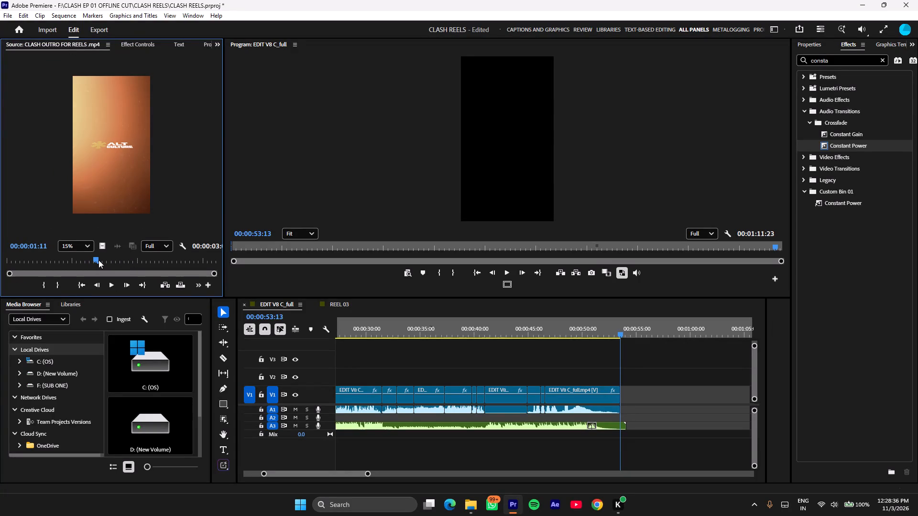
pyautogui.press('i')
# Place only the video of CLASH OUTRO FOR REELS .mp4 on V1 at 00:00:53:13, directly after the last clip.
pyautogui.moveTo(103, 248); pyautogui.dragTo(658, 411)
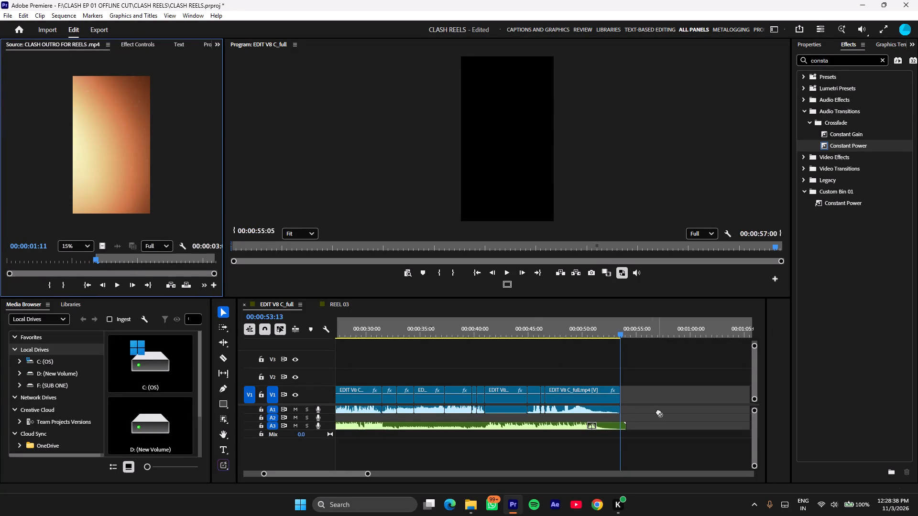
pyautogui.moveTo(658, 411); pyautogui.dragTo(635, 397)
pyautogui.rightClick(628, 394)
pyautogui.click(636, 399)
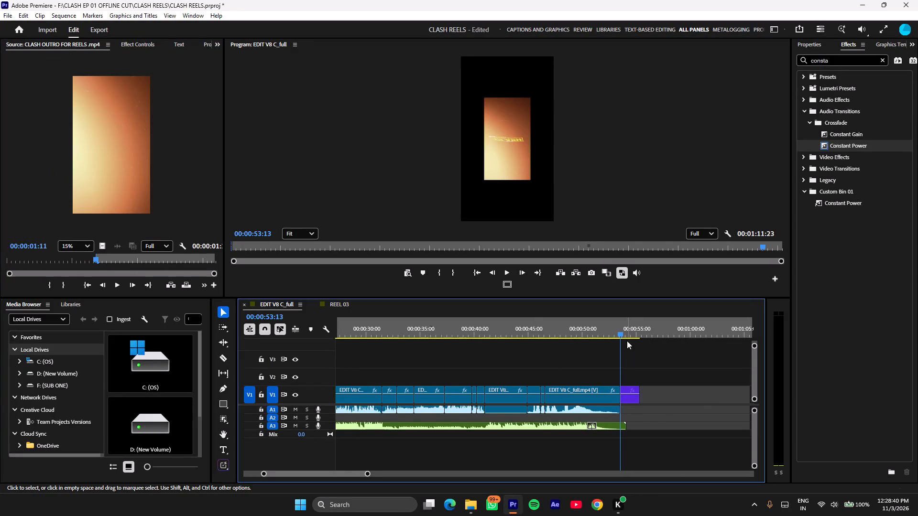
pyautogui.click(626, 341)
# Scale the outro clip on V1 to fill the vertical frame.
pyautogui.click(628, 405)
pyautogui.click(629, 399)
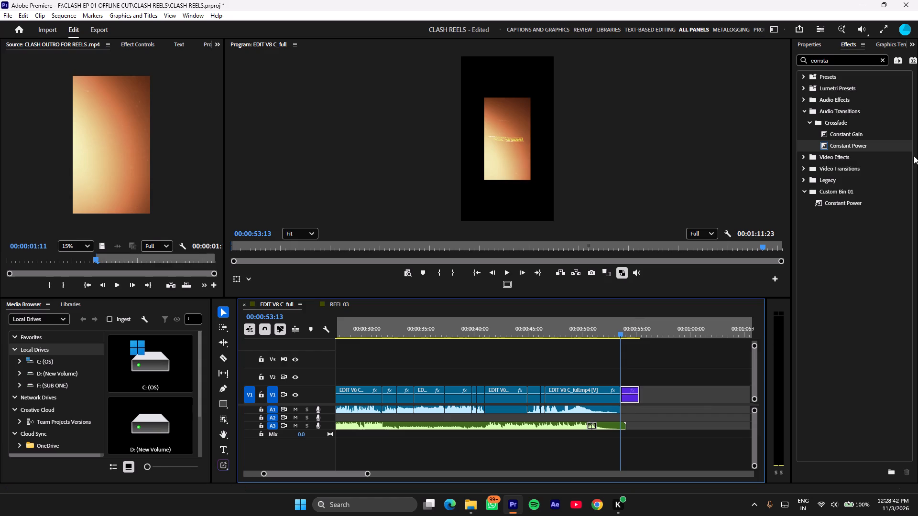
pyautogui.scroll(5, 829, 43)
pyautogui.click(816, 95)
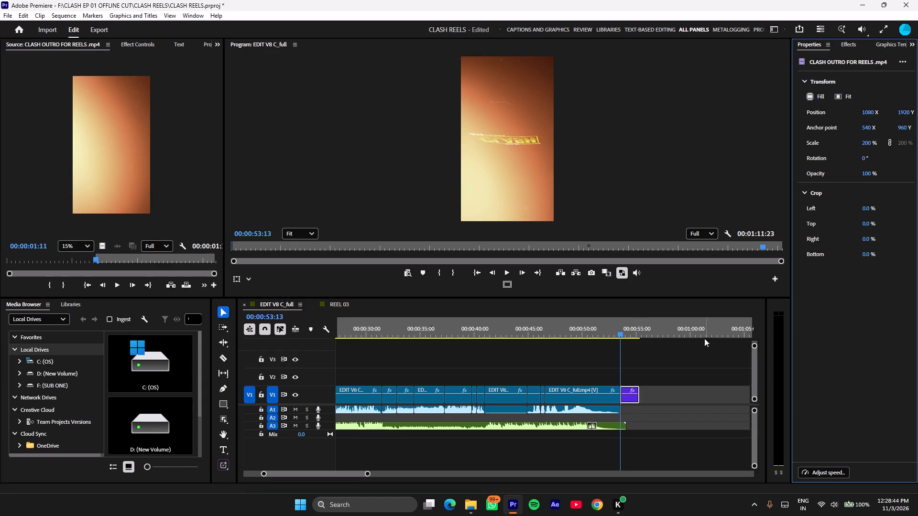
# Move the music's ending piece on A3 about 4 s later and extend the preceding music clip to meet it.
pyautogui.press('space')
pyautogui.moveTo(629, 325); pyautogui.dragTo(610, 334)
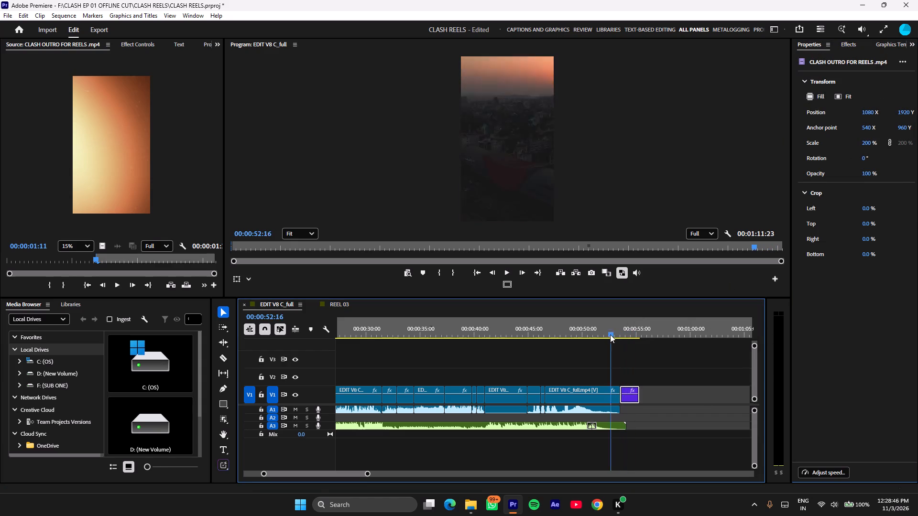
pyautogui.moveTo(610, 334); pyautogui.dragTo(608, 337)
pyautogui.moveTo(606, 427); pyautogui.dragTo(648, 427)
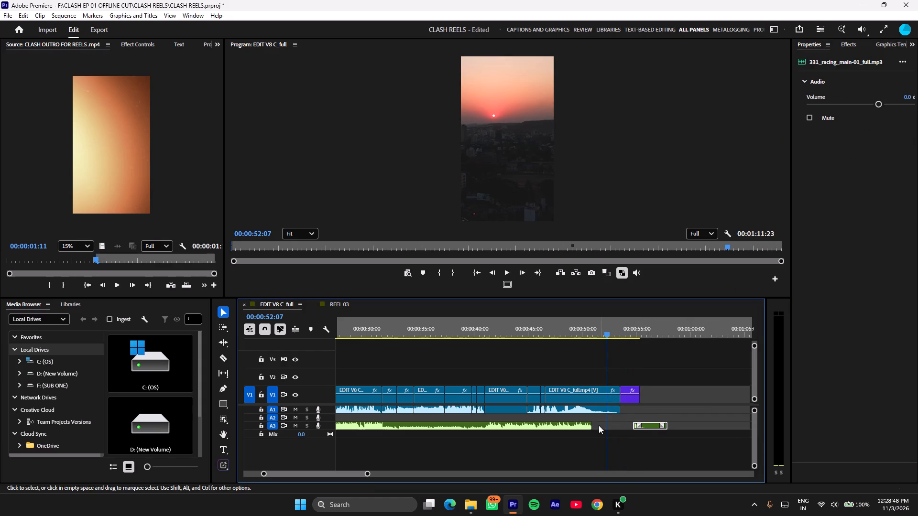
pyautogui.moveTo(594, 425); pyautogui.dragTo(694, 427)
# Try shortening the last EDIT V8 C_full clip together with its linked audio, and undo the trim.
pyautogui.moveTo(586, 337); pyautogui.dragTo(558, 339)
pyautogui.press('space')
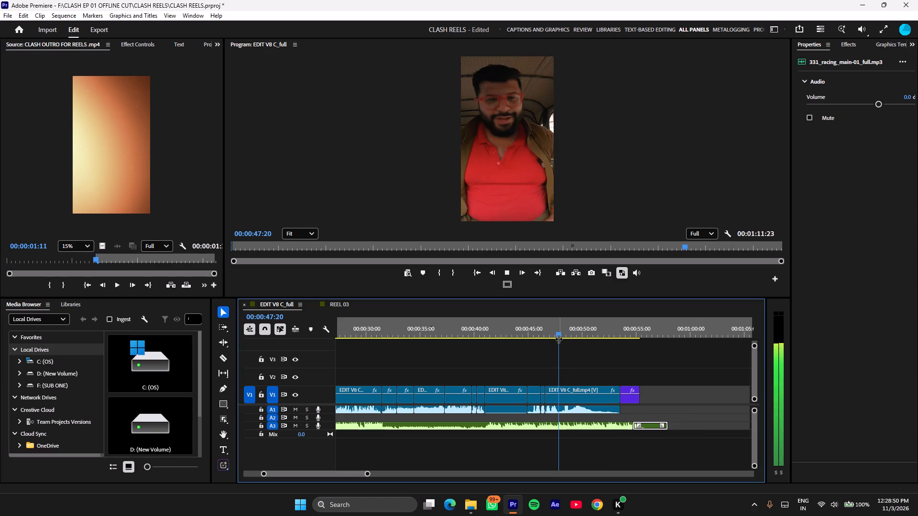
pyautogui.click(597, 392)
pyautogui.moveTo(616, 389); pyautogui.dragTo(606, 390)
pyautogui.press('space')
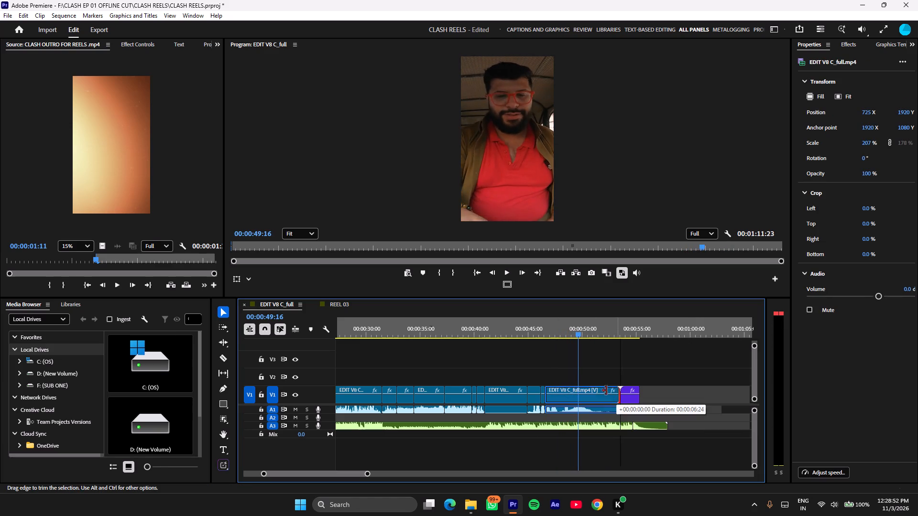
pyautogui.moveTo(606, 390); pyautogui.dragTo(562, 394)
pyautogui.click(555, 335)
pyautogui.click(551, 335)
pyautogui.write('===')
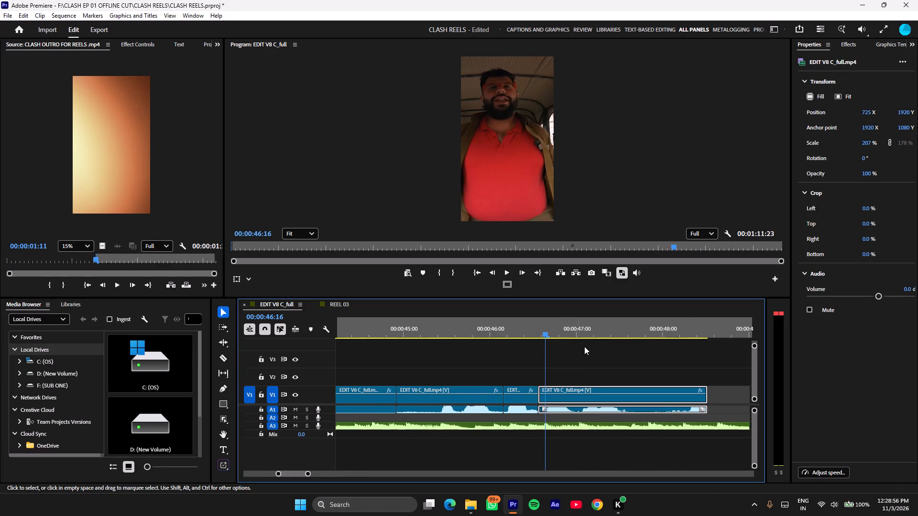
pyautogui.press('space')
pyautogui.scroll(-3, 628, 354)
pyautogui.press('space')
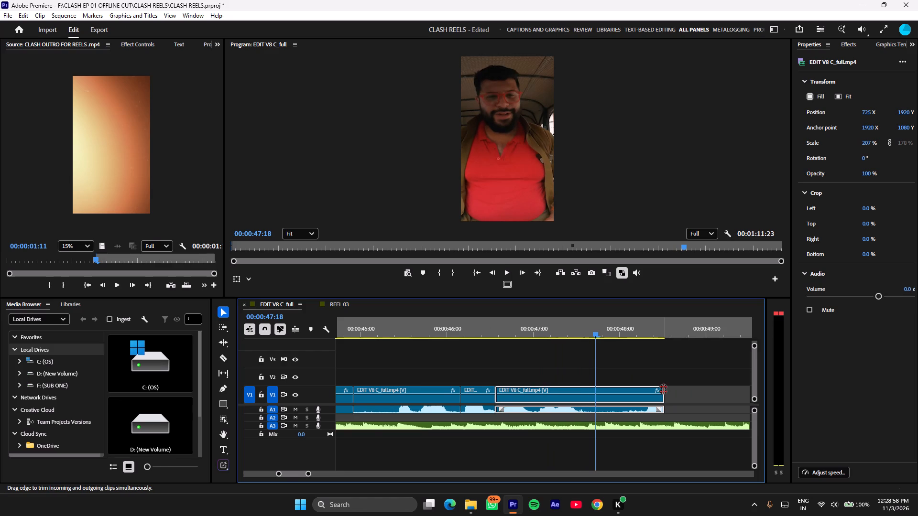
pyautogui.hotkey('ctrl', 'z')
# Unlink the last EDIT V8 C_full clip from its audio and trim only its video to end at about 00:00:47:23.
pyautogui.scroll(-4, 664, 388)
pyautogui.write('--')
pyautogui.rightClick(596, 397)
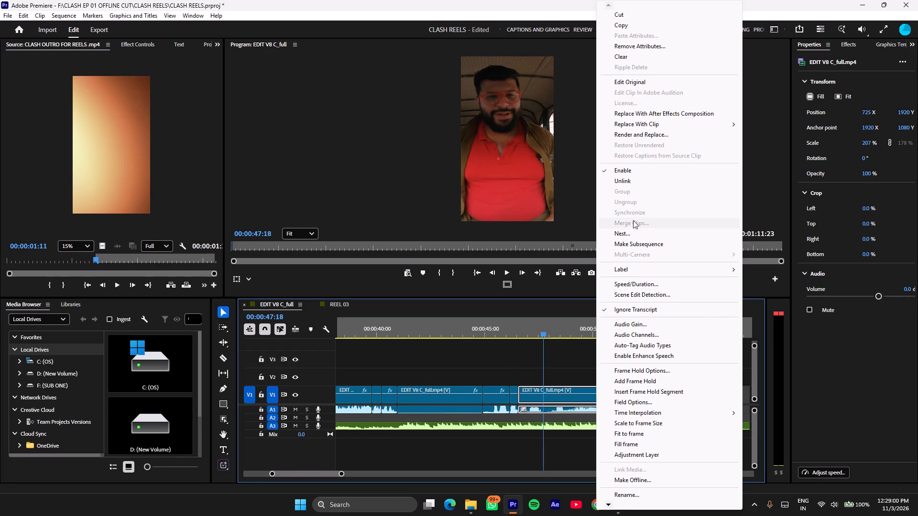
pyautogui.click(655, 185)
pyautogui.moveTo(668, 389); pyautogui.dragTo(573, 392)
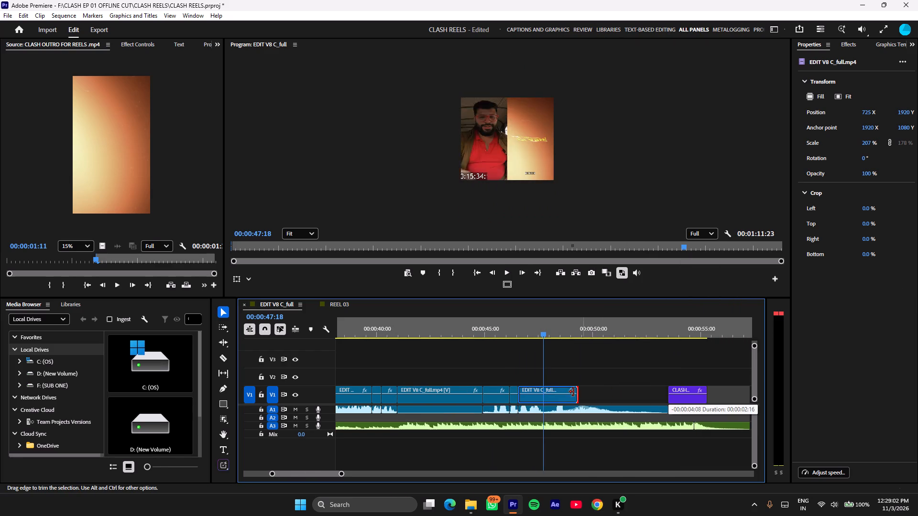
pyautogui.moveTo(573, 392); pyautogui.dragTo(547, 389)
# Move the CLASH outro earlier on V1 to start at about 00:00:49:20, leaving a roughly 2 s gap after the trimmed footage.
pyautogui.rightClick(594, 389)
pyautogui.click(637, 398)
pyautogui.click(653, 347)
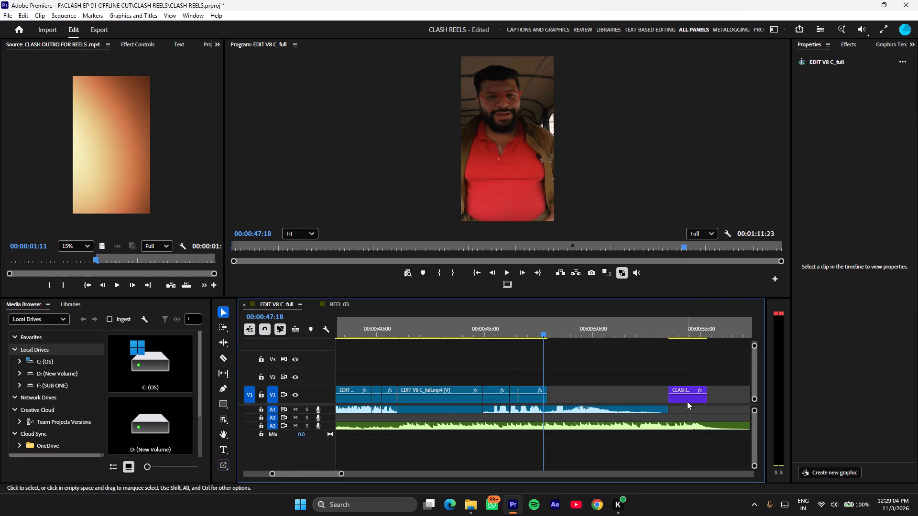
pyautogui.moveTo(688, 400); pyautogui.dragTo(571, 388)
pyautogui.click(618, 375)
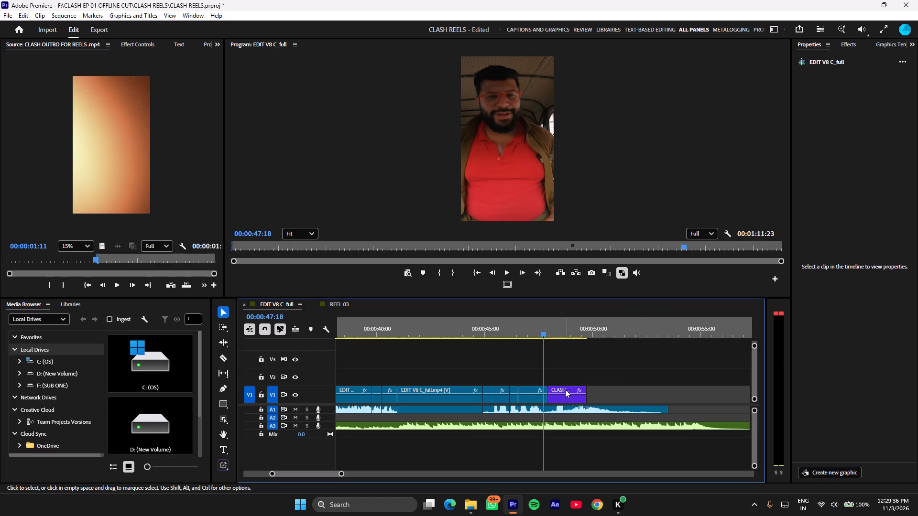
pyautogui.moveTo(565, 389); pyautogui.dragTo(606, 387)
# Add a text title over the picture at 00:00:47:18 reading "WATCH THE FULL EPISODE ON ALT CULTUR".
pyautogui.press('t')
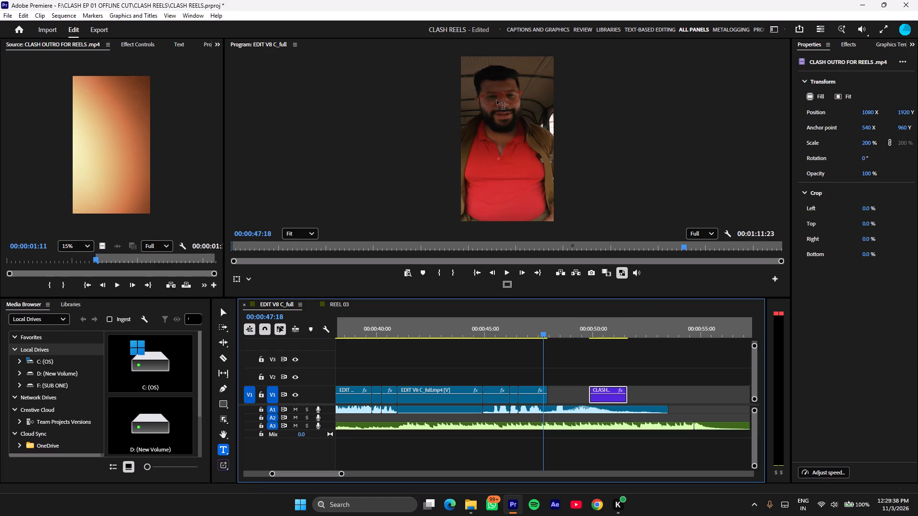
pyautogui.click(488, 108)
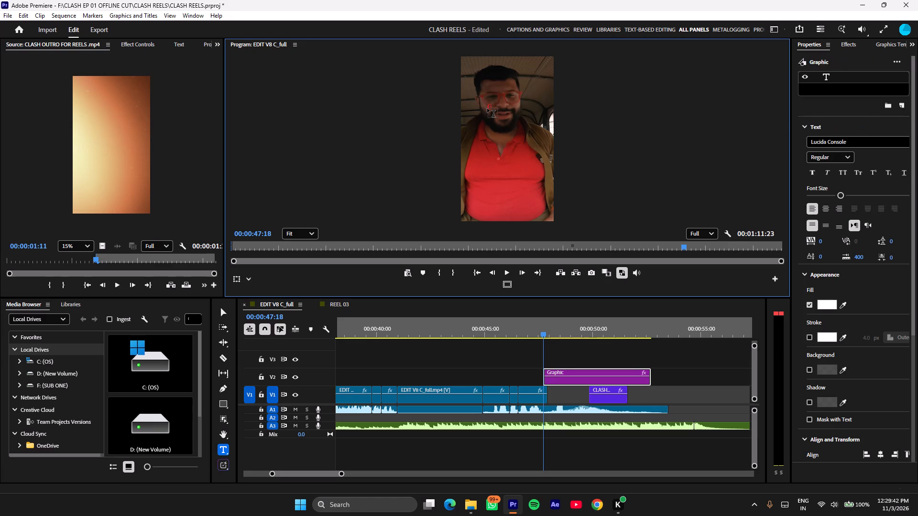
pyautogui.write('WATCH')
pyautogui.press('space')
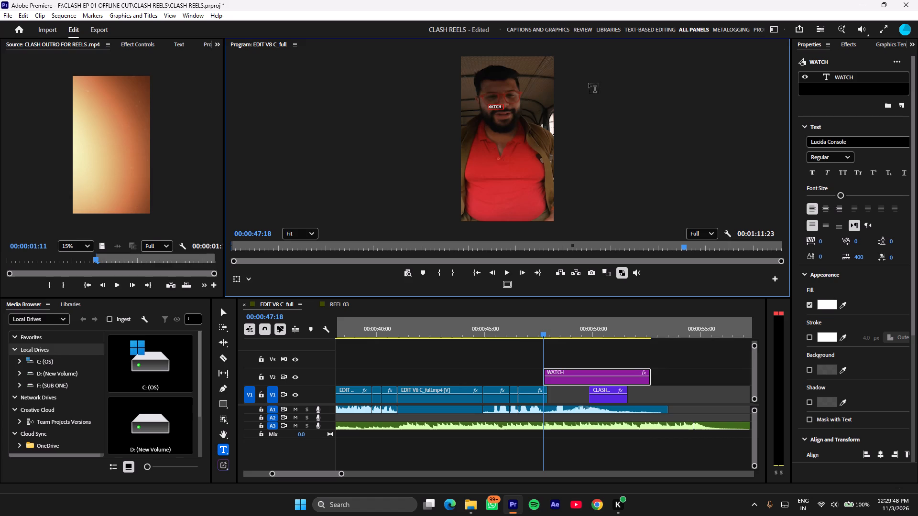
pyautogui.write('THW')
pyautogui.press('space')
pyautogui.press('BackSpace')
pyautogui.press('BackSpace')
pyautogui.write('E')
pyautogui.press('space')
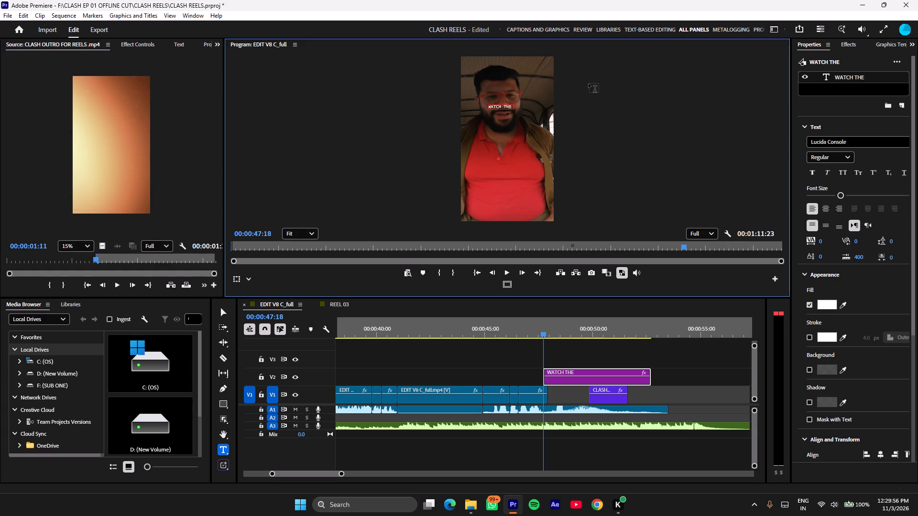
pyautogui.write('FULL E')
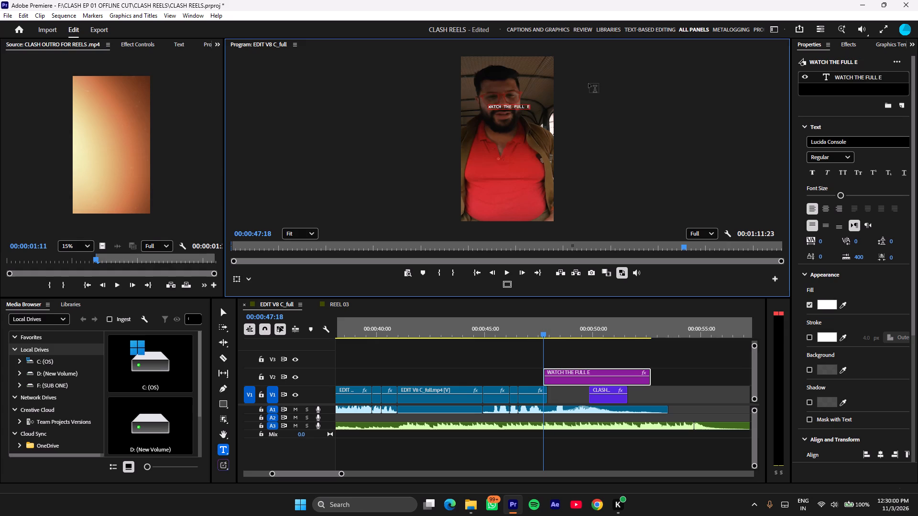
pyautogui.write('PISODE')
pyautogui.press('space')
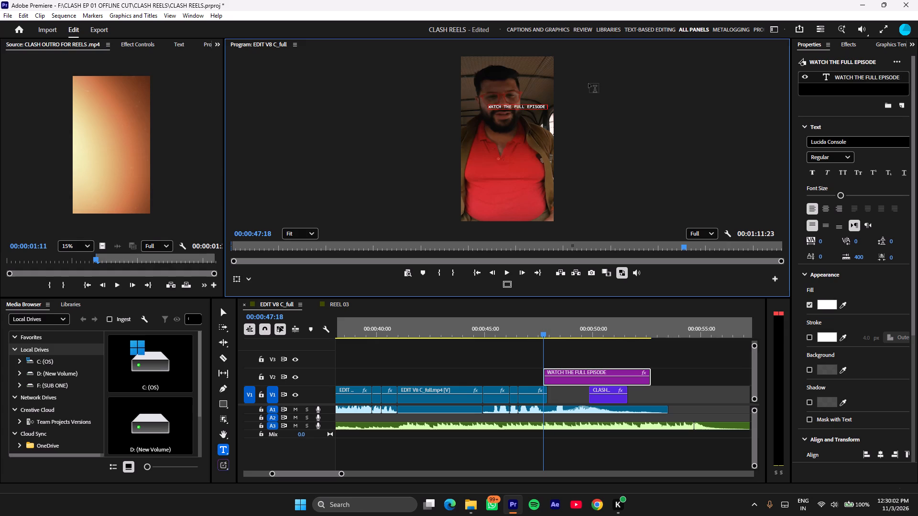
pyautogui.press('o')
pyautogui.write('N ALT CULTURR')
pyautogui.press('BackSpace')
# Break the title into two lines before "ON", centre-align its text and centre it horizontally in the frame.
pyautogui.click(547, 107)
pyautogui.press('Return')
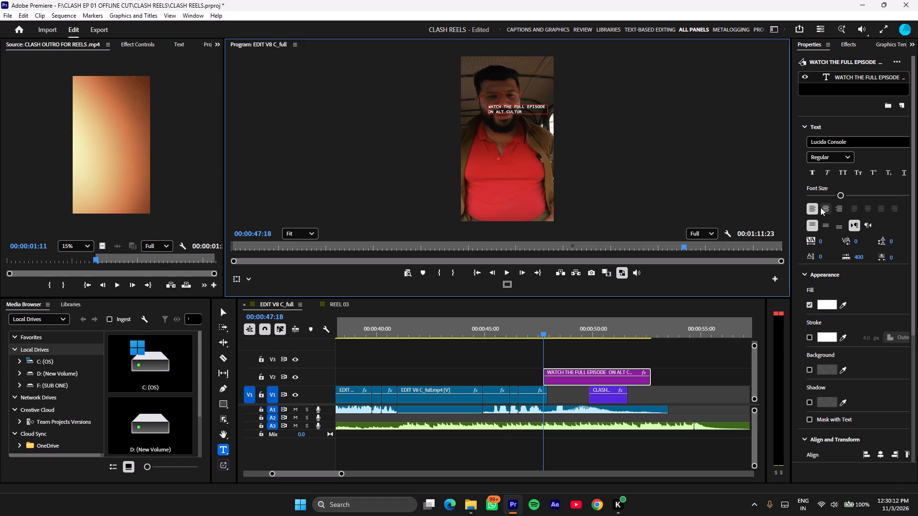
pyautogui.click(823, 207)
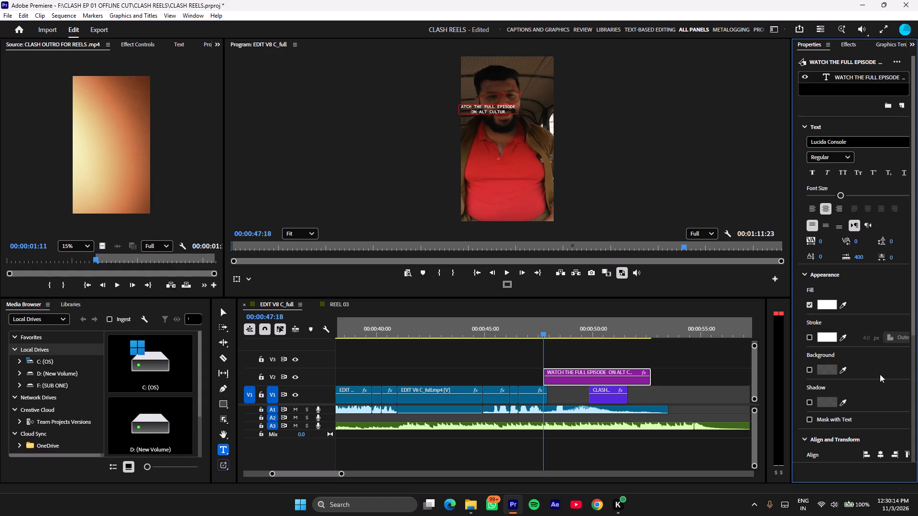
pyautogui.click(878, 454)
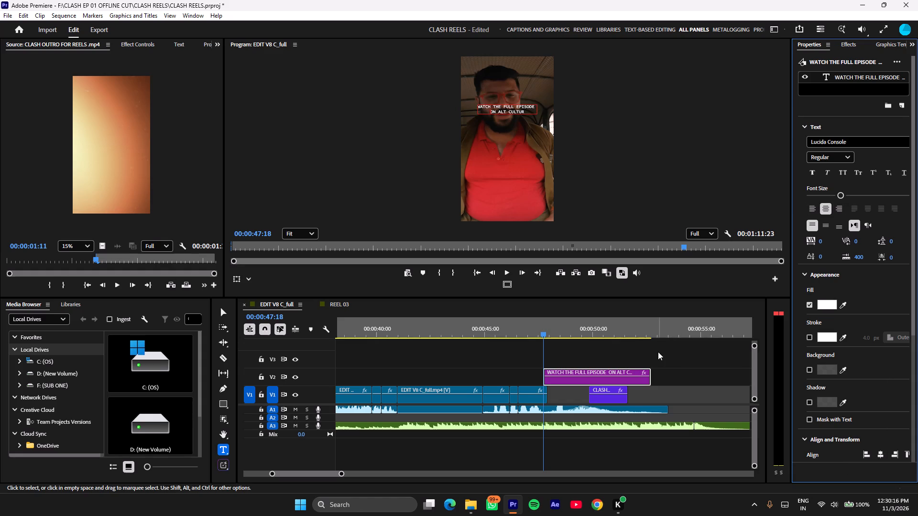
# Move the title clip on V2 to start exactly where the last footage clip on V1 ends.
pyautogui.click(578, 359)
pyautogui.click(569, 389)
pyautogui.click(570, 381)
pyautogui.write('==')
pyautogui.click(579, 337)
pyautogui.write('==')
pyautogui.press('=')
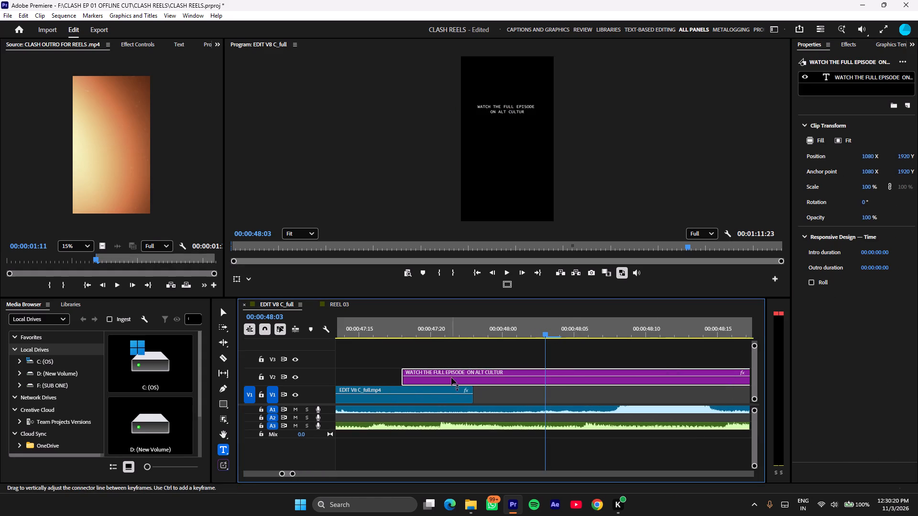
pyautogui.moveTo(434, 382); pyautogui.dragTo(509, 382)
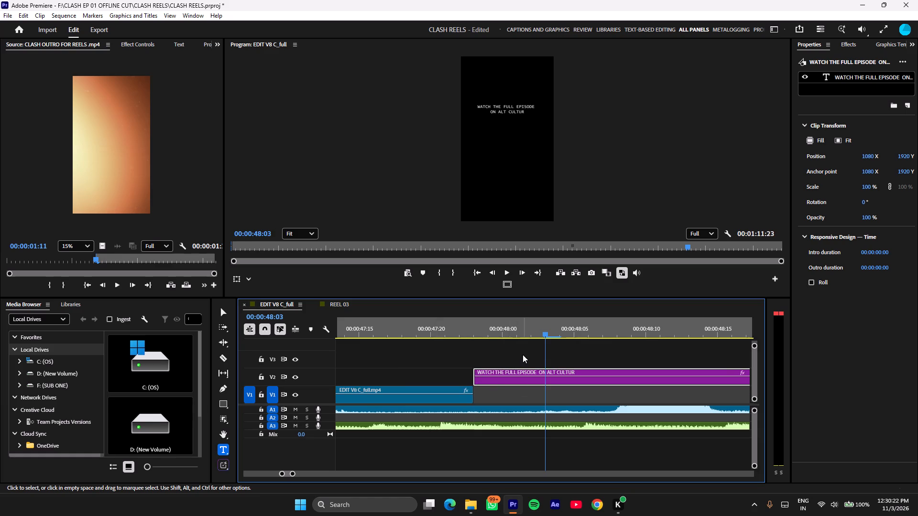
pyautogui.click(523, 355)
# Trim the title clip's end to the outro's start and move it down into the V1 gap before the outro.
pyautogui.write('---')
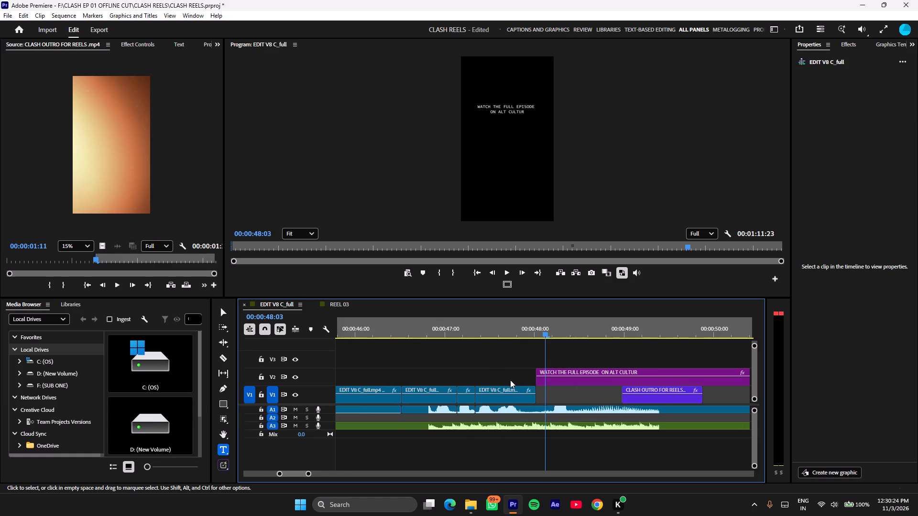
pyautogui.press('-')
pyautogui.scroll(-2, 600, 375)
pyautogui.moveTo(623, 370); pyautogui.dragTo(566, 364)
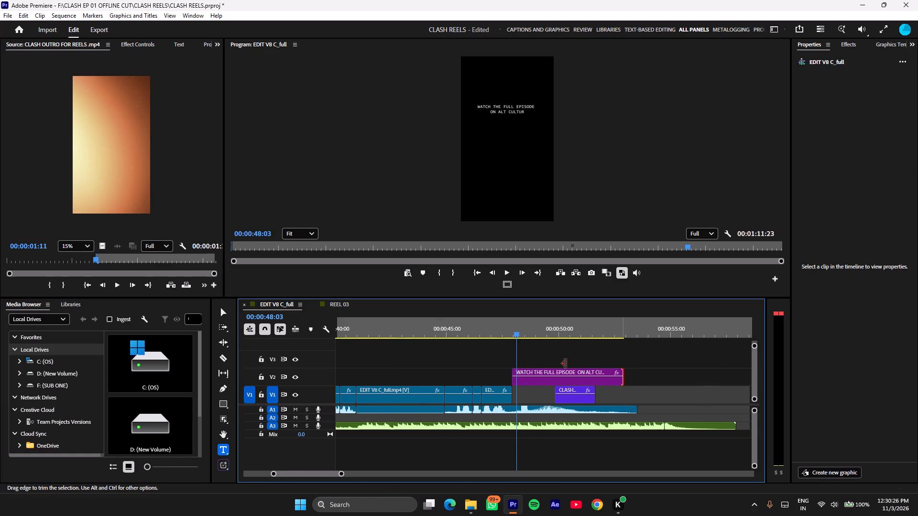
pyautogui.moveTo(566, 364); pyautogui.dragTo(554, 365)
pyautogui.moveTo(533, 382); pyautogui.dragTo(533, 390)
pyautogui.click(535, 365)
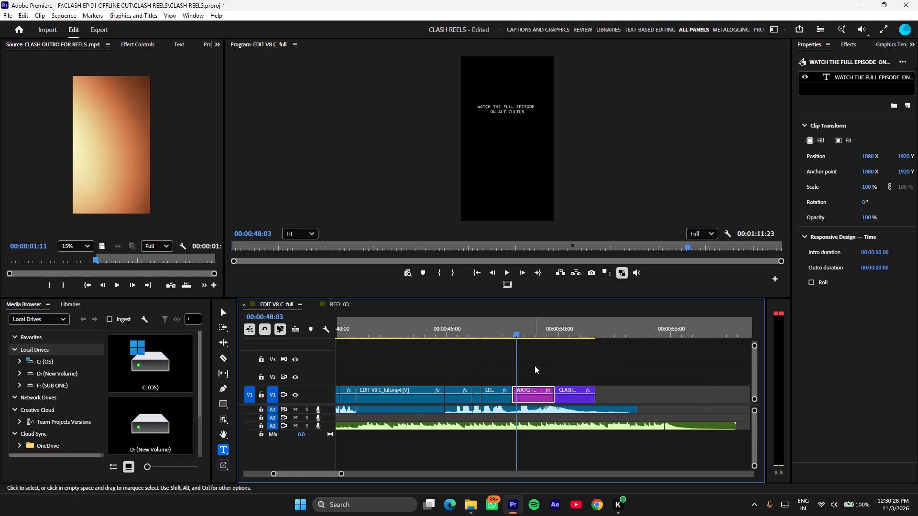
# Change the title text's font to Montserrat Bold.
pyautogui.click(526, 391)
pyautogui.click(841, 78)
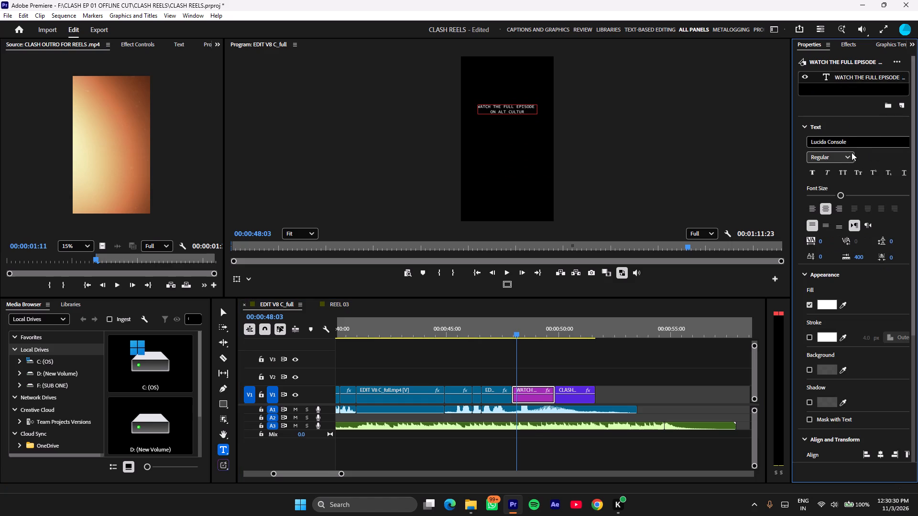
pyautogui.click(853, 140)
pyautogui.click(853, 141)
pyautogui.moveTo(857, 141); pyautogui.dragTo(779, 144)
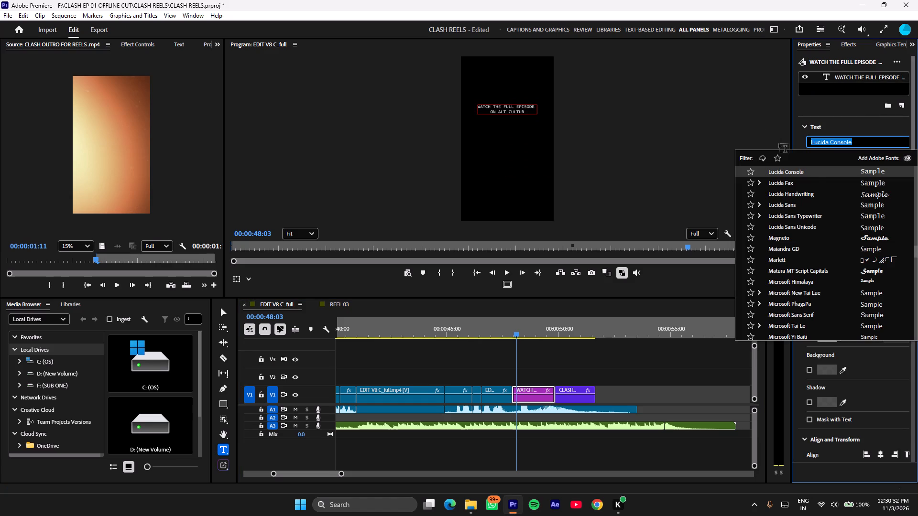
pyautogui.press('m')
pyautogui.write('ONT')
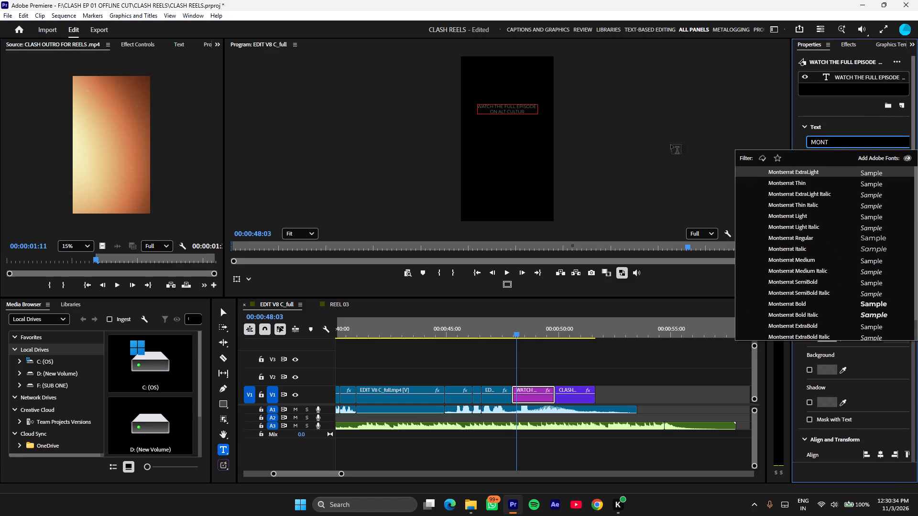
pyautogui.click(807, 301)
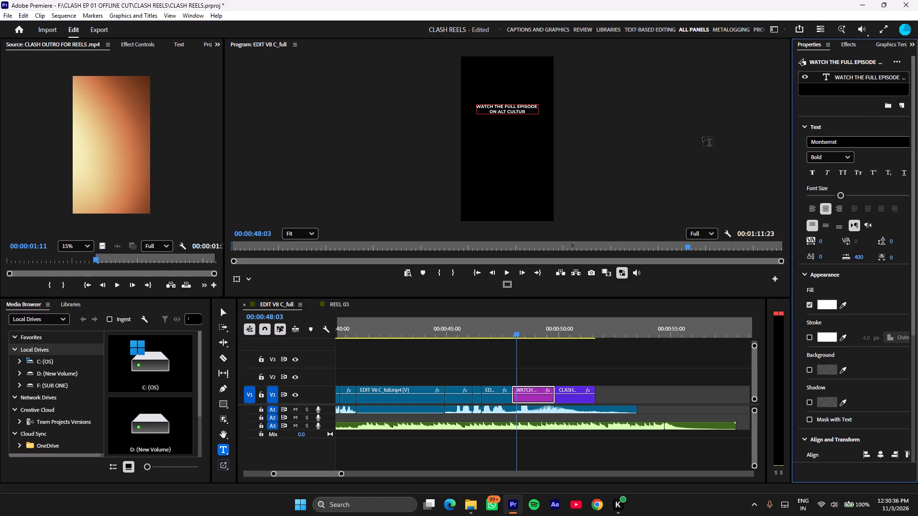
# Centre the WATCH THE FULL EPISODE ON ALT CULTUR title vertically in the frame.
pyautogui.scroll(-3, 860, 361)
pyautogui.click(880, 424)
pyautogui.scroll(-4, 881, 375)
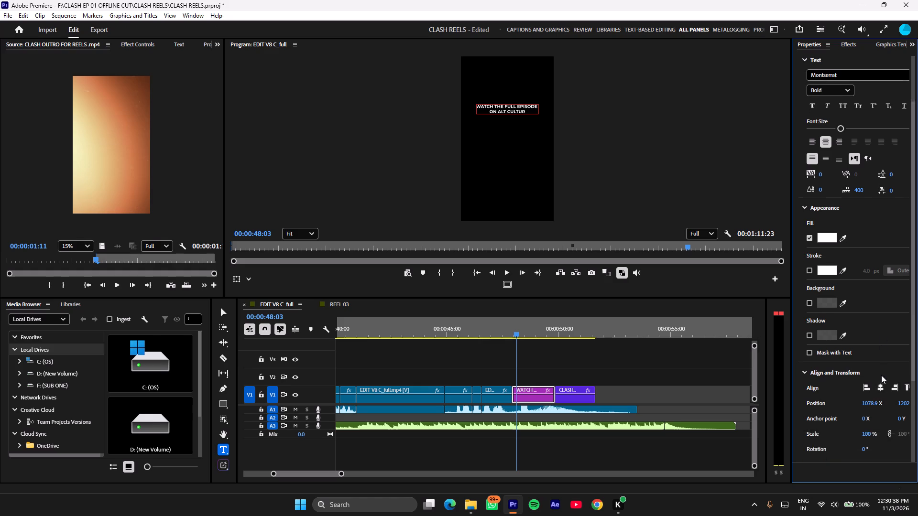
pyautogui.scroll(-3, 881, 375)
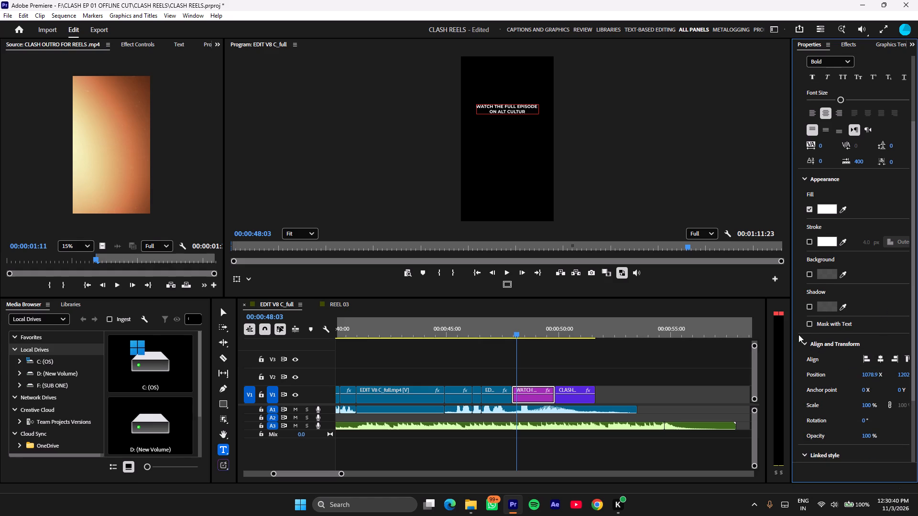
pyautogui.moveTo(790, 327); pyautogui.dragTo(763, 332)
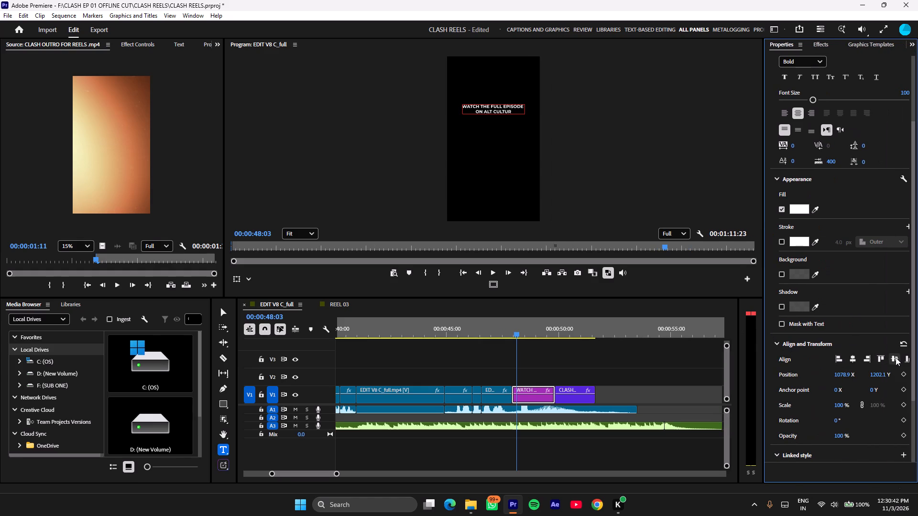
pyautogui.click(896, 357)
pyautogui.click(644, 374)
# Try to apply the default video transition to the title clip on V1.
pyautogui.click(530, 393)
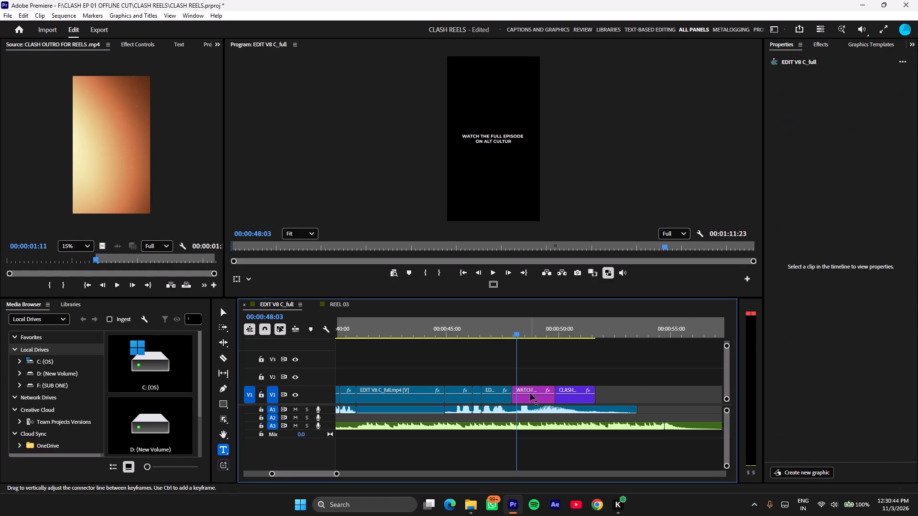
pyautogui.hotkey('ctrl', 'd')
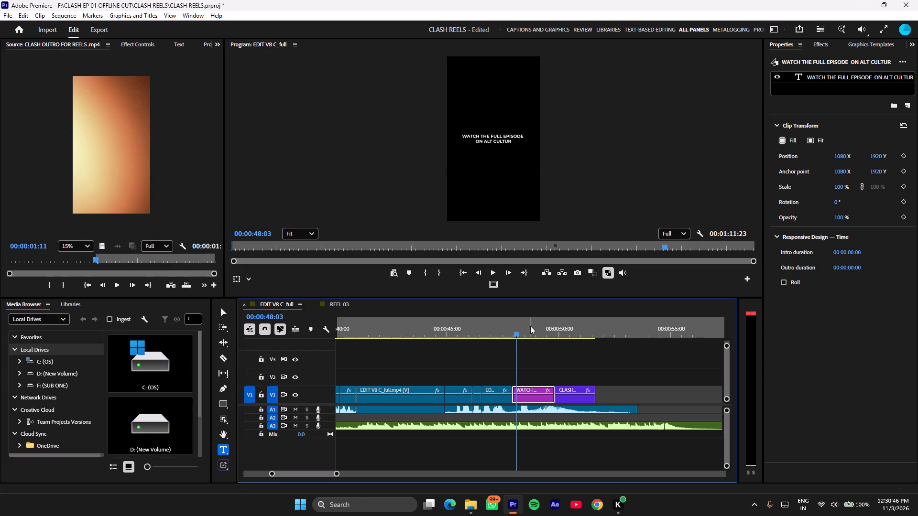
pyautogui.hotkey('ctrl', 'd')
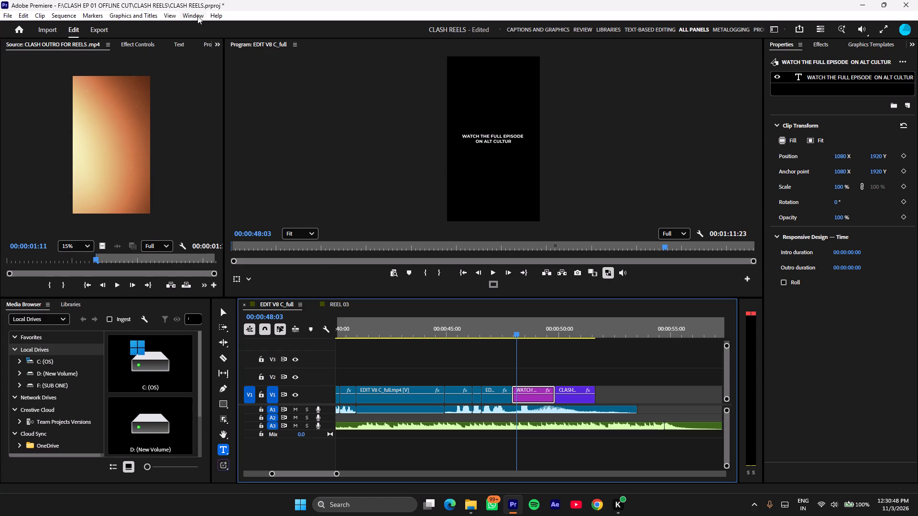
# Open the Animation Composer extension and move its floating window away from the title preview.
pyautogui.click(197, 15)
pyautogui.click(354, 61)
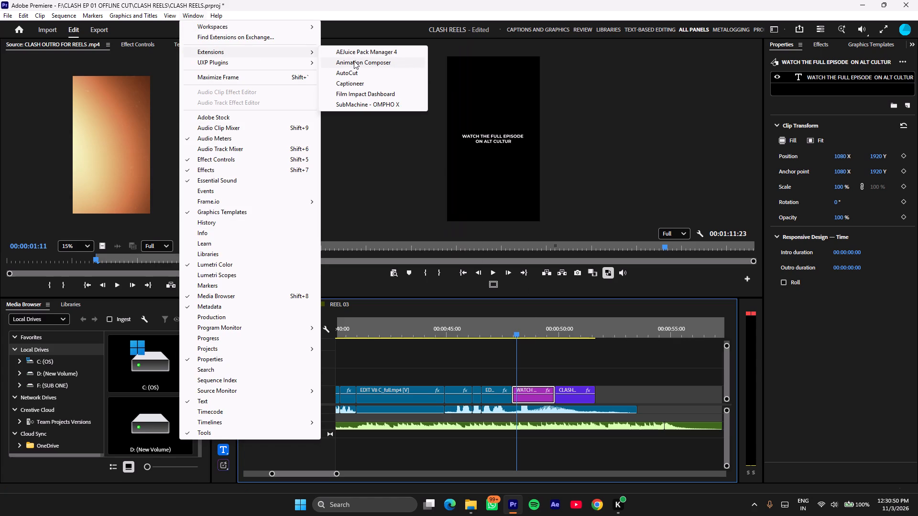
pyautogui.moveTo(498, 104); pyautogui.dragTo(244, 50)
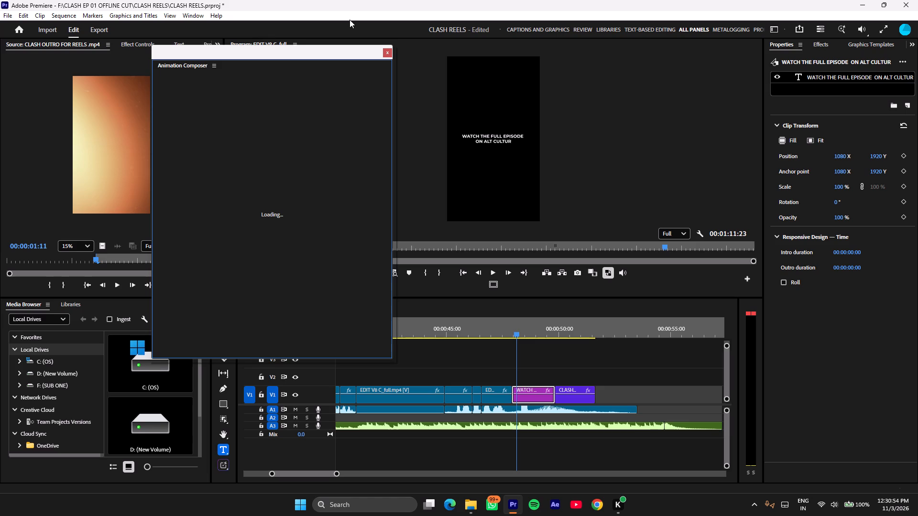
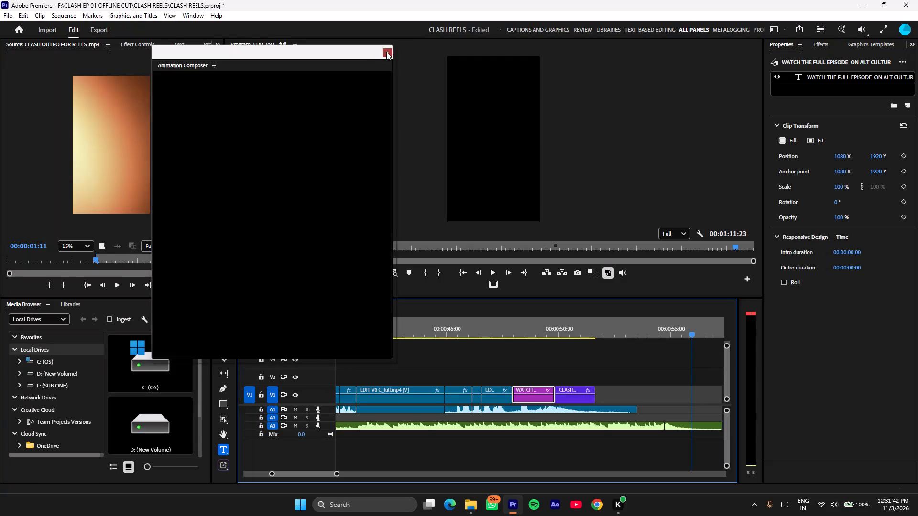
# Colour the words ALT CULTUR in the title red, FF0000.
pyautogui.moveTo(530, 317); pyautogui.dragTo(530, 322)
pyautogui.click(525, 324)
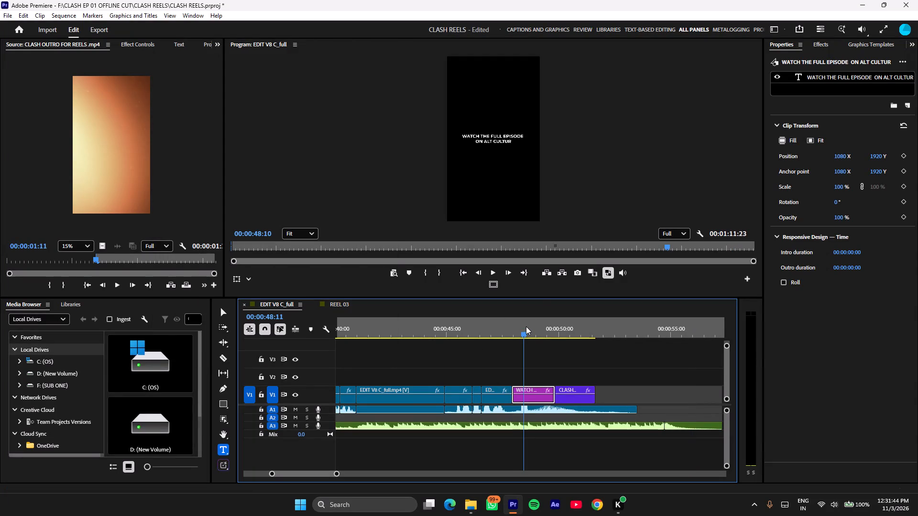
pyautogui.moveTo(485, 142); pyautogui.dragTo(524, 151)
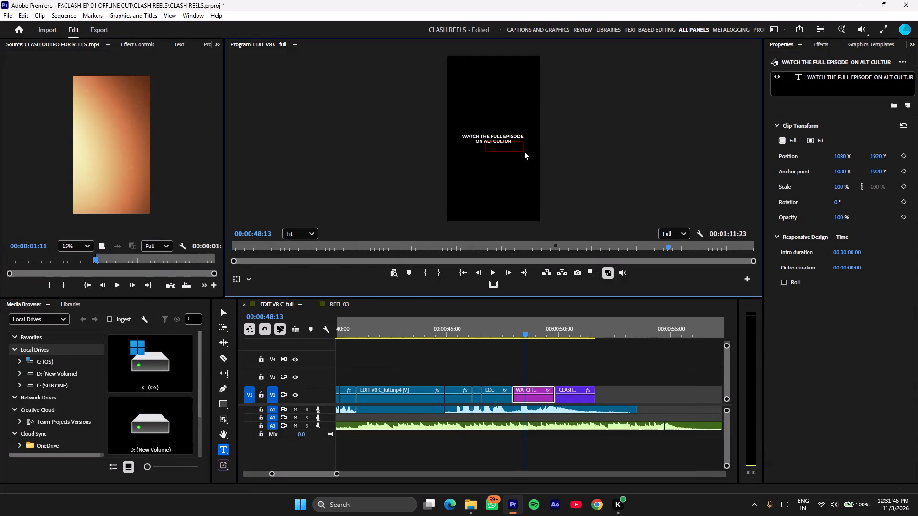
pyautogui.moveTo(524, 151); pyautogui.dragTo(523, 147)
pyautogui.moveTo(485, 142); pyautogui.dragTo(517, 142)
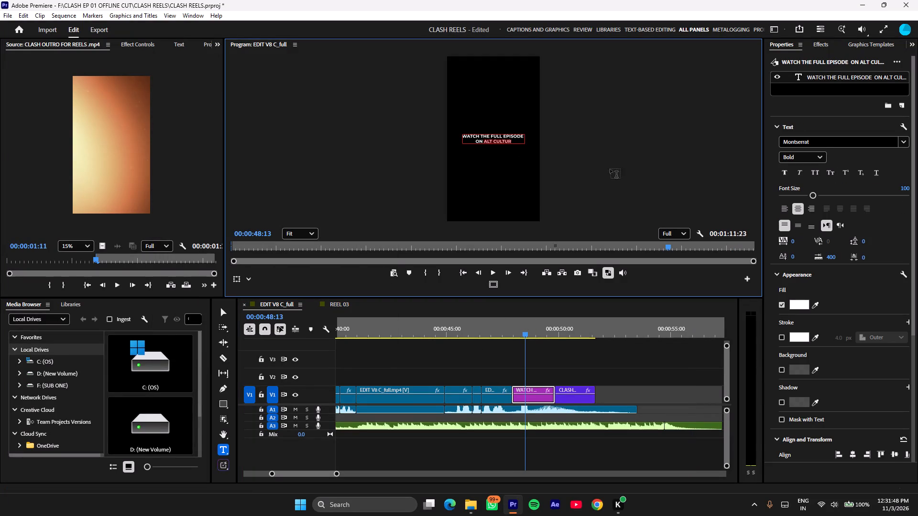
pyautogui.click(798, 305)
pyautogui.moveTo(451, 235); pyautogui.dragTo(516, 347)
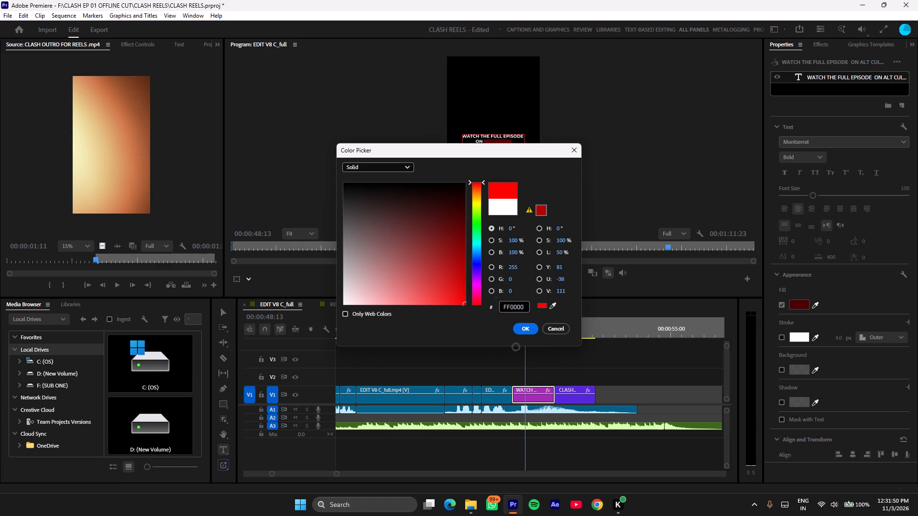
pyautogui.moveTo(516, 347); pyautogui.dragTo(539, 400)
pyautogui.click(527, 328)
pyautogui.click(654, 396)
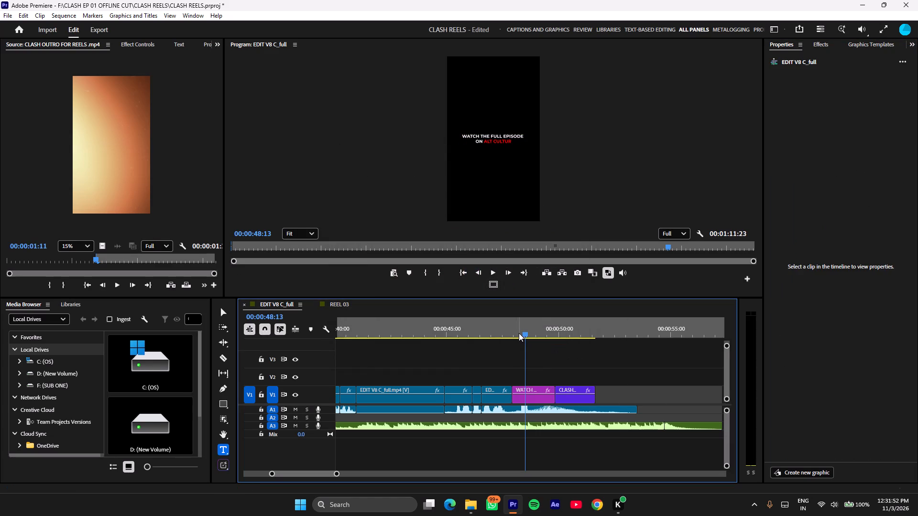
# Keyframe the title's Vector Motion scale from 100 at the clip's start to about 115 at its end.
pyautogui.click(519, 333)
pyautogui.click(526, 394)
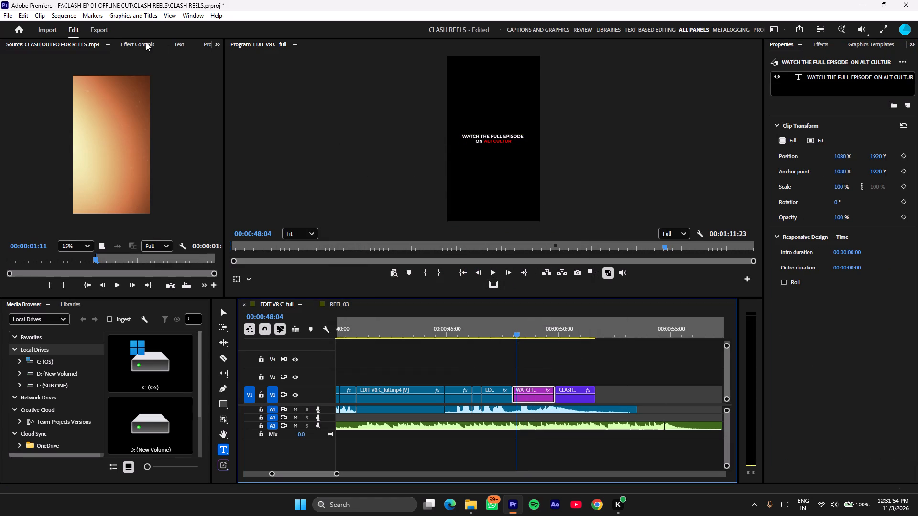
pyautogui.click(145, 43)
pyautogui.moveTo(179, 64); pyautogui.dragTo(145, 69)
pyautogui.click(27, 103)
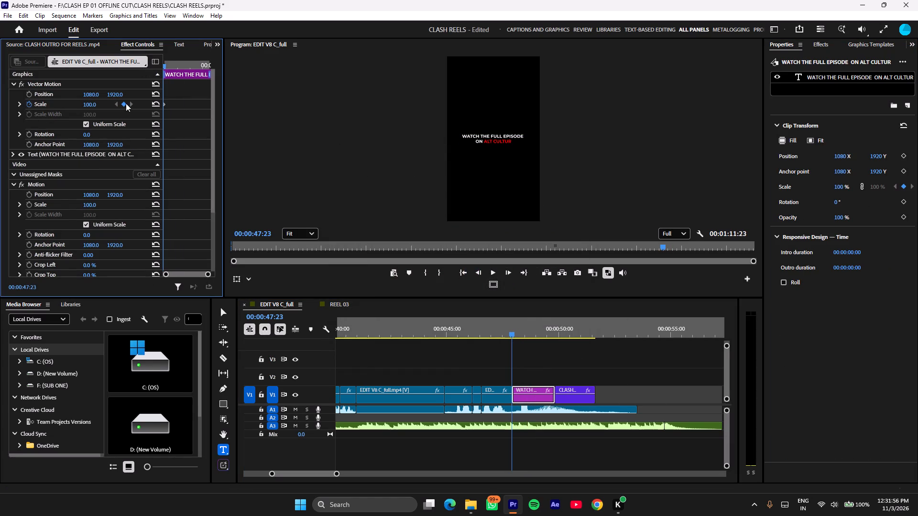
pyautogui.moveTo(175, 63); pyautogui.dragTo(234, 66)
pyautogui.moveTo(94, 104); pyautogui.dragTo(101, 103)
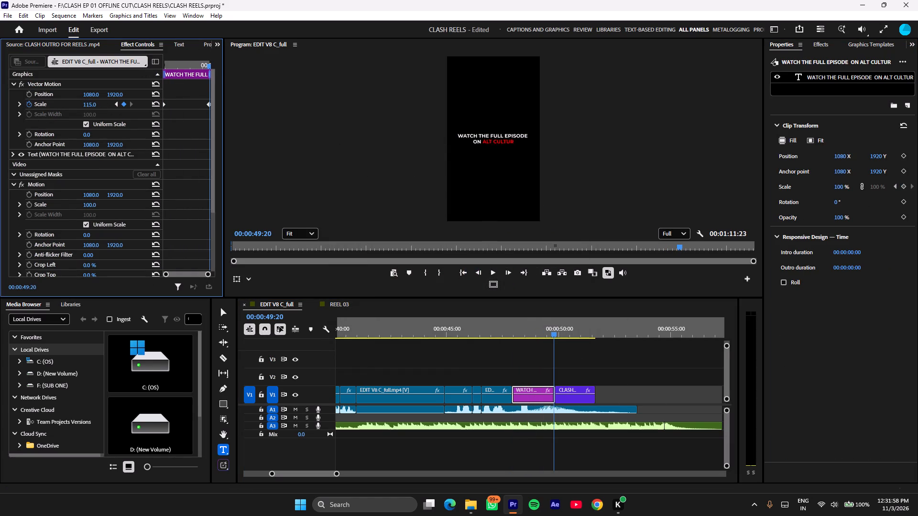
pyautogui.moveTo(101, 103); pyautogui.dragTo(105, 101)
# Play back the title animation and the CLASH outro to check the ending and its music.
pyautogui.click(502, 324)
pyautogui.click(549, 382)
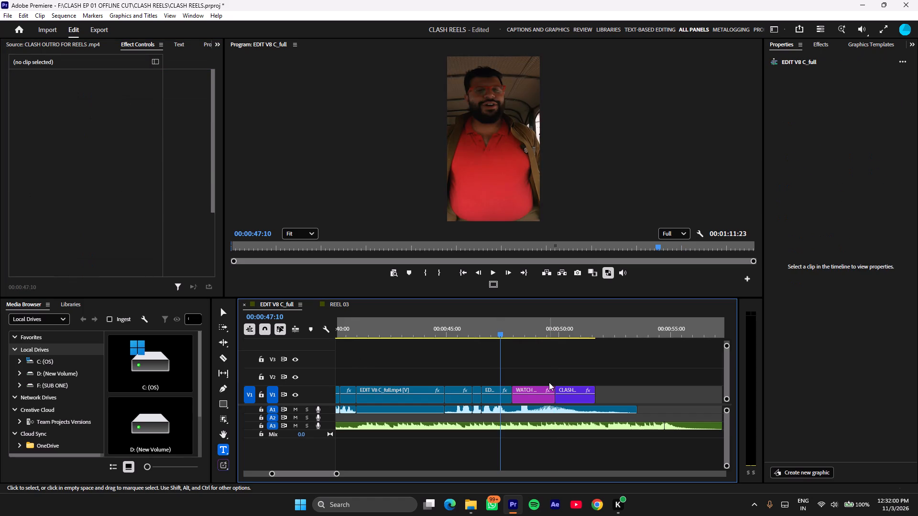
pyautogui.press('space')
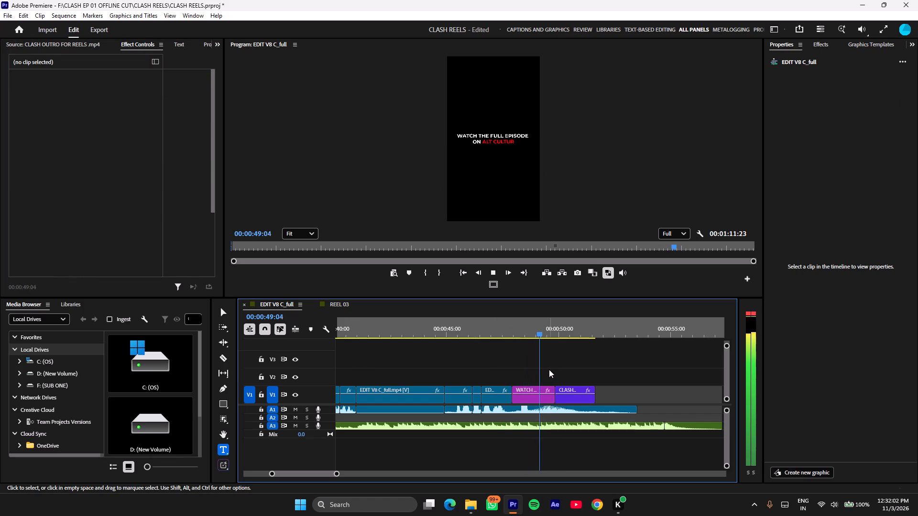
pyautogui.scroll(-5, 654, 393)
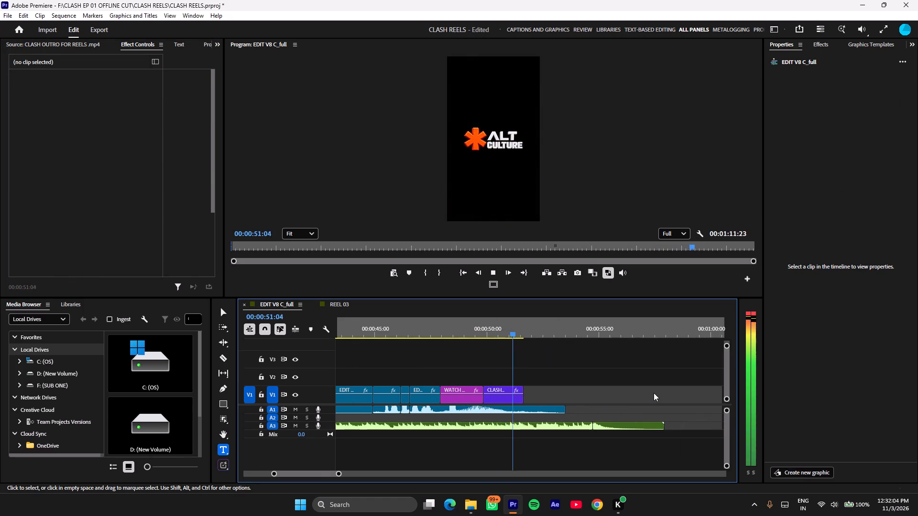
pyautogui.moveTo(494, 324); pyautogui.dragTo(445, 338)
pyautogui.press('space')
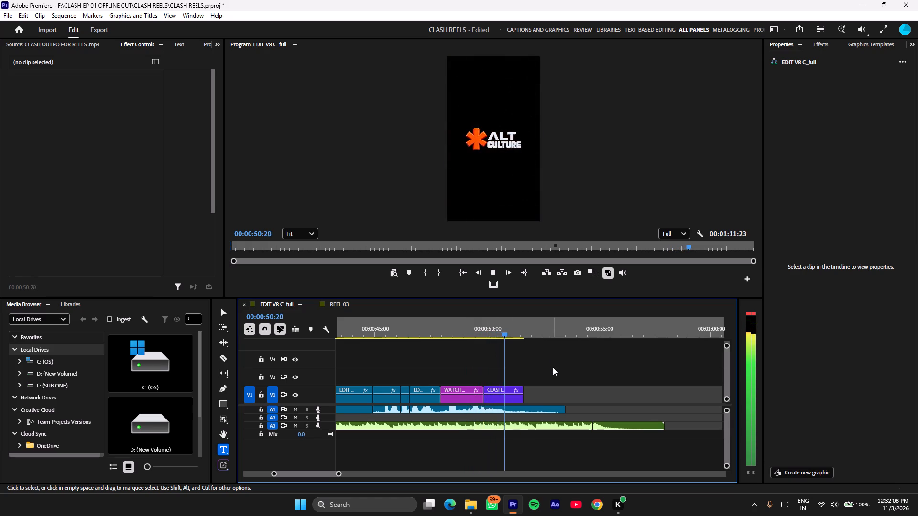
pyautogui.scroll(-1, 552, 367)
pyautogui.moveTo(519, 328); pyautogui.dragTo(477, 343)
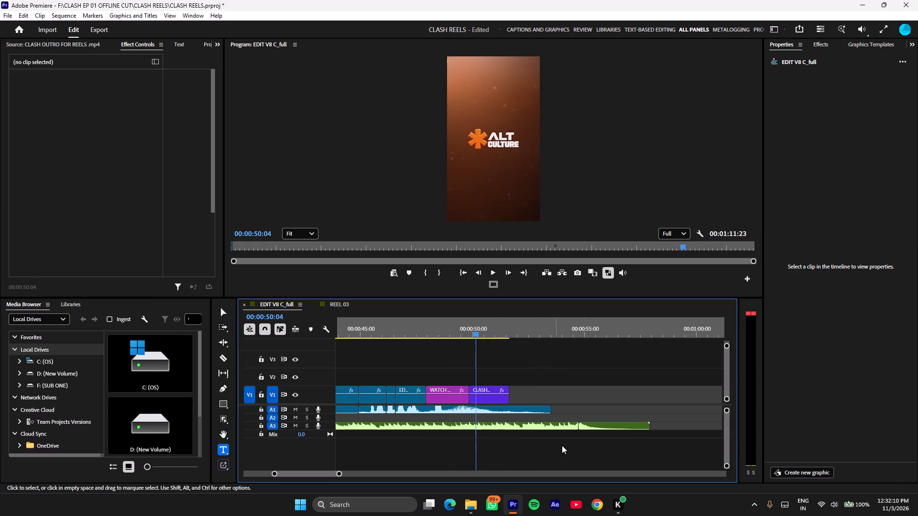
# Trim the main music clip on A3 to the end of the title and butt its closing piece against it.
pyautogui.click(560, 425)
pyautogui.moveTo(577, 424); pyautogui.dragTo(490, 424)
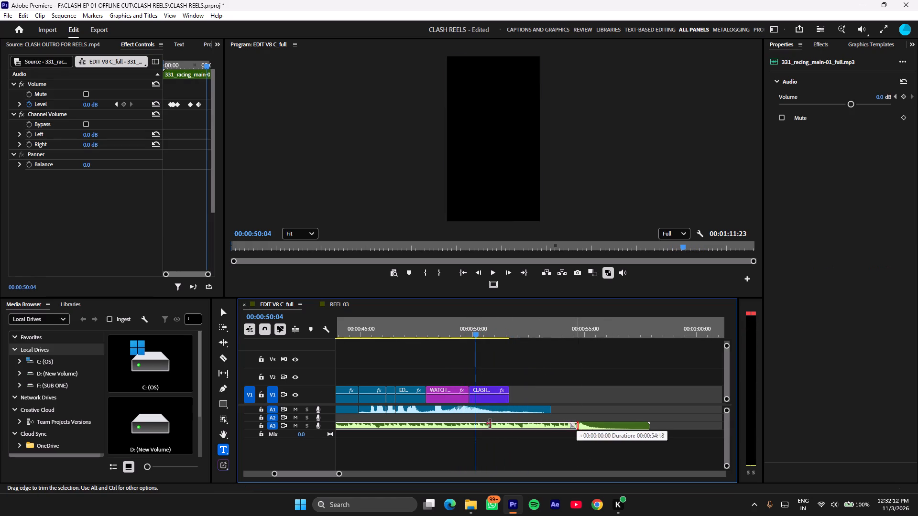
pyautogui.moveTo(490, 424); pyautogui.dragTo(464, 420)
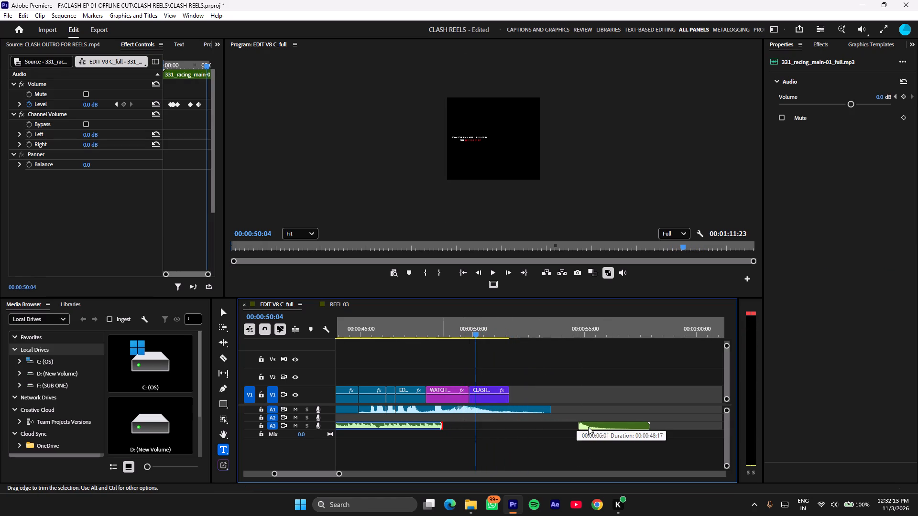
pyautogui.moveTo(580, 424); pyautogui.dragTo(573, 426)
pyautogui.moveTo(602, 425); pyautogui.dragTo(507, 427)
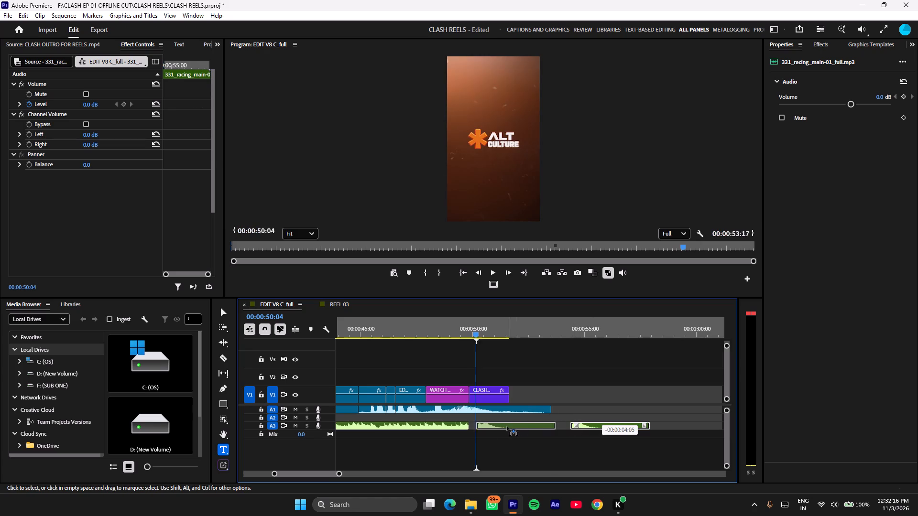
pyautogui.moveTo(507, 427); pyautogui.dragTo(502, 427)
# Add a Constant Power crossfade between the two music clips on A3 and play back the join.
pyautogui.click(825, 45)
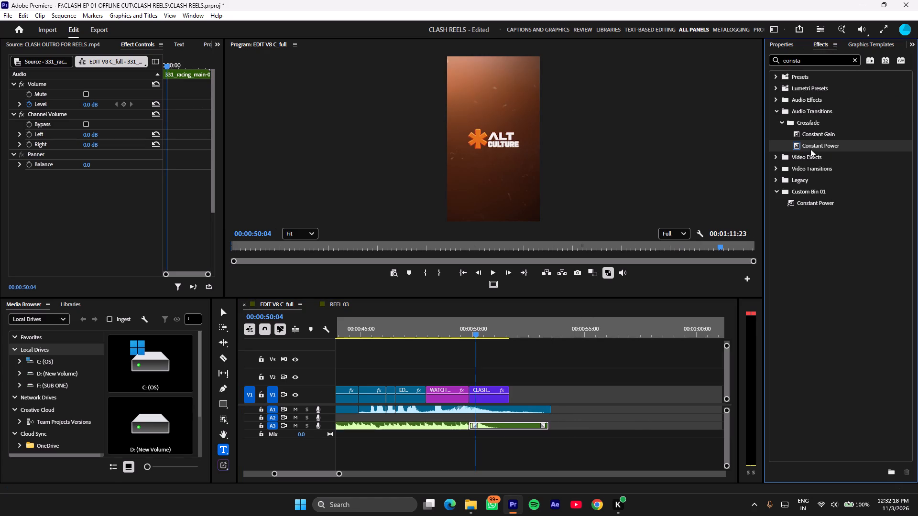
pyautogui.moveTo(817, 144); pyautogui.dragTo(469, 429)
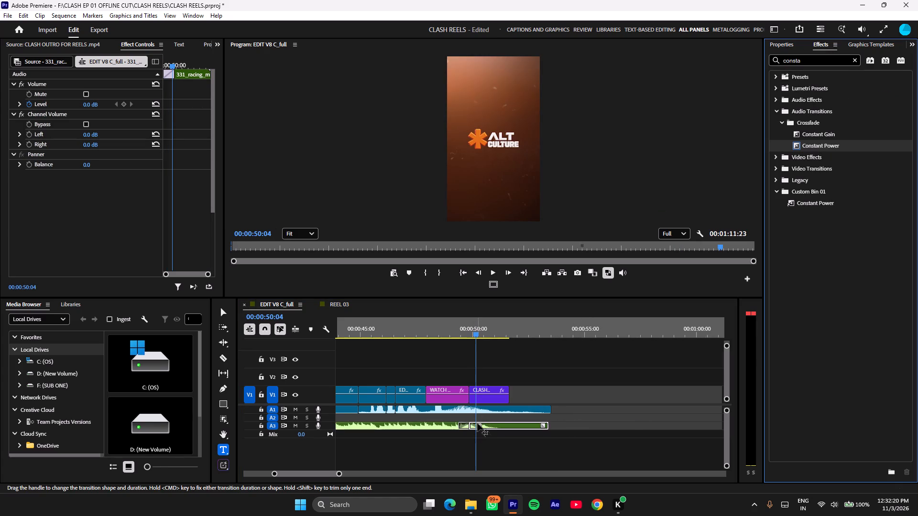
pyautogui.click(479, 426)
pyautogui.click(457, 323)
pyautogui.press('space')
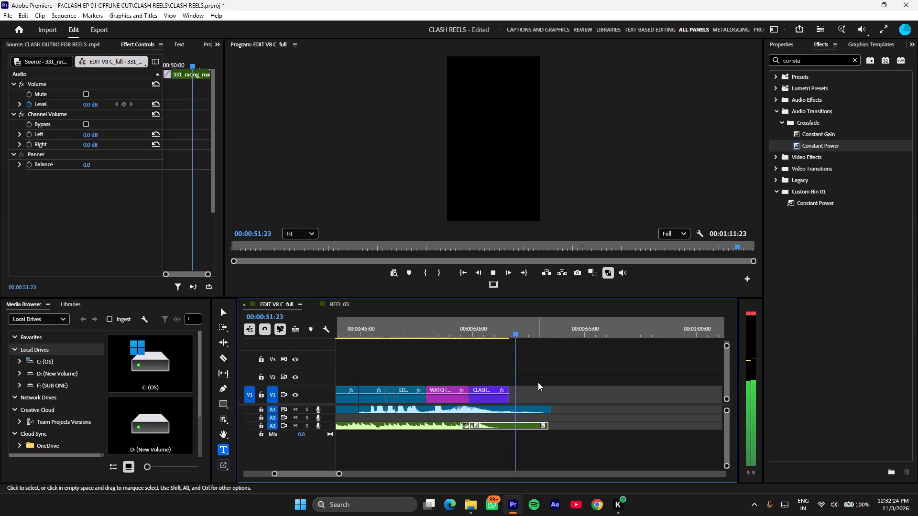
# Set the sequence's out point at the end of the CLASH outro, 00:00:51:16, and save the project.
pyautogui.click(509, 329)
pyautogui.press('o')
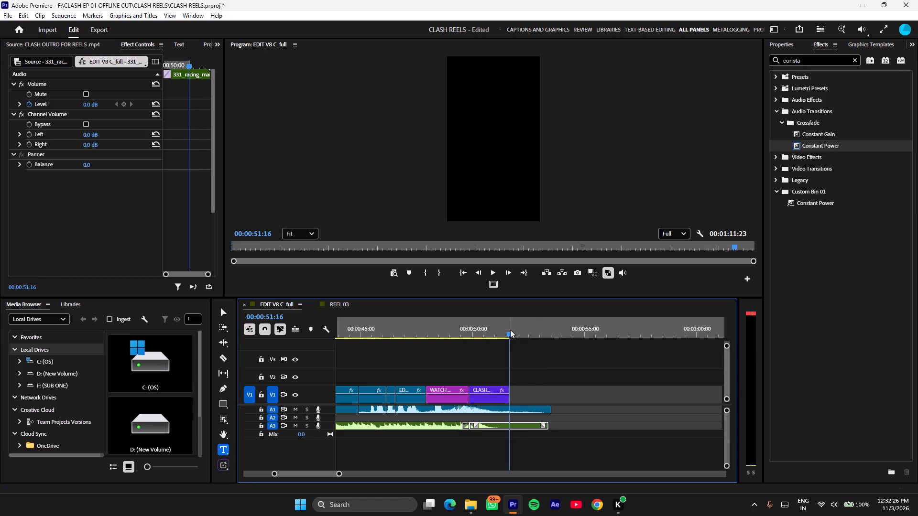
pyautogui.write('--')
pyautogui.press('-')
pyautogui.moveTo(460, 324); pyautogui.dragTo(69, 381)
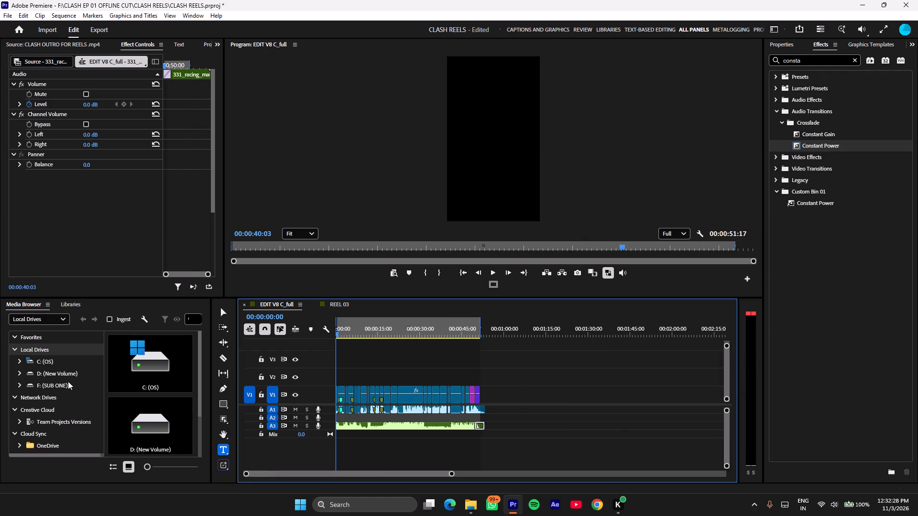
pyautogui.hotkey('ctrl', 's')
# Examine the REEL 03 sequence's track layout for reference and return to EDIT V8 C_full.
pyautogui.click(338, 300)
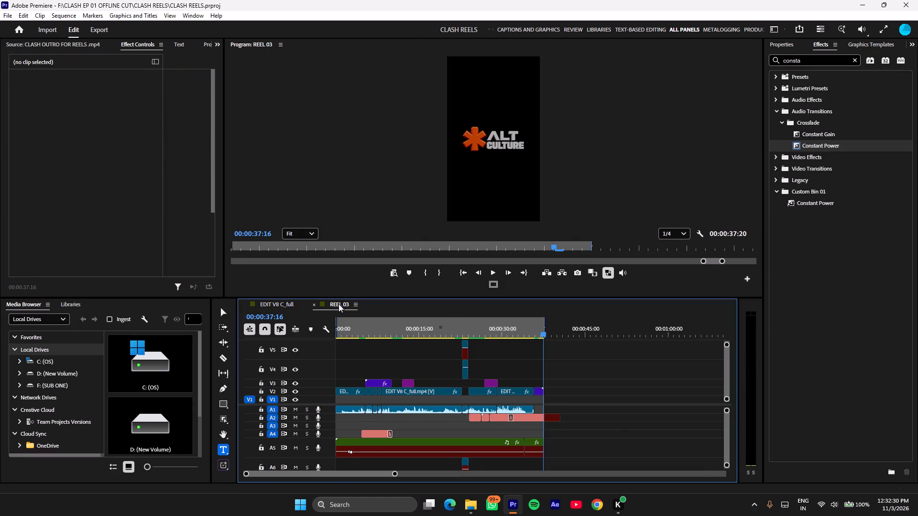
pyautogui.scroll(7, 368, 336)
pyautogui.scroll(-8, 376, 341)
pyautogui.scroll(3, 372, 336)
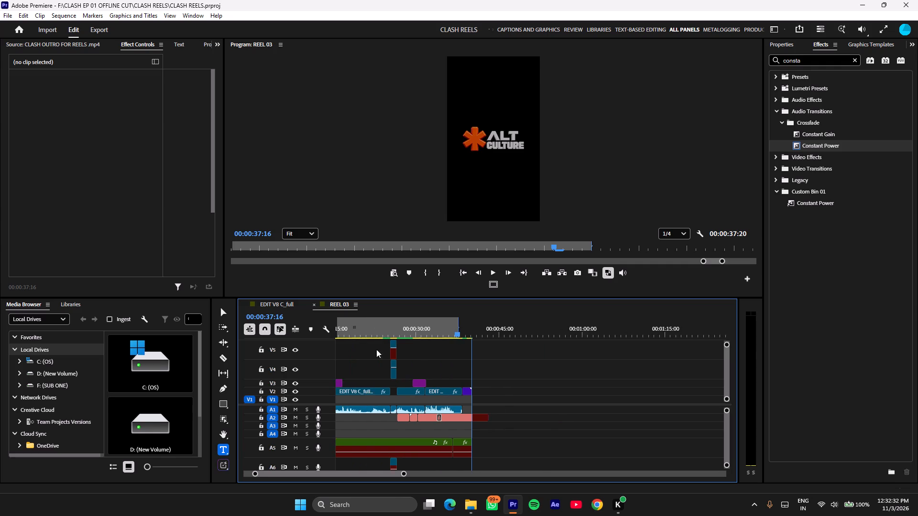
pyautogui.scroll(12, 376, 349)
pyautogui.scroll(4, 332, 306)
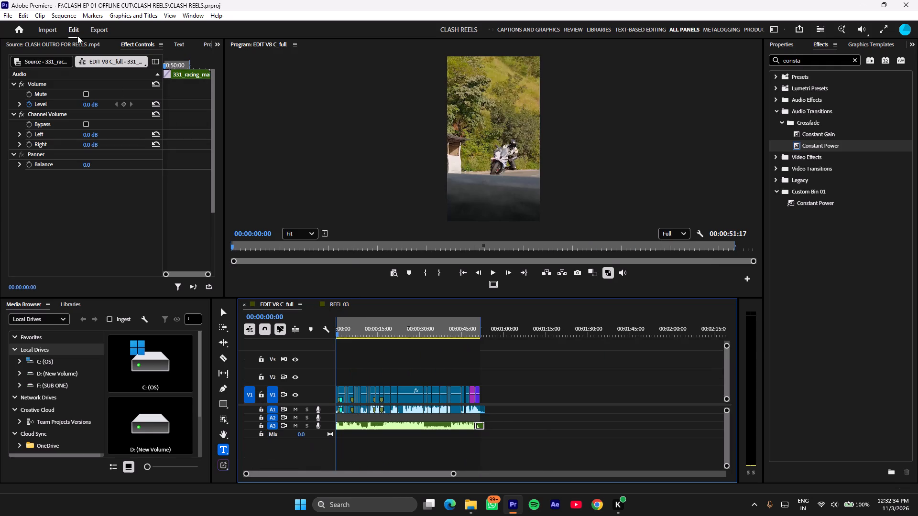
# Place the ALT CULTURE logo image from the ASSESTS bin on V2 at the sequence start.
pyautogui.scroll(9, 68, 38)
pyautogui.scroll(-7, 67, 42)
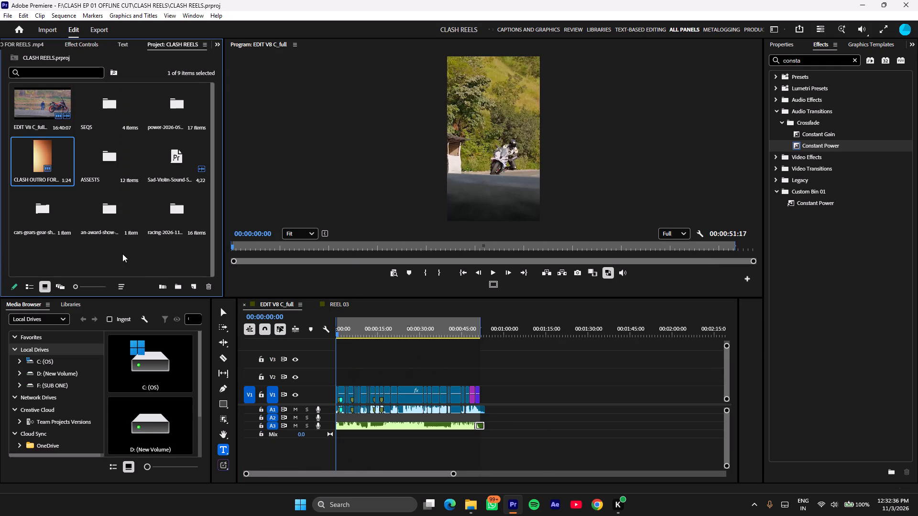
pyautogui.click(122, 254)
pyautogui.doubleClick(100, 157)
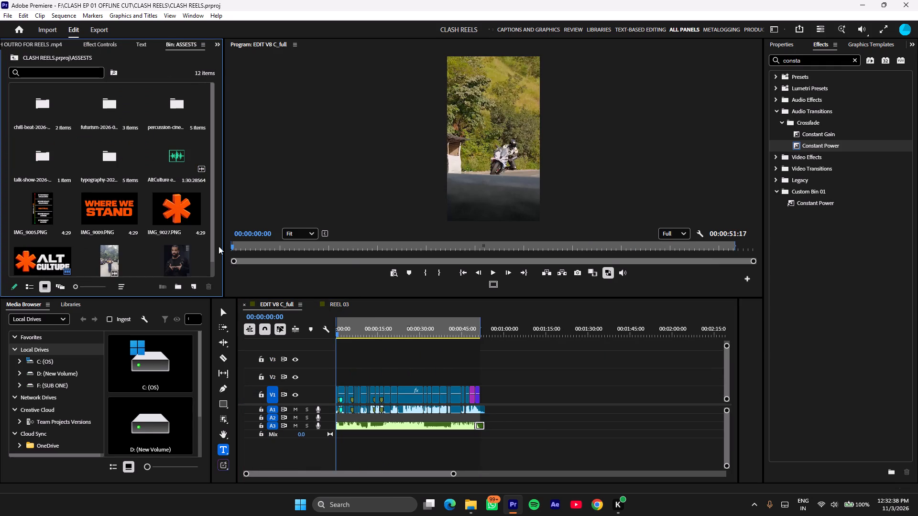
pyautogui.moveTo(176, 201); pyautogui.dragTo(181, 204)
pyautogui.moveTo(43, 251); pyautogui.dragTo(428, 357)
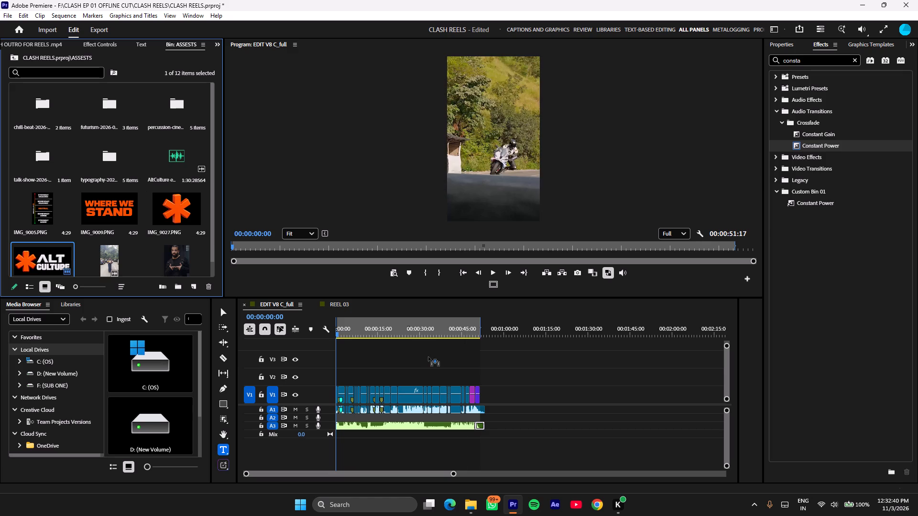
pyautogui.moveTo(428, 357); pyautogui.dragTo(328, 375)
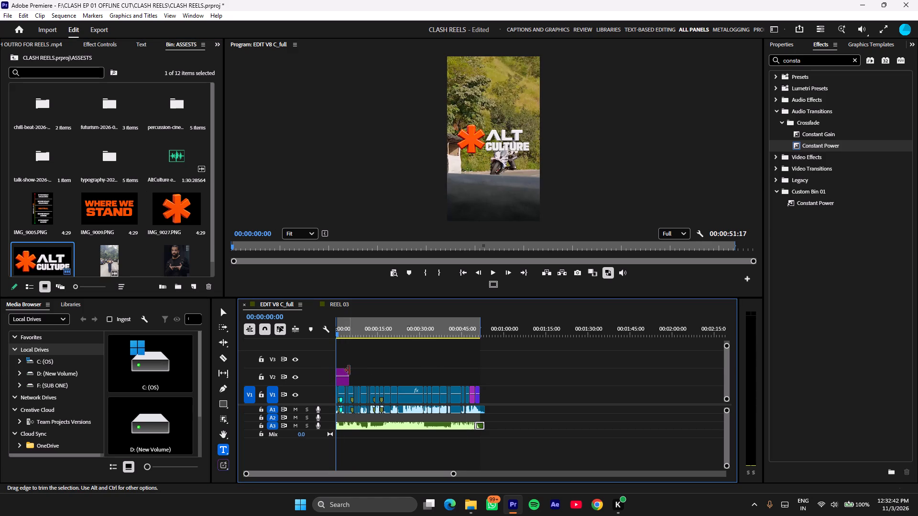
# Extend the logo clip IMG_9254.PNG on V2 to the end of the outro, a duration of 00:00:51:16.
pyautogui.moveTo(349, 371); pyautogui.dragTo(479, 367)
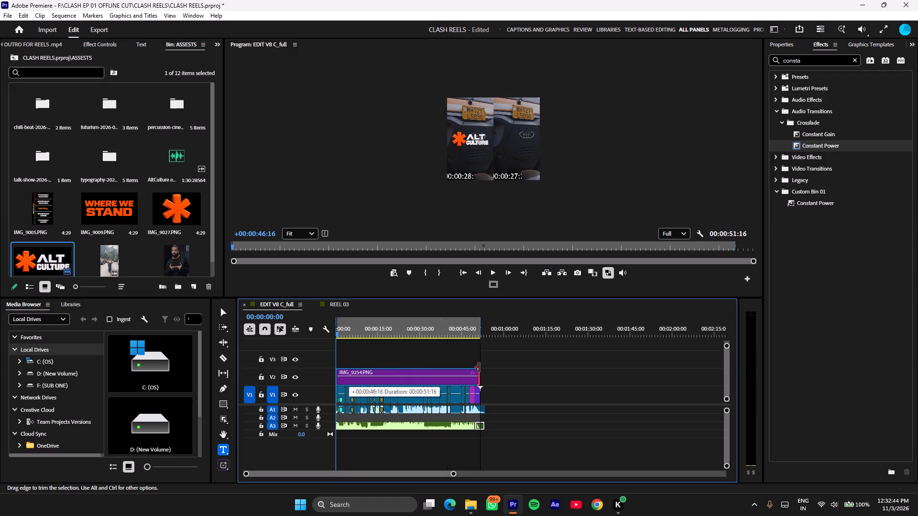
pyautogui.moveTo(479, 367); pyautogui.dragTo(478, 367)
pyautogui.moveTo(523, 108); pyautogui.dragTo(506, 133, button='middle')
pyautogui.click(553, 429)
pyautogui.press('v')
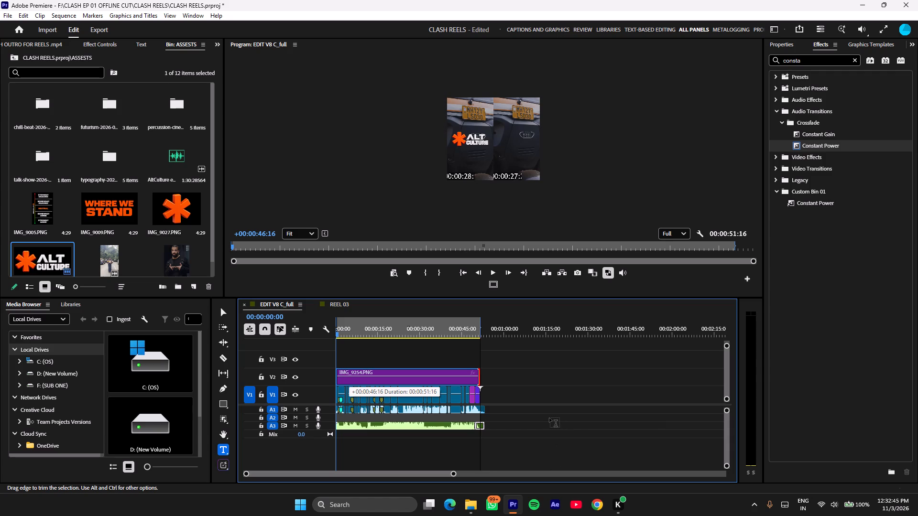
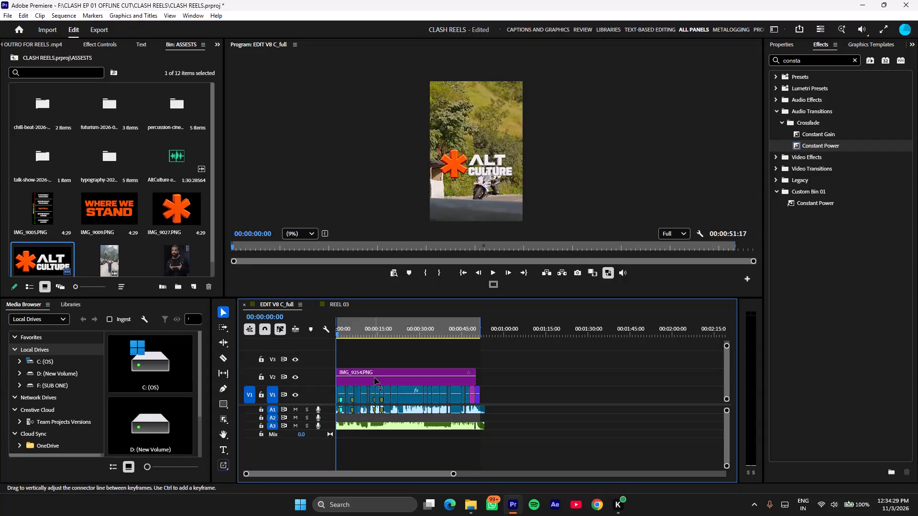
# Scale the IMG_9254.PNG logo overlay on V2 to 23% and move it near the frame's top, at about 1345, 228.
pyautogui.click(374, 377)
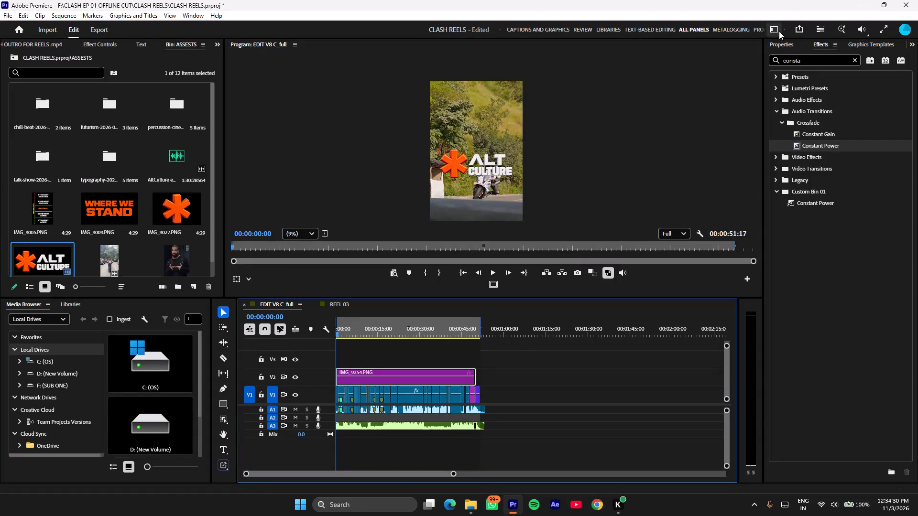
pyautogui.click(778, 40)
pyautogui.moveTo(836, 143); pyautogui.dragTo(787, 150)
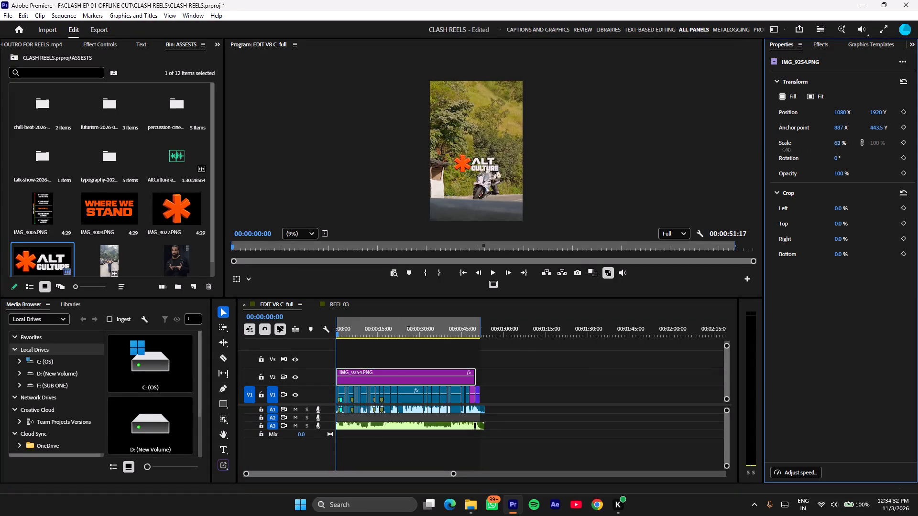
pyautogui.moveTo(787, 150); pyautogui.dragTo(786, 150)
pyautogui.moveTo(884, 112); pyautogui.dragTo(164, 202)
pyautogui.click(282, 234)
pyautogui.click(293, 247)
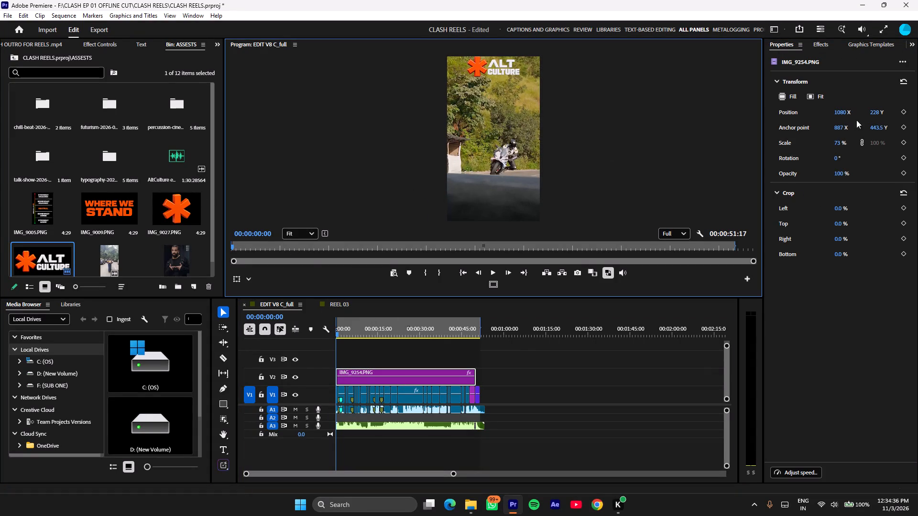
pyautogui.moveTo(838, 144); pyautogui.dragTo(826, 151)
pyautogui.moveTo(841, 111); pyautogui.dragTo(917, 132)
pyautogui.moveTo(839, 142); pyautogui.dragTo(835, 144)
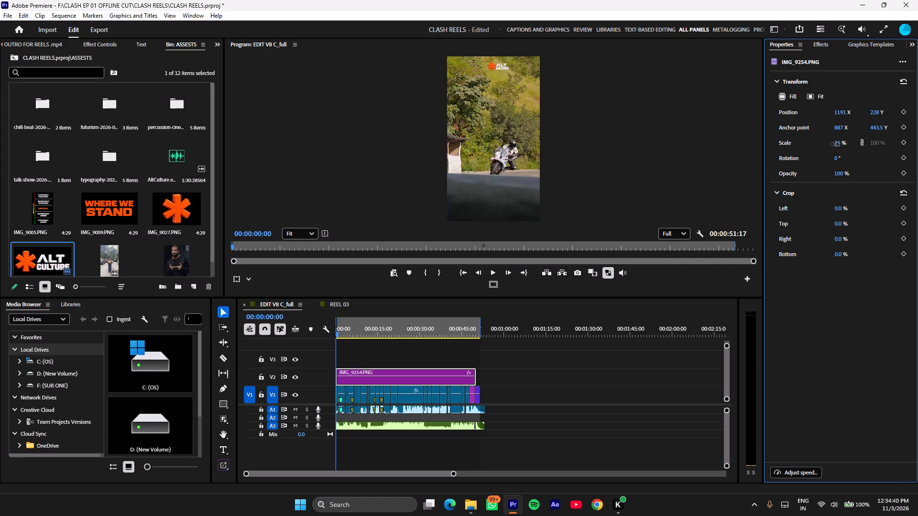
pyautogui.moveTo(835, 144); pyautogui.dragTo(834, 144)
pyautogui.moveTo(842, 109); pyautogui.dragTo(917, 110)
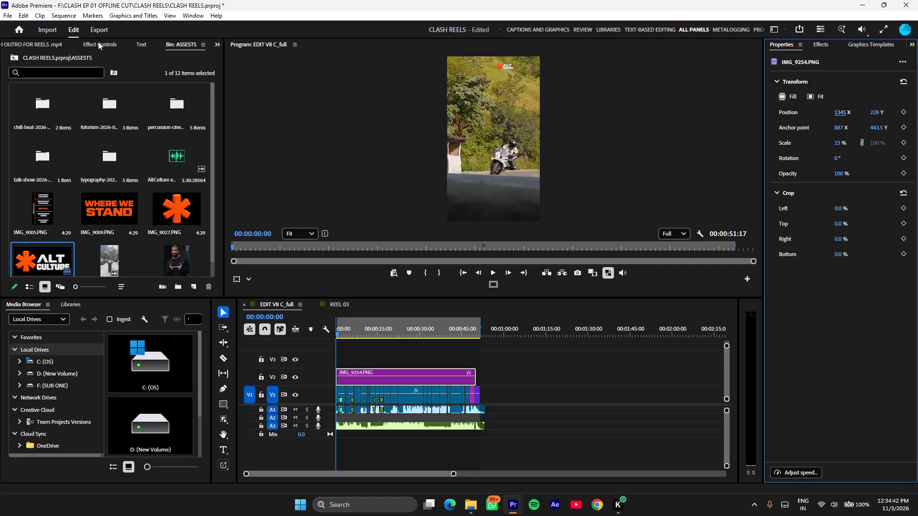
# Fine-tune the logo overlay's position into the upper-right corner of the video frame, at about 1817, 177.
pyautogui.click(100, 42)
pyautogui.moveTo(91, 103); pyautogui.dragTo(317, 114)
pyautogui.moveTo(120, 104); pyautogui.dragTo(96, 108)
pyautogui.moveTo(96, 101); pyautogui.dragTo(97, 100)
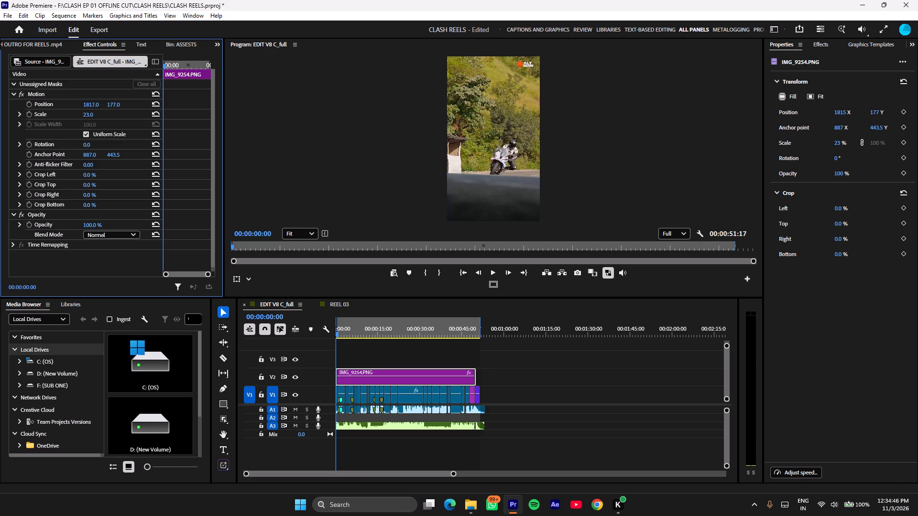
pyautogui.moveTo(97, 100); pyautogui.dragTo(105, 100)
pyautogui.click(550, 399)
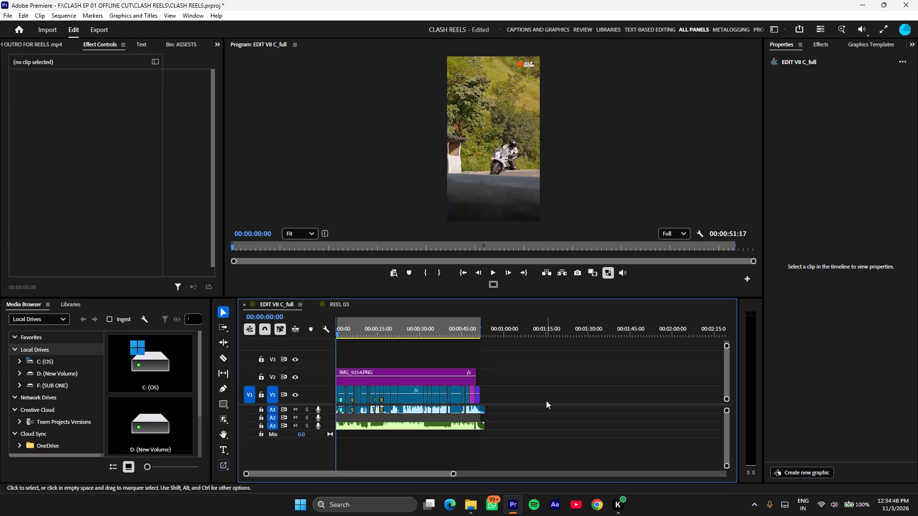
# Open the export settings for the EDIT V8 C_full sequence and name the output file REEL 06 CLASHHH.
pyautogui.hotkey('ctrl', 'm')
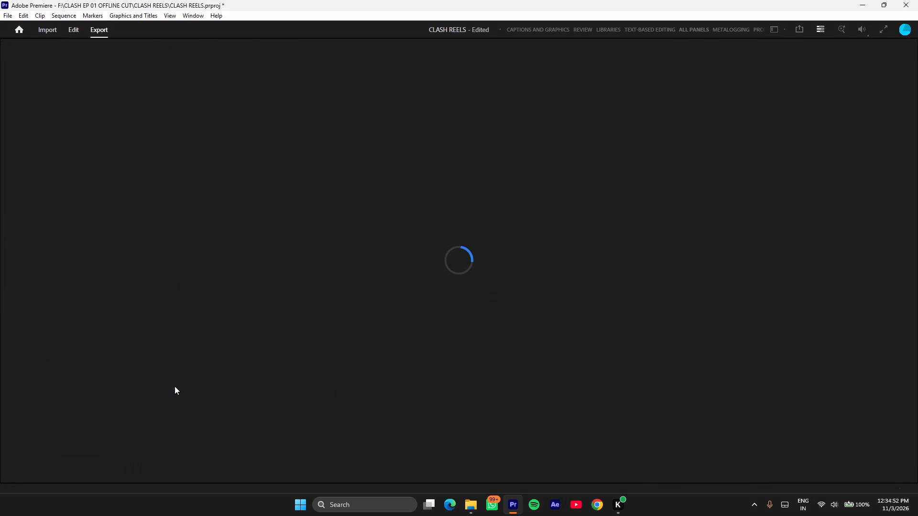
pyautogui.moveTo(325, 68); pyautogui.dragTo(52, 91)
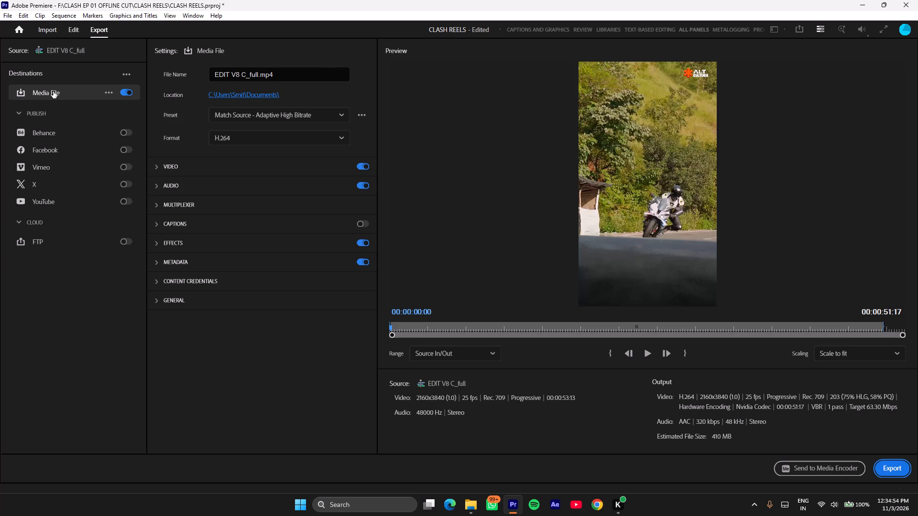
pyautogui.moveTo(283, 77); pyautogui.dragTo(109, 84)
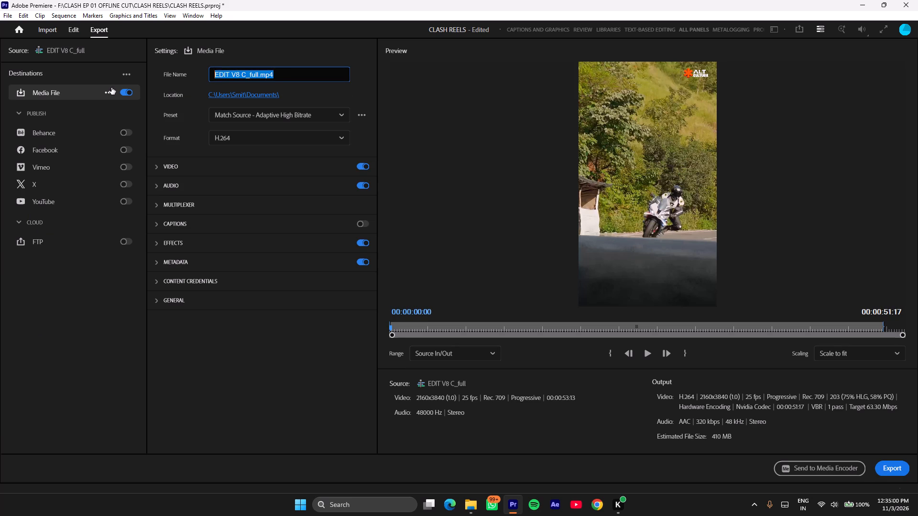
pyautogui.write('REEL 06')
pyautogui.press('space')
pyautogui.write('CLASHHH')
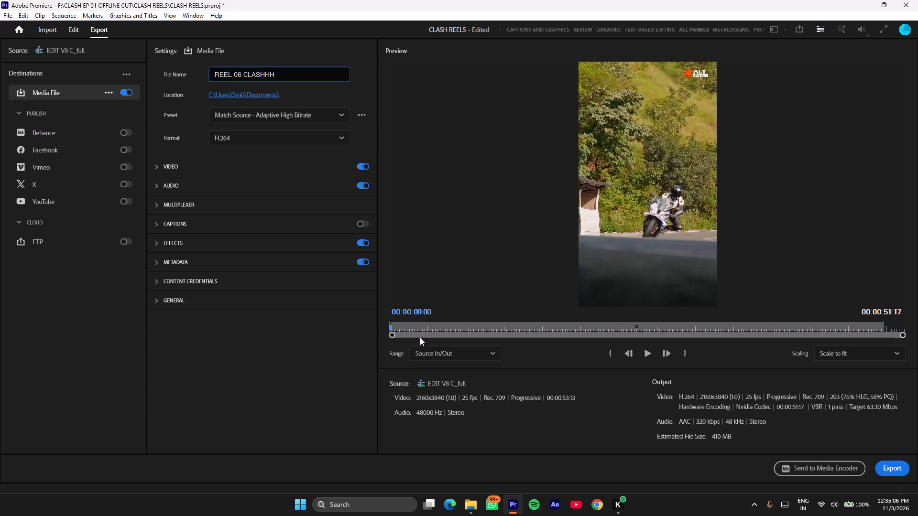
# Set the export location to the CLASH REELS folder in CLASH EP 01 OFFLINE CUT and start the export.
pyautogui.click(272, 91)
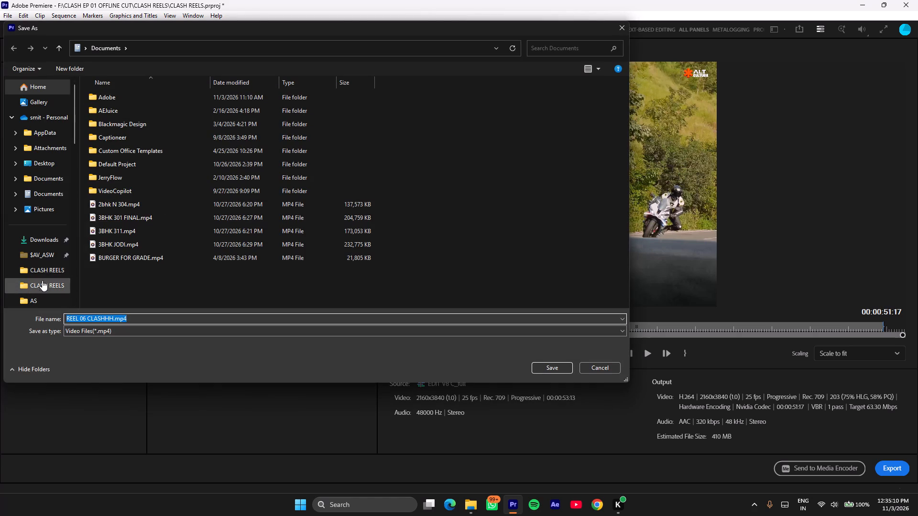
pyautogui.click(42, 283)
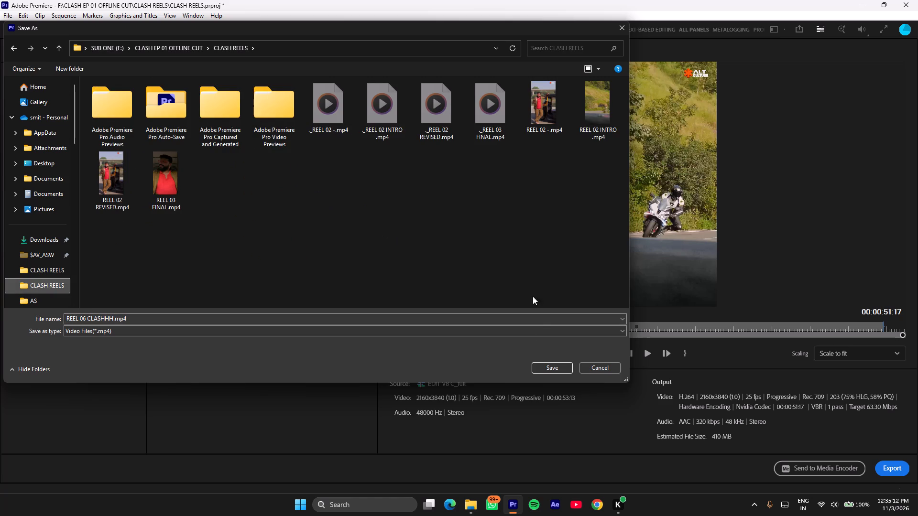
pyautogui.click(546, 368)
pyautogui.click(898, 474)
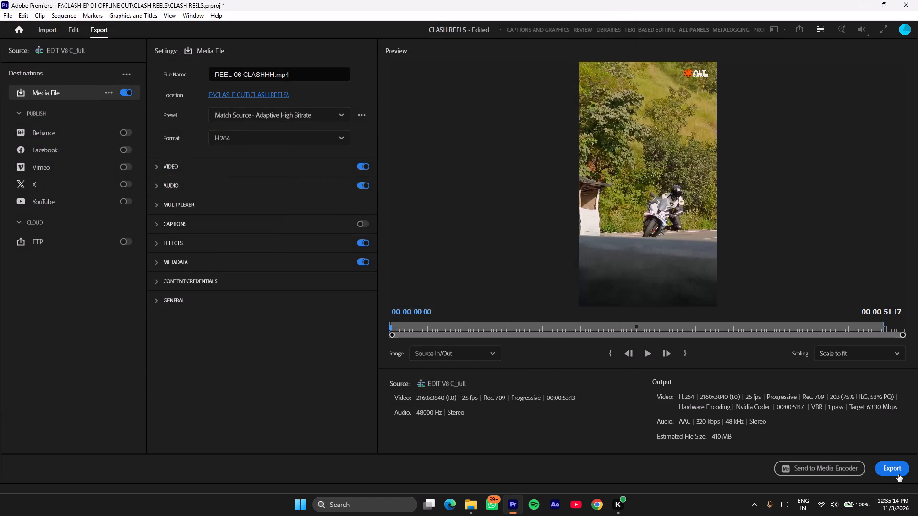
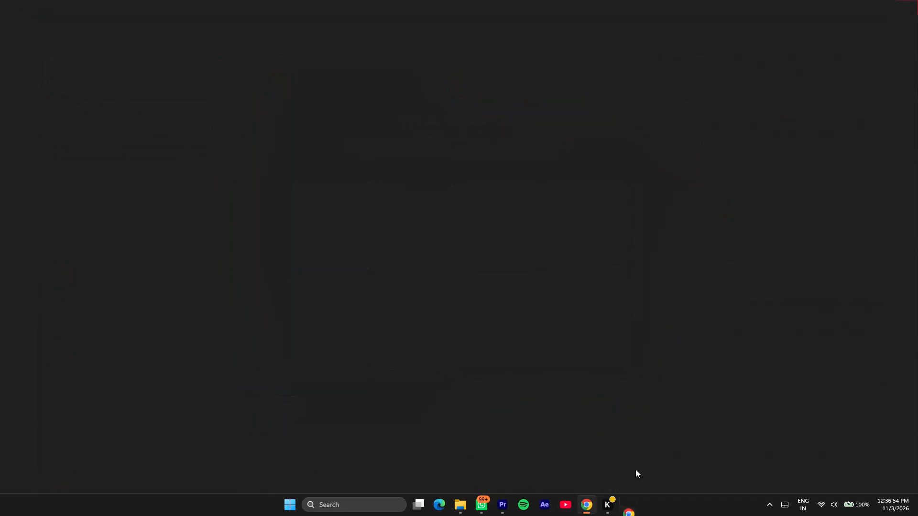
# In Chrome, search Google for frame io, open the Frame.io website and go to its sign-in page.
pyautogui.click(893, 4)
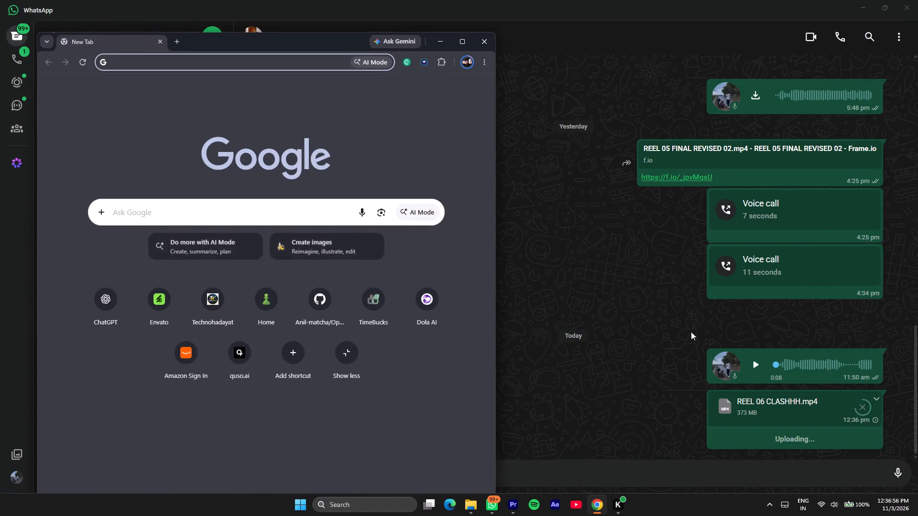
pyautogui.click(259, 209)
pyautogui.click(150, 239)
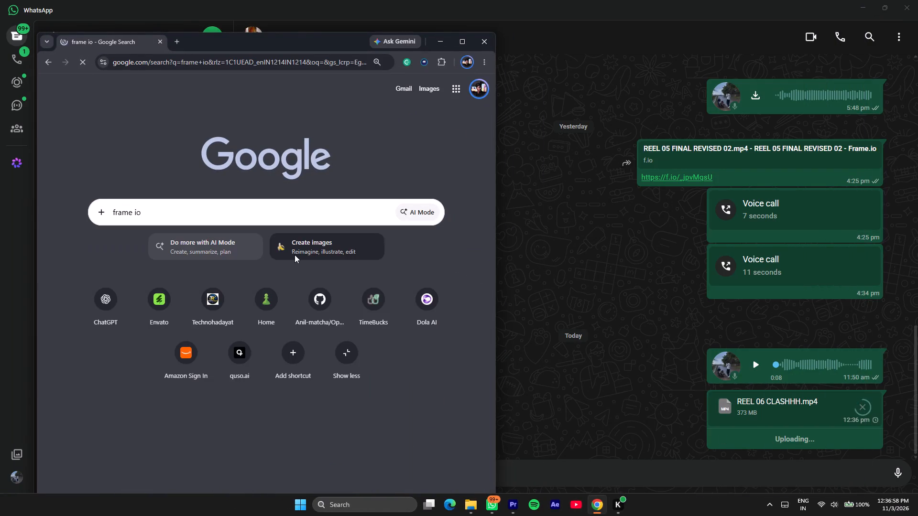
pyautogui.click(108, 170)
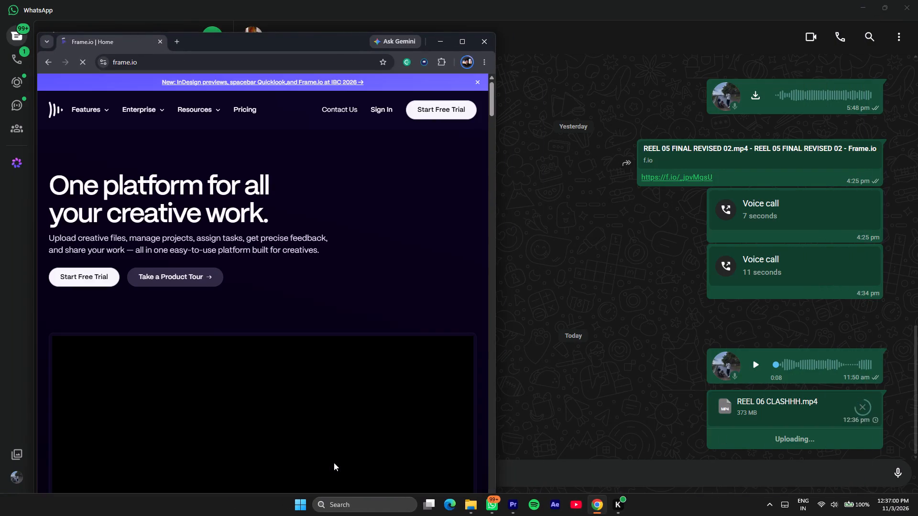
pyautogui.click(382, 105)
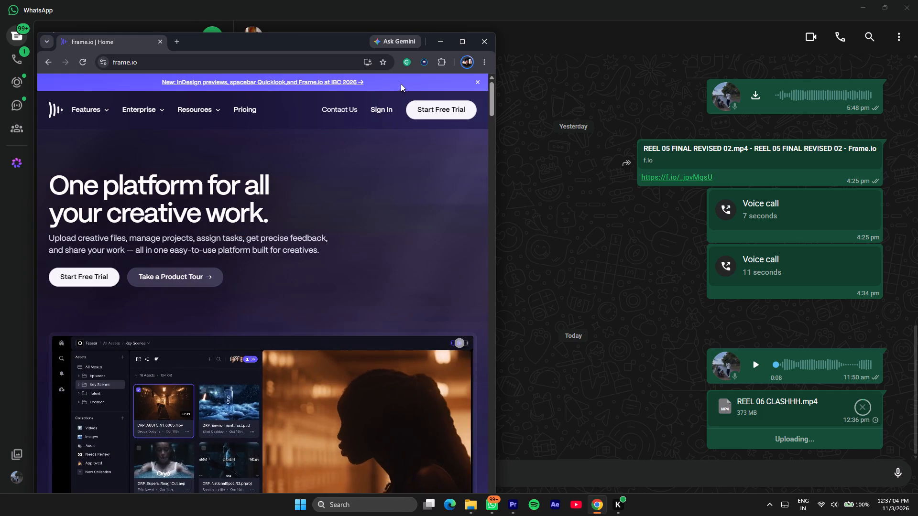
pyautogui.click(381, 112)
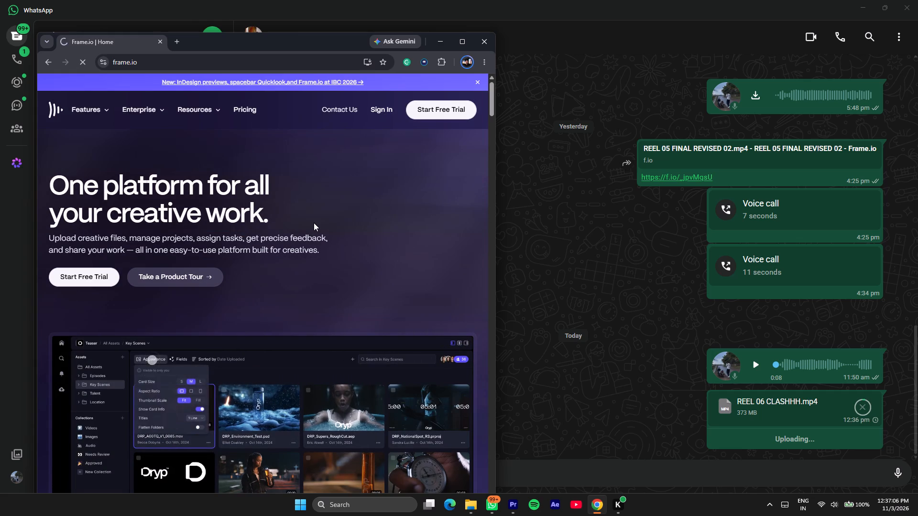
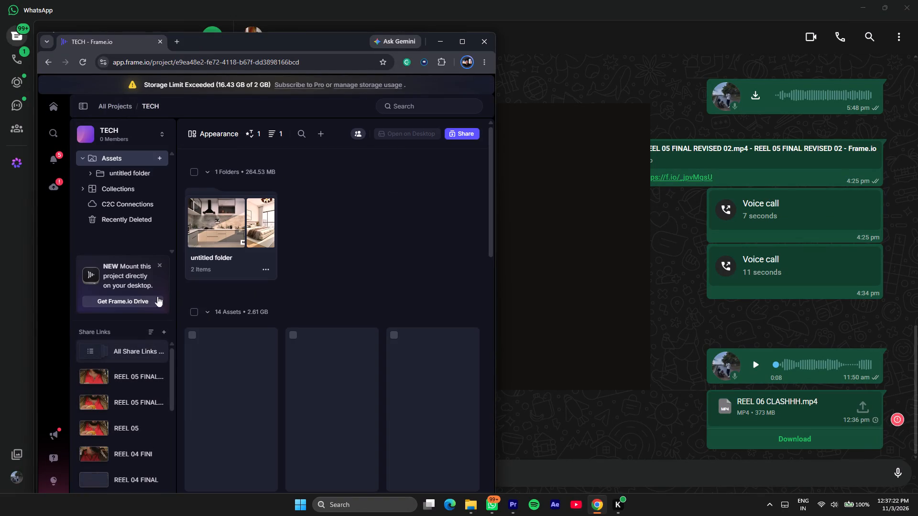
# Switch to File Explorer and open the CLASH REELS folder inside CLASH EP 01 OFFLINE CUT on the SUB ONE (F:) drive.
pyautogui.scroll(-14, 292, 289)
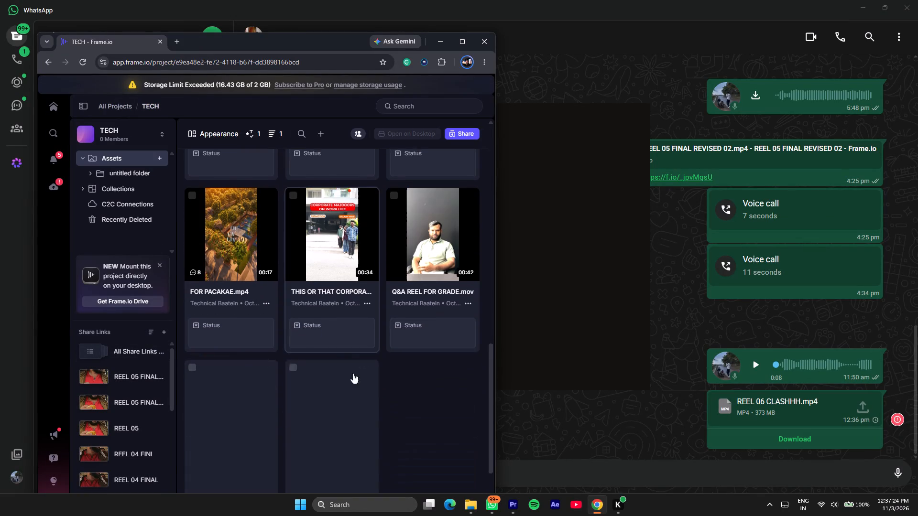
pyautogui.click(468, 505)
pyautogui.doubleClick(134, 122)
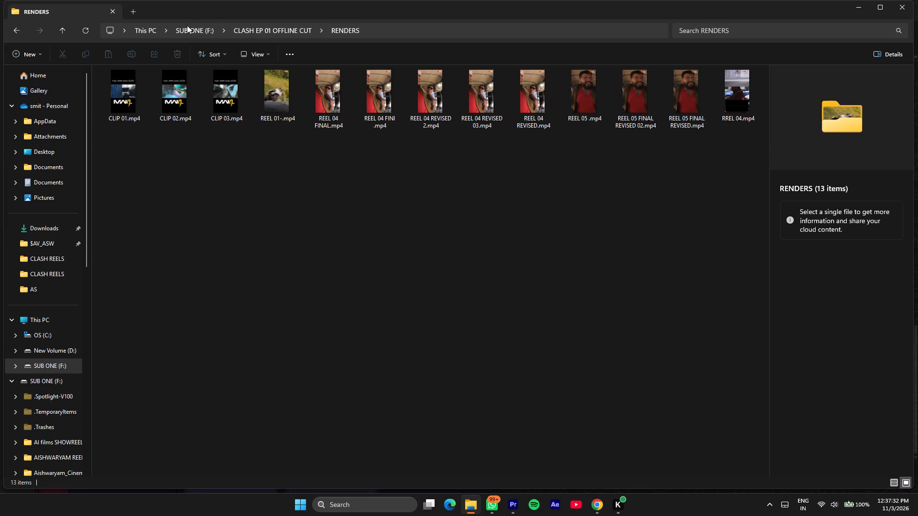
pyautogui.click(243, 26)
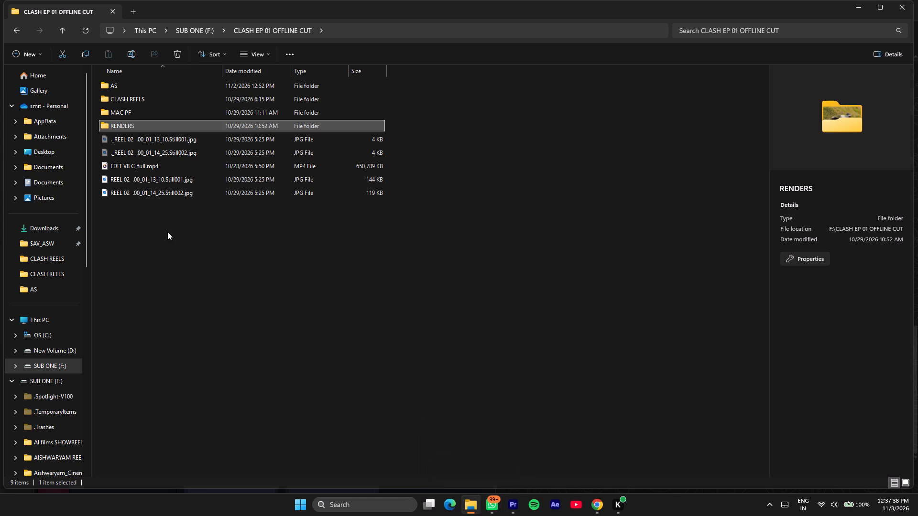
pyautogui.doubleClick(153, 100)
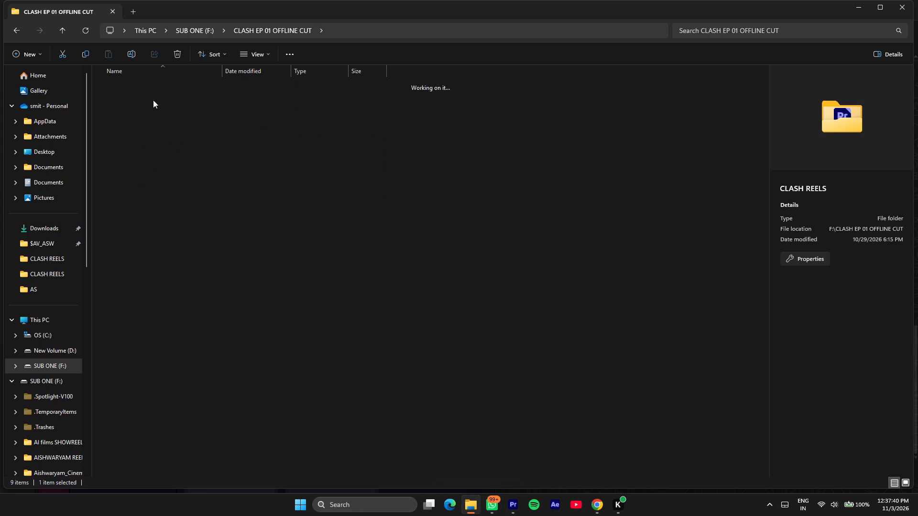
pyautogui.click(55, 279)
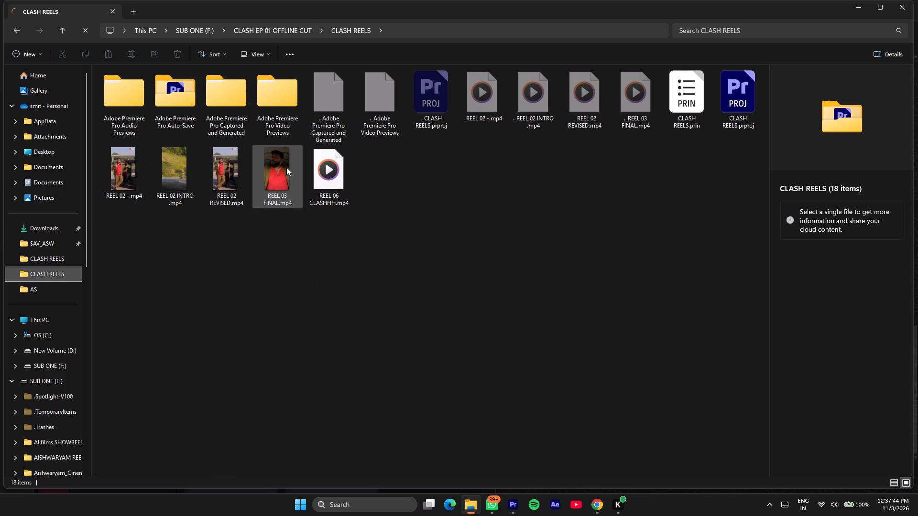
# Upload REEL 06 CLASHHH.mp4 from the CLASH REELS folder into the TECH project's assets on Frame.io in Chrome and locate its upload there.
pyautogui.moveTo(319, 177); pyautogui.dragTo(578, 365)
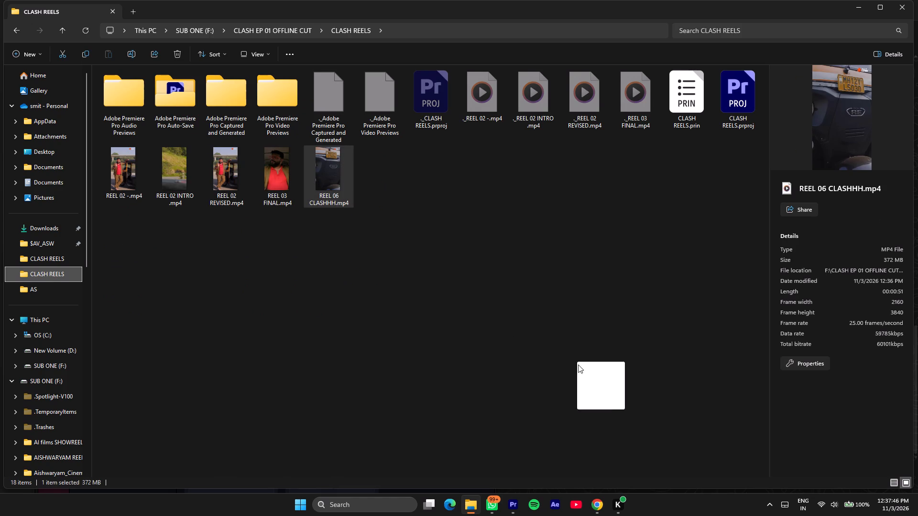
pyautogui.moveTo(578, 365); pyautogui.dragTo(559, 475)
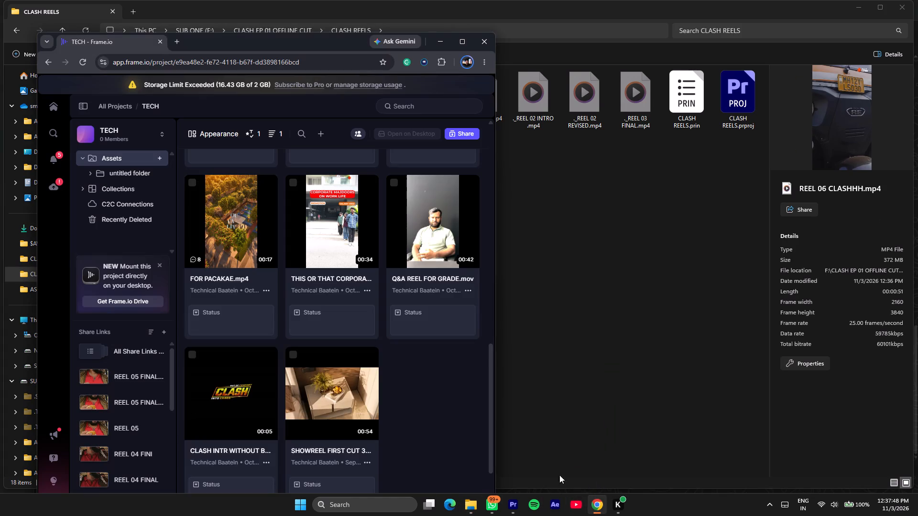
pyautogui.moveTo(559, 475); pyautogui.dragTo(439, 422)
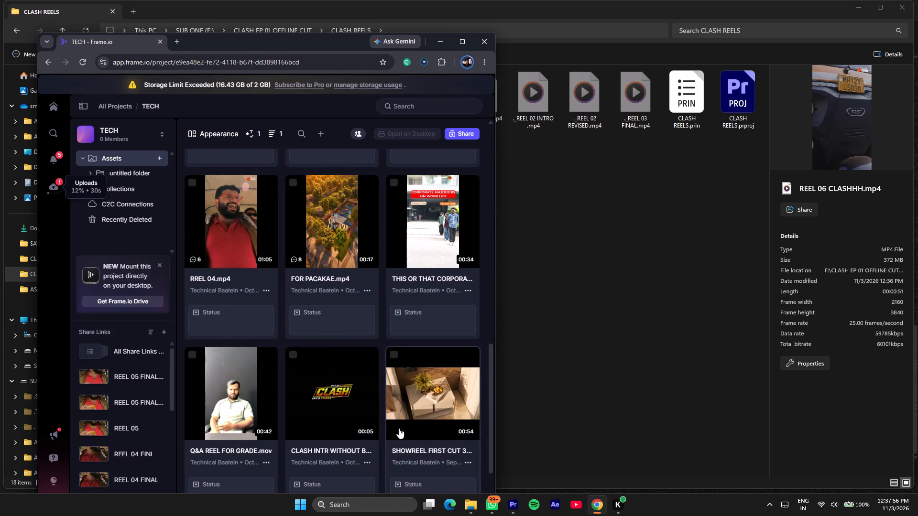
pyautogui.scroll(7, 330, 407)
pyautogui.scroll(-5, 330, 405)
pyautogui.scroll(10, 330, 405)
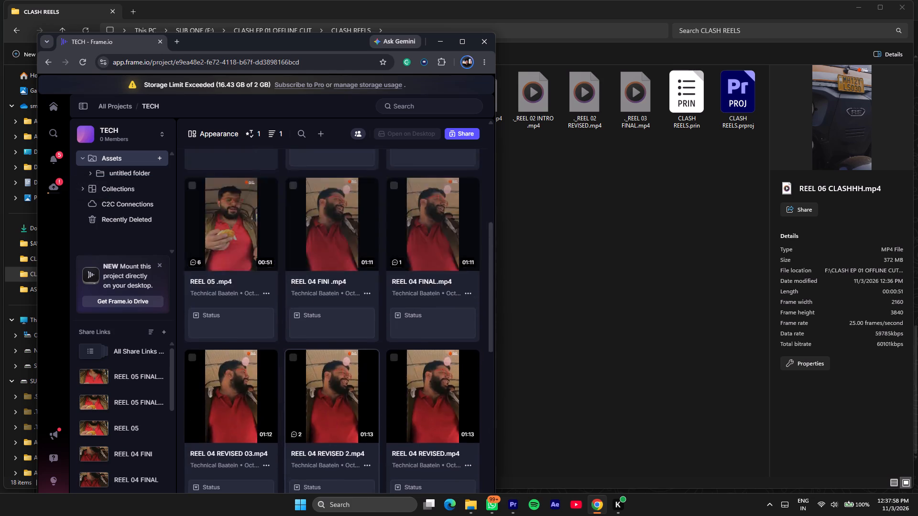
pyautogui.scroll(8, 330, 406)
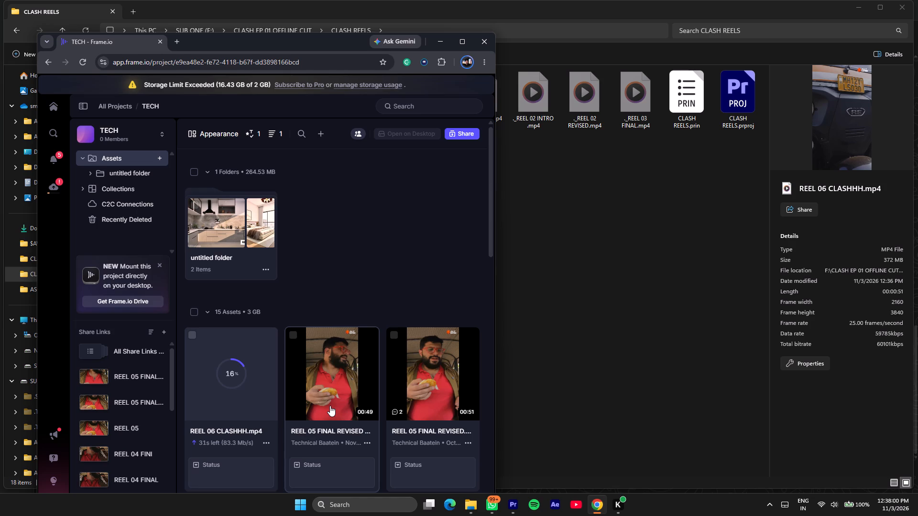
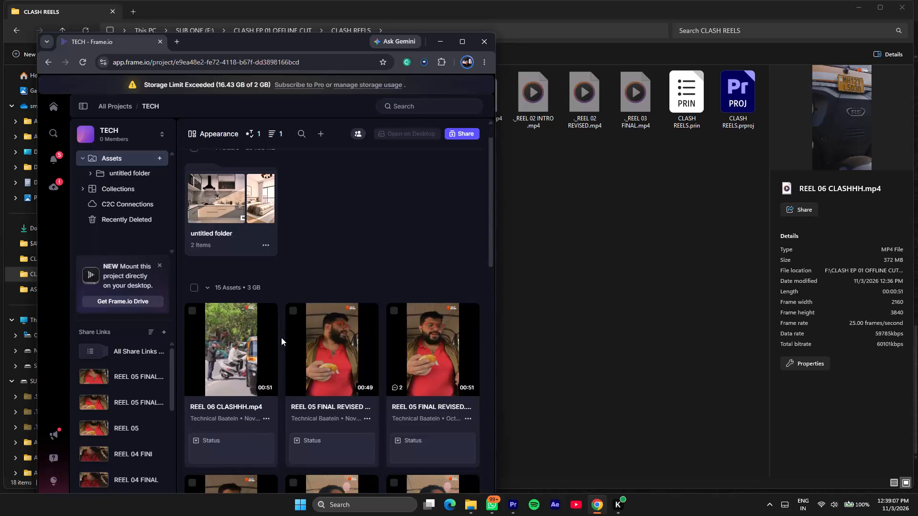
# Look through the video assets in the TECH project, down to the oldest uploads and back to REEL 06 CLASHHH.mp4.
pyautogui.scroll(-1, 306, 320)
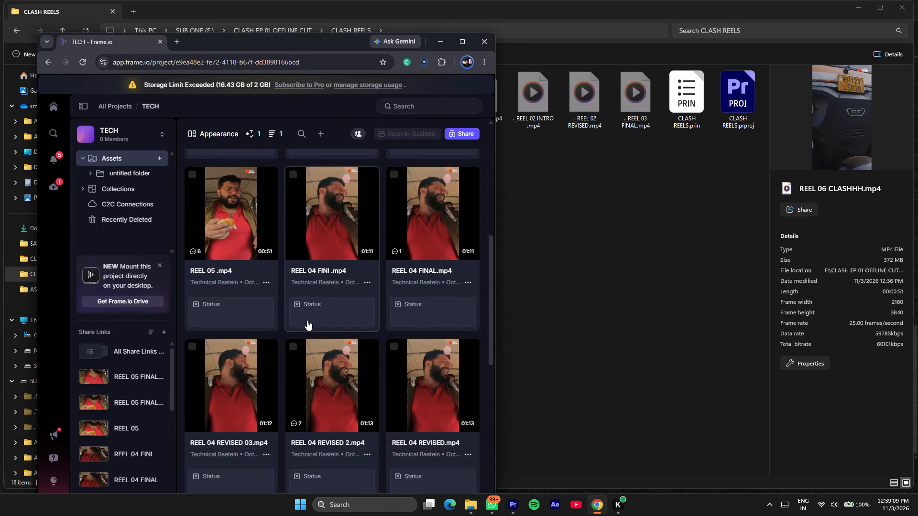
pyautogui.scroll(-4, 307, 320)
pyautogui.scroll(-3, 365, 333)
pyautogui.scroll(1, 375, 342)
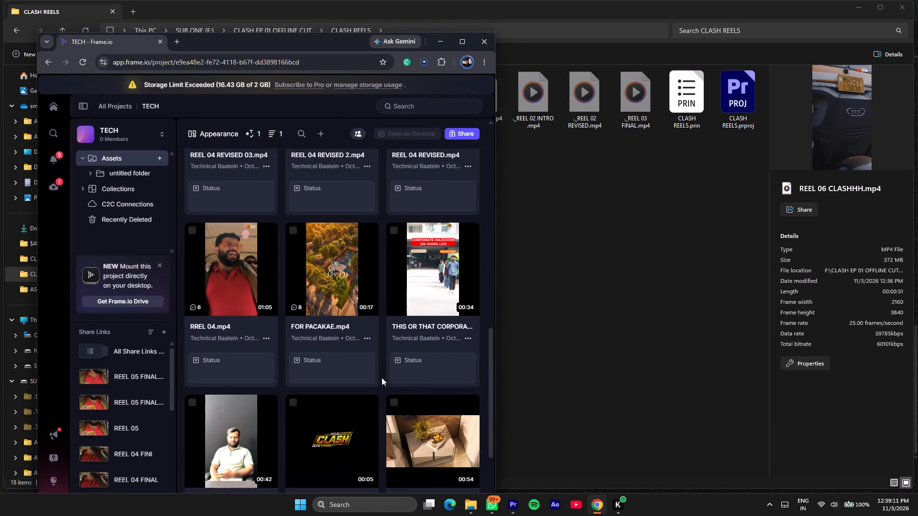
pyautogui.scroll(-6, 359, 375)
pyautogui.scroll(3, 374, 460)
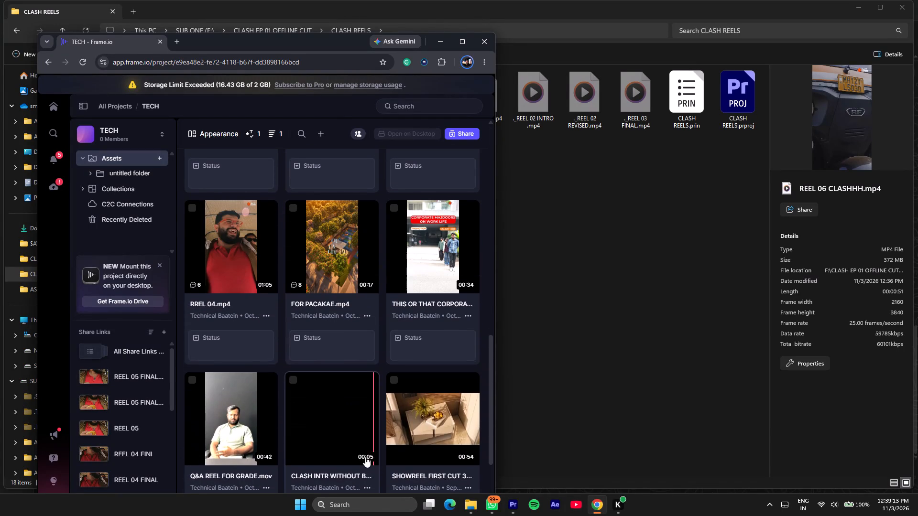
pyautogui.scroll(3, 362, 456)
pyautogui.scroll(2, 350, 389)
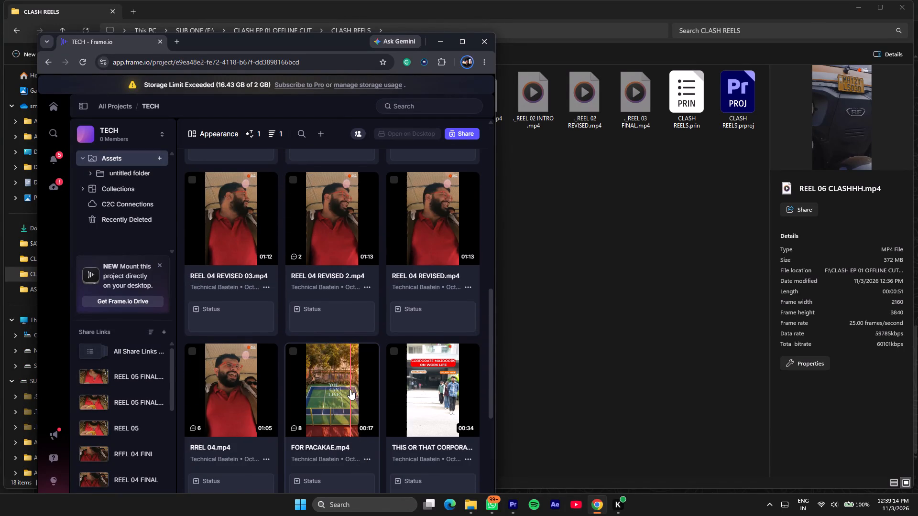
pyautogui.scroll(2, 323, 398)
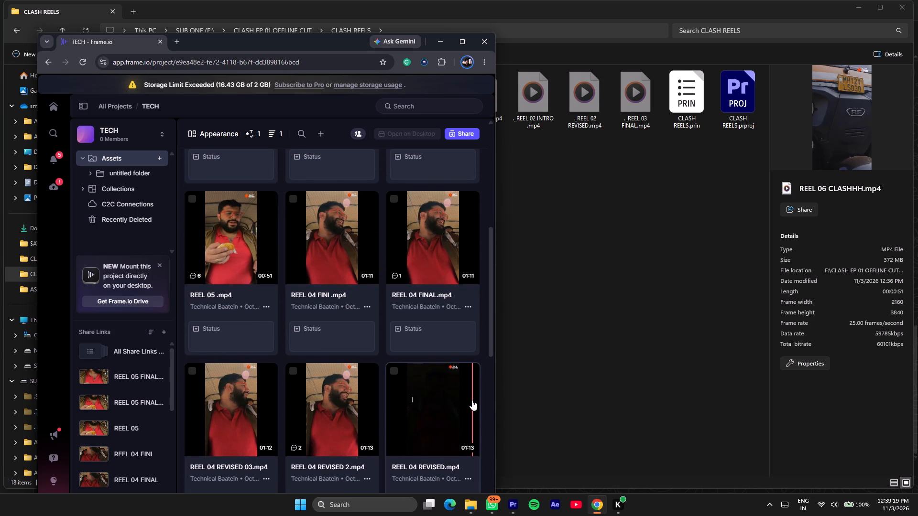
pyautogui.scroll(4, 459, 372)
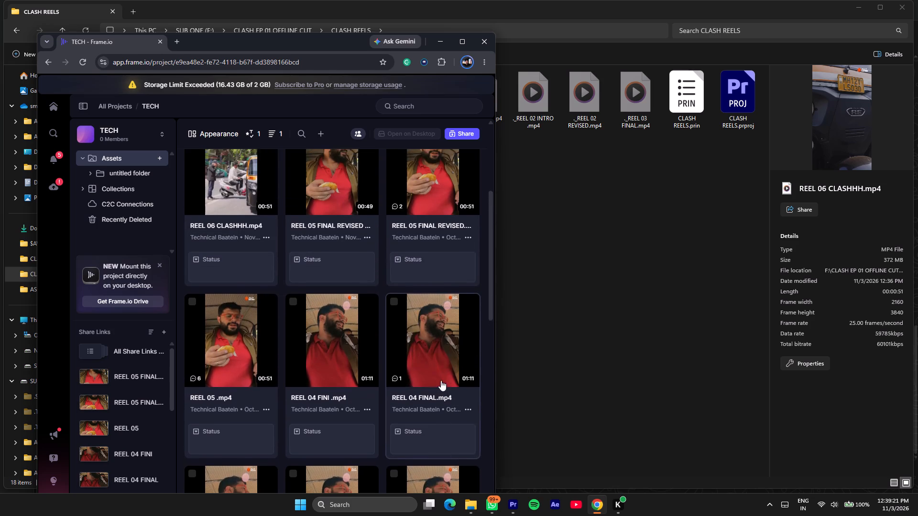